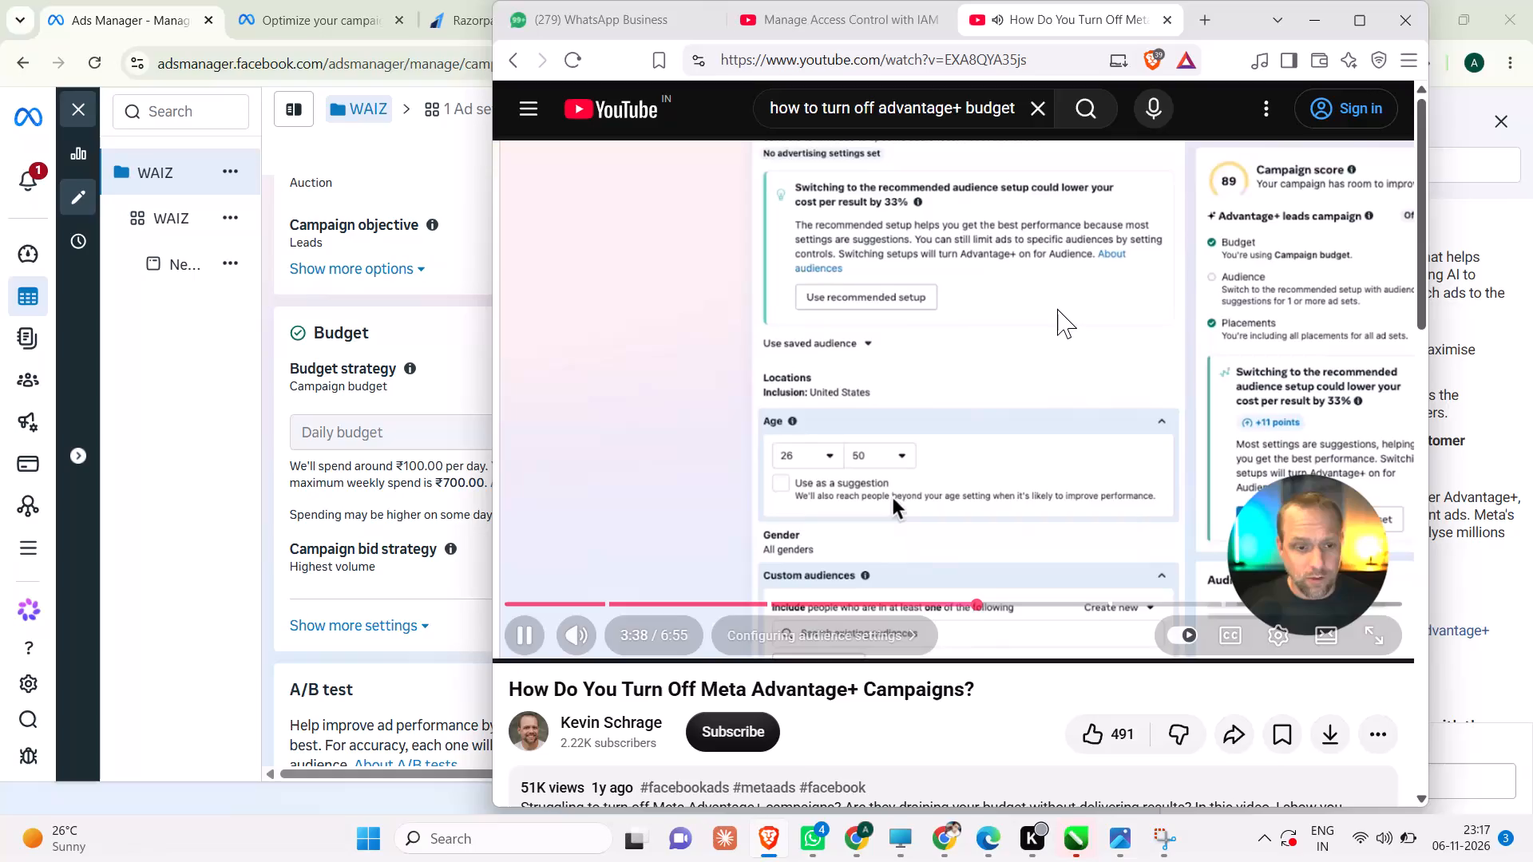
# Pause the tutorial on turning off Advantage+ campaigns and return to Ads Manager.
pyautogui.click(956, 358)
pyautogui.click(1304, 17)
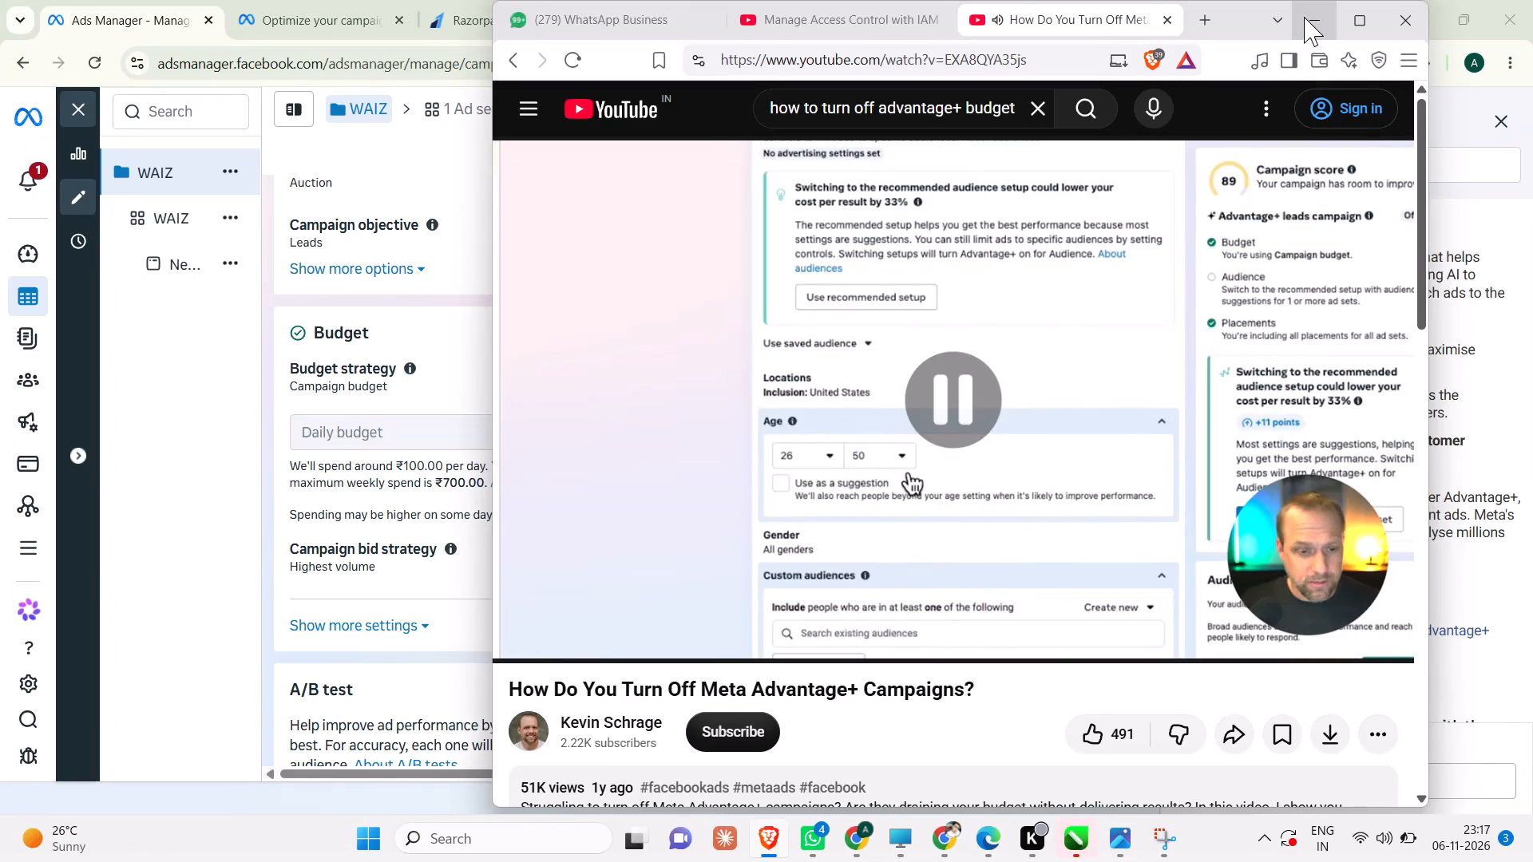
# Switch the WAIZ campaign's budget strategy from campaign budget to ad set budget and publish the change.
pyautogui.scroll(8, 576, 463)
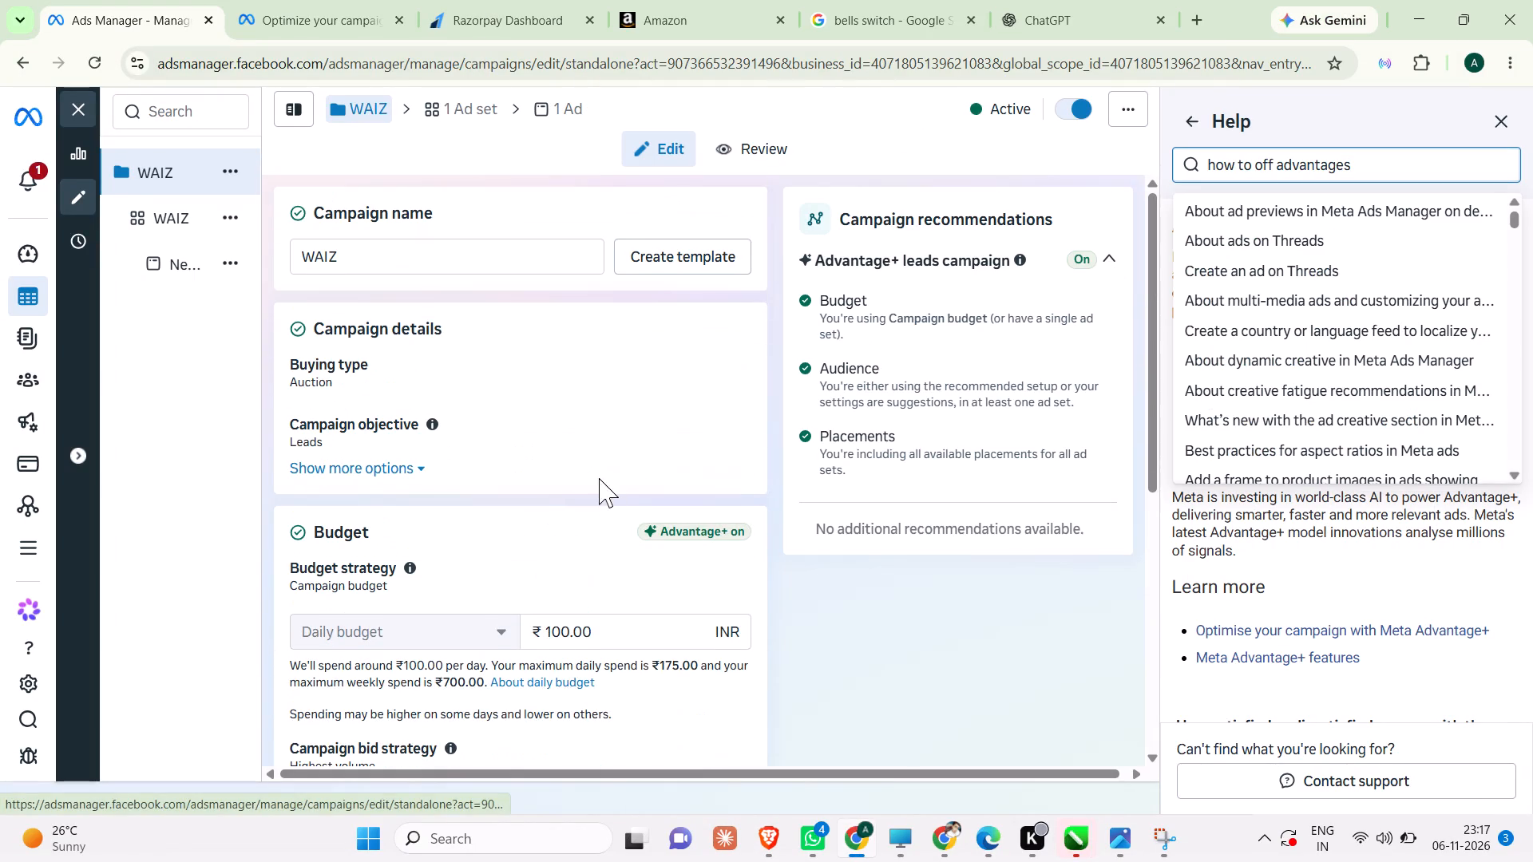
pyautogui.scroll(-9, 600, 494)
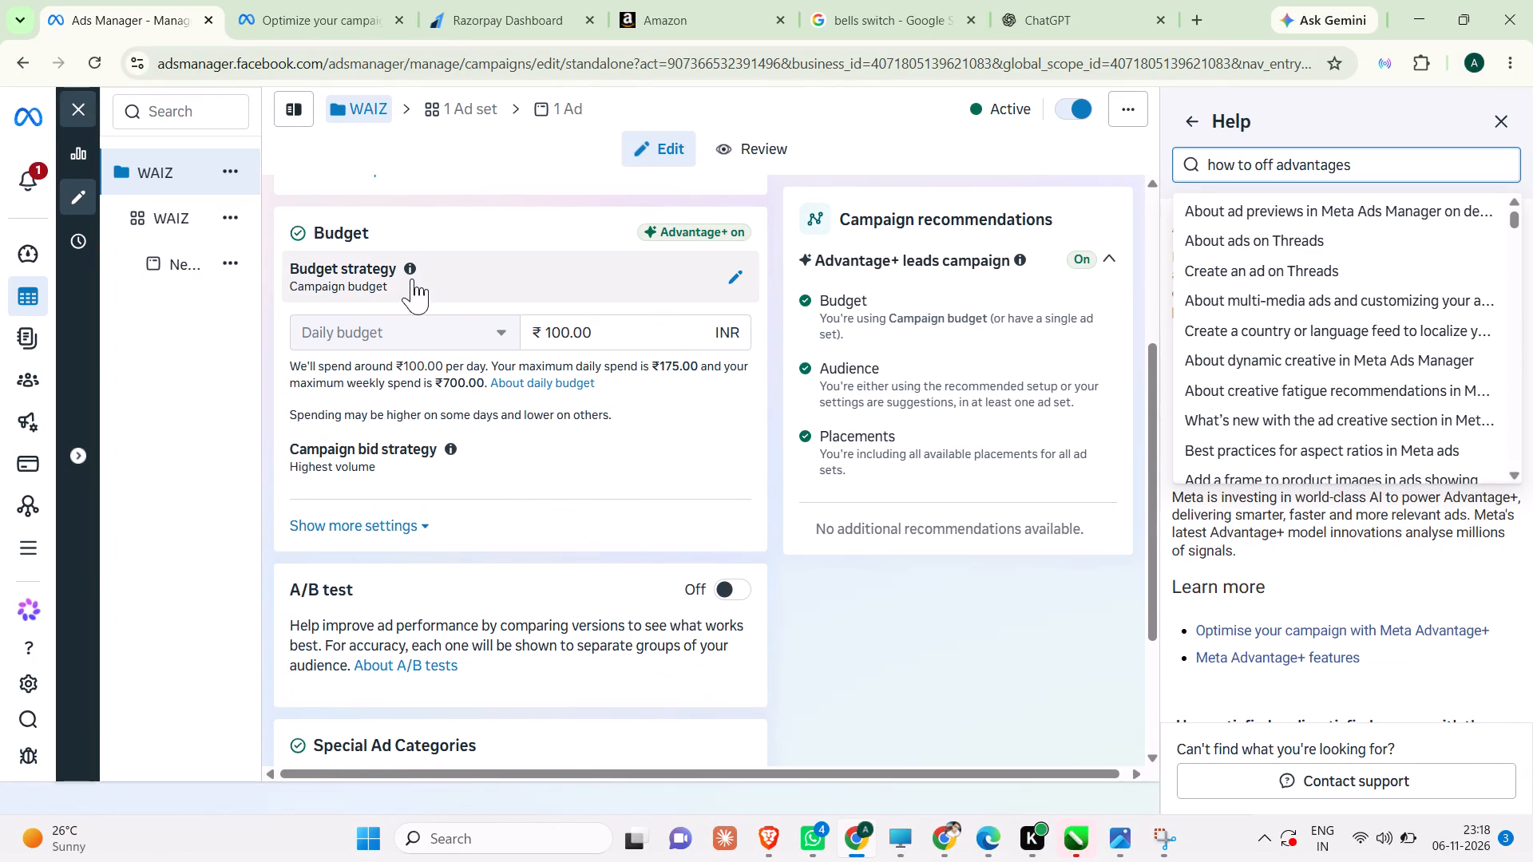
pyautogui.scroll(-3, 501, 291)
pyautogui.scroll(-11, 544, 368)
pyautogui.scroll(16, 530, 409)
pyautogui.scroll(2, 597, 368)
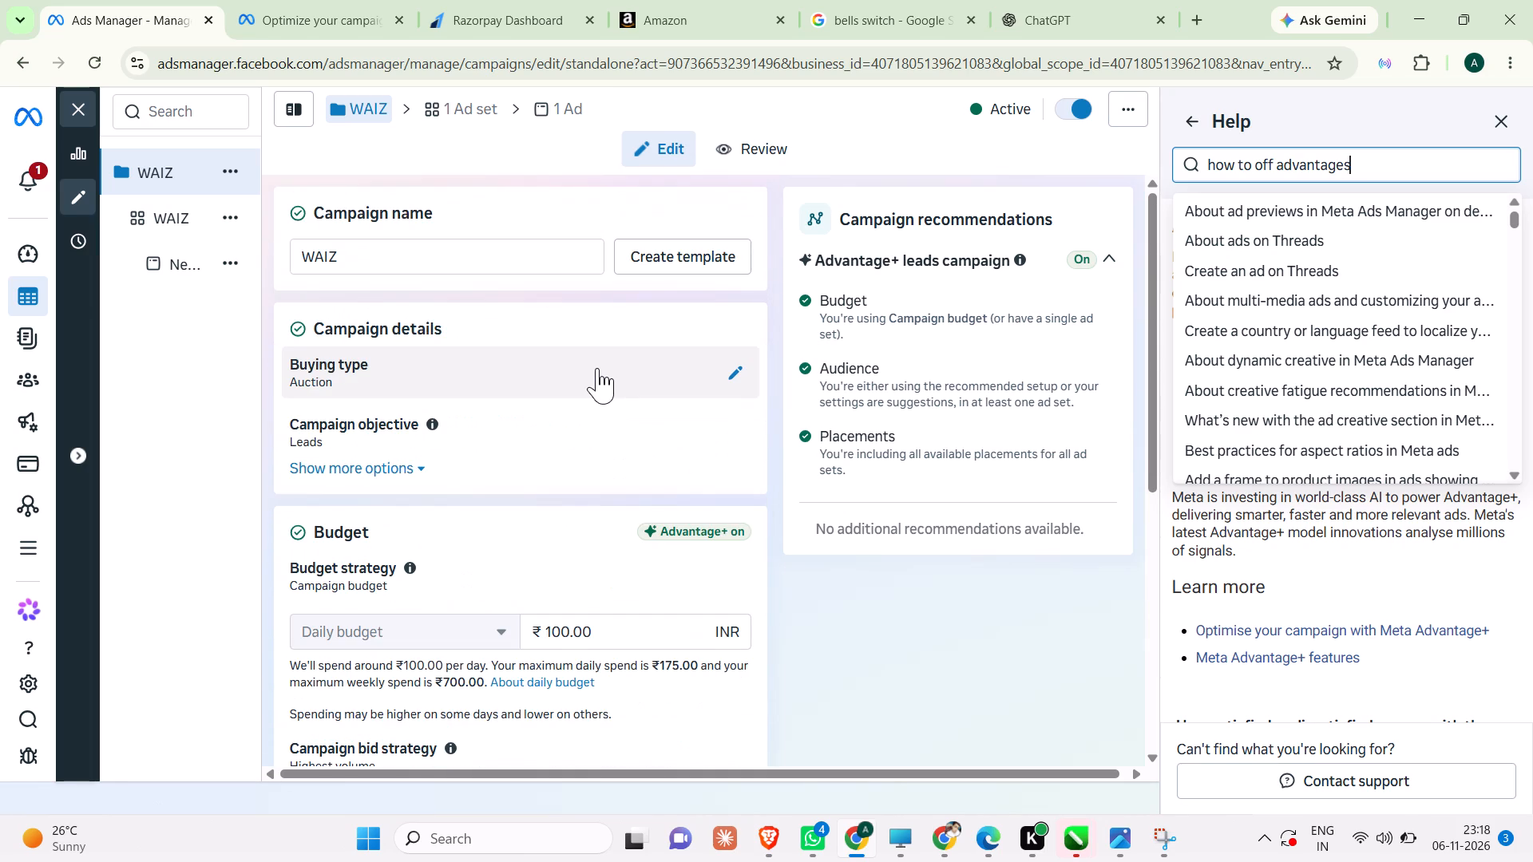
pyautogui.click(595, 576)
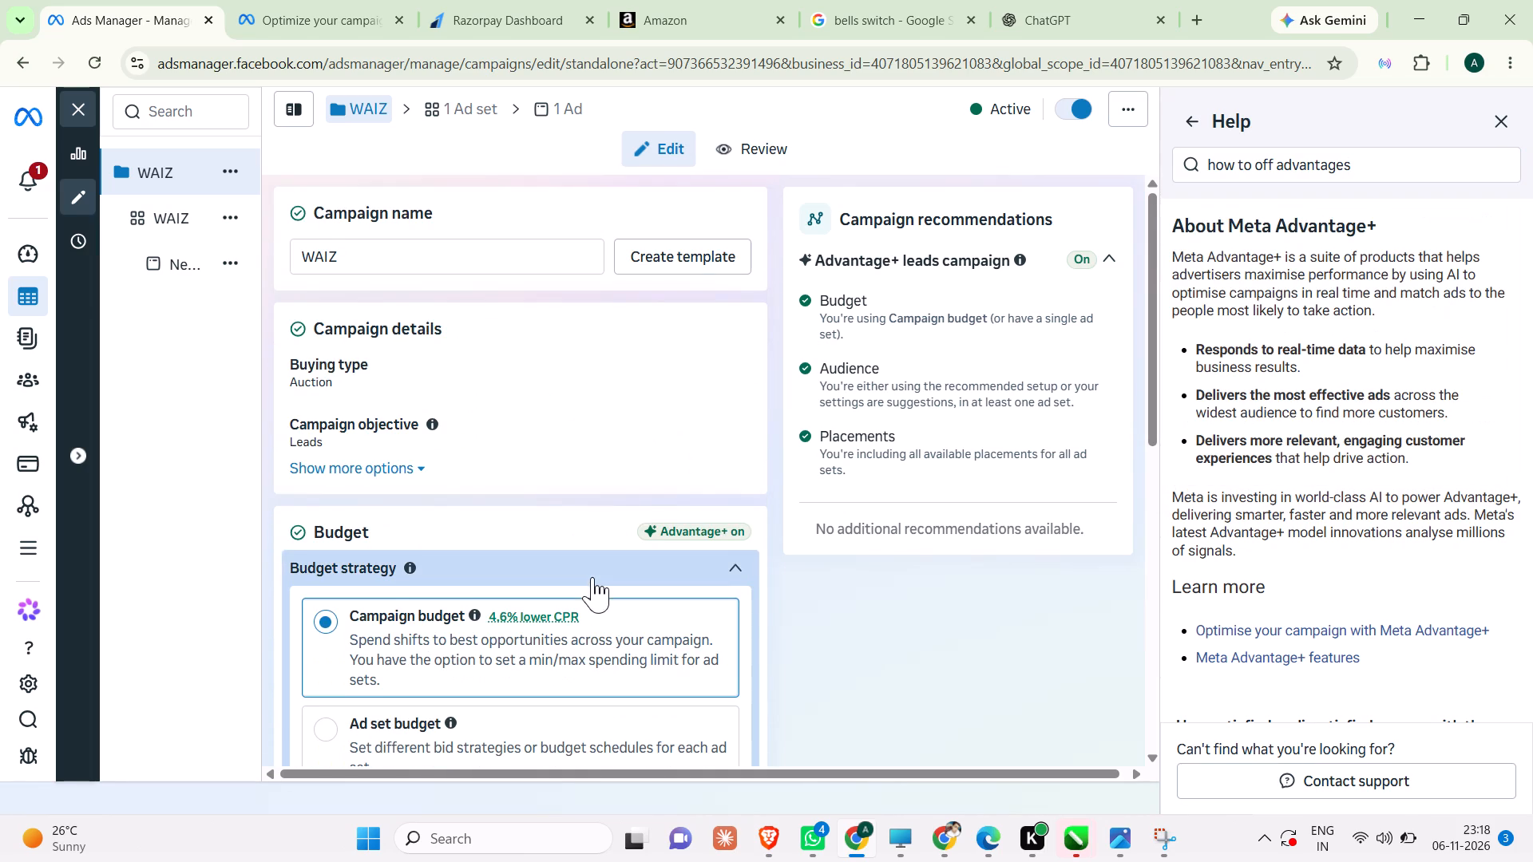
pyautogui.scroll(-3, 584, 577)
pyautogui.click(316, 639)
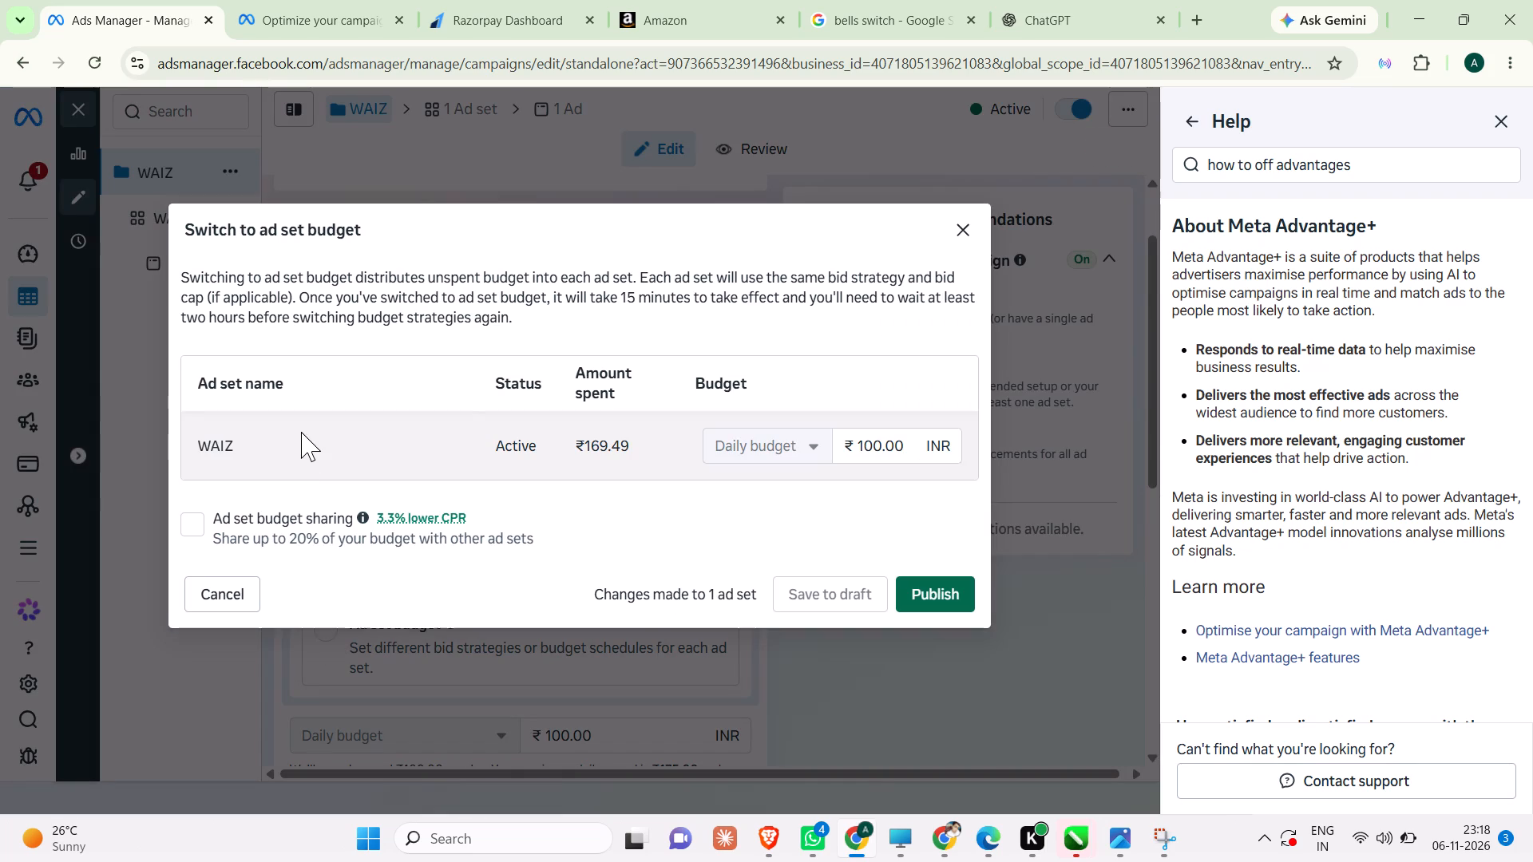
pyautogui.click(593, 437)
pyautogui.click(899, 453)
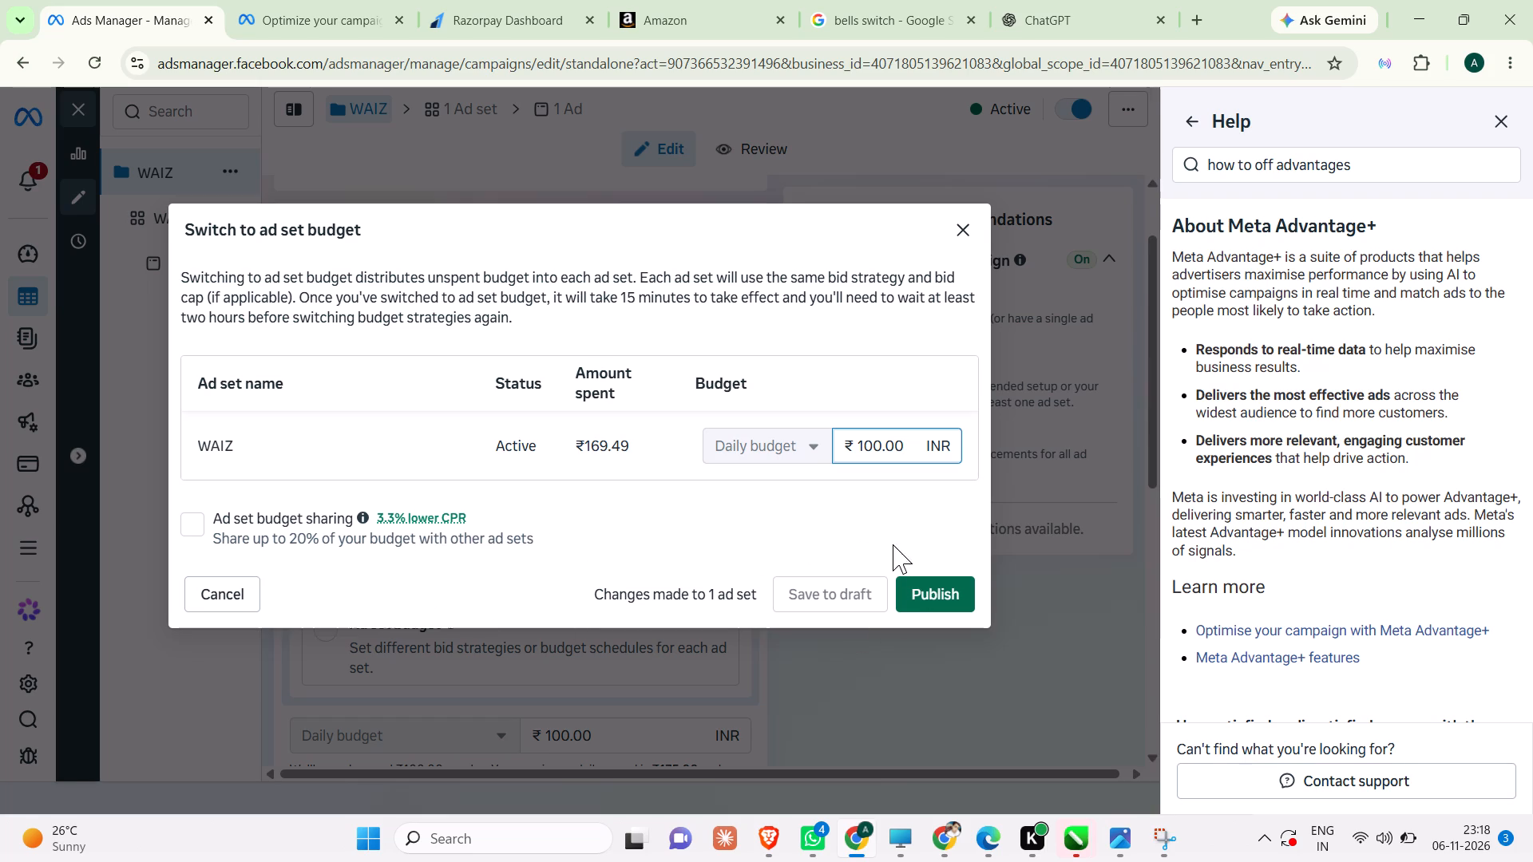
pyautogui.click(930, 579)
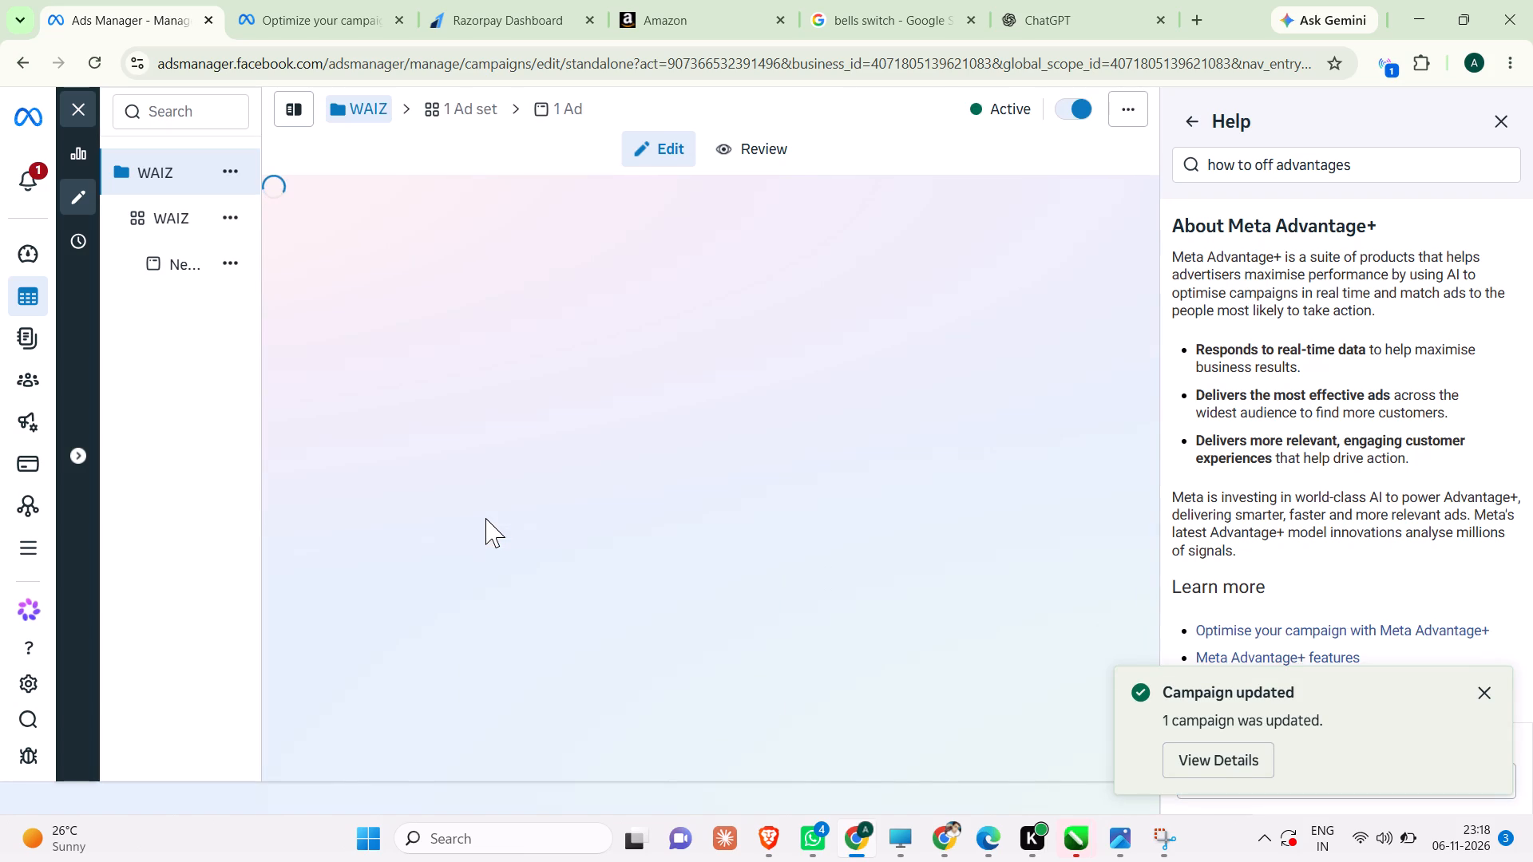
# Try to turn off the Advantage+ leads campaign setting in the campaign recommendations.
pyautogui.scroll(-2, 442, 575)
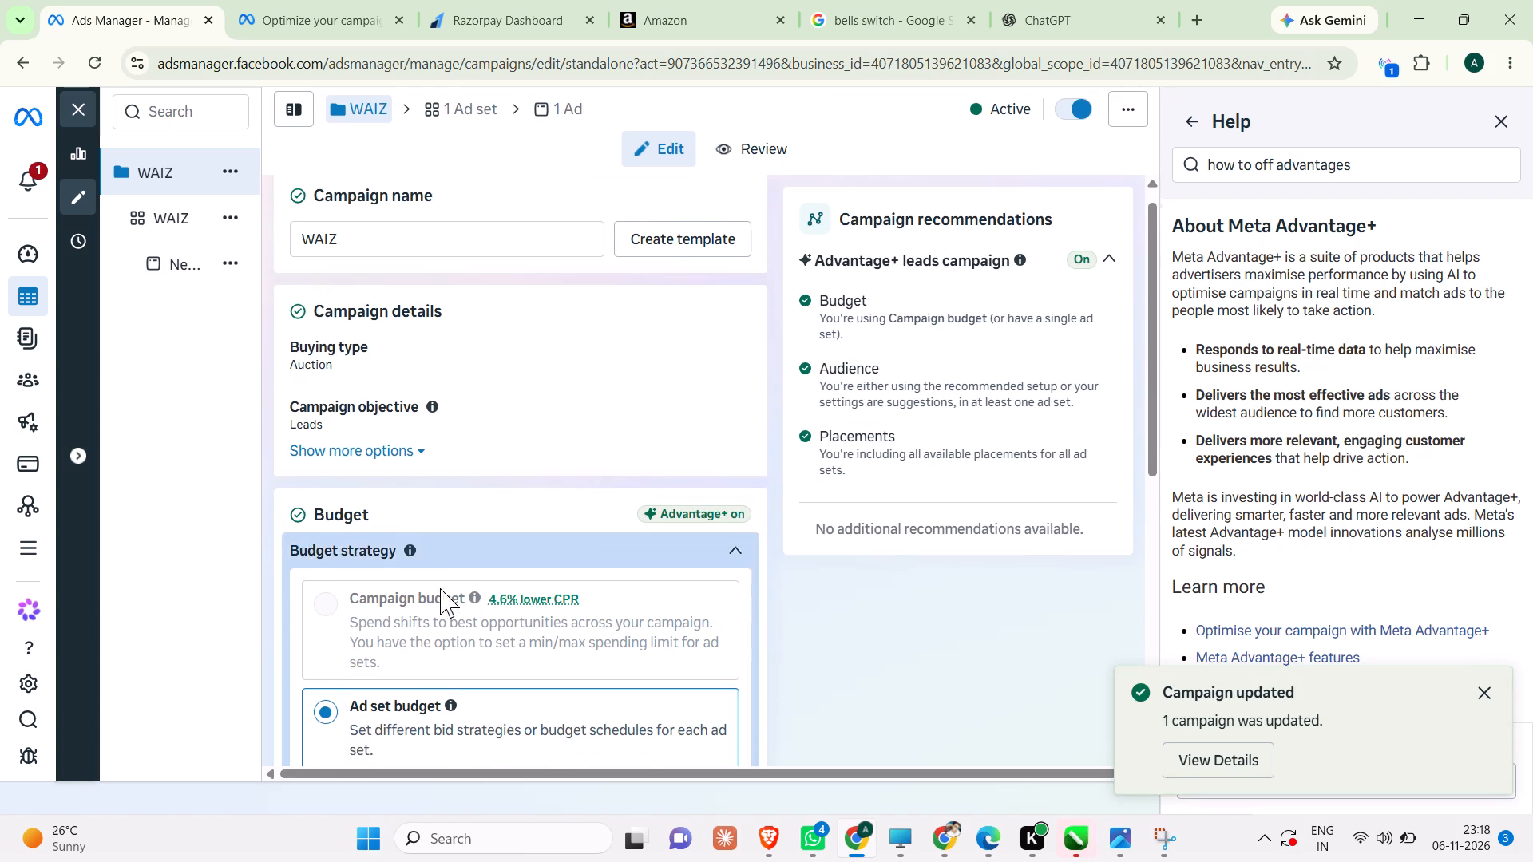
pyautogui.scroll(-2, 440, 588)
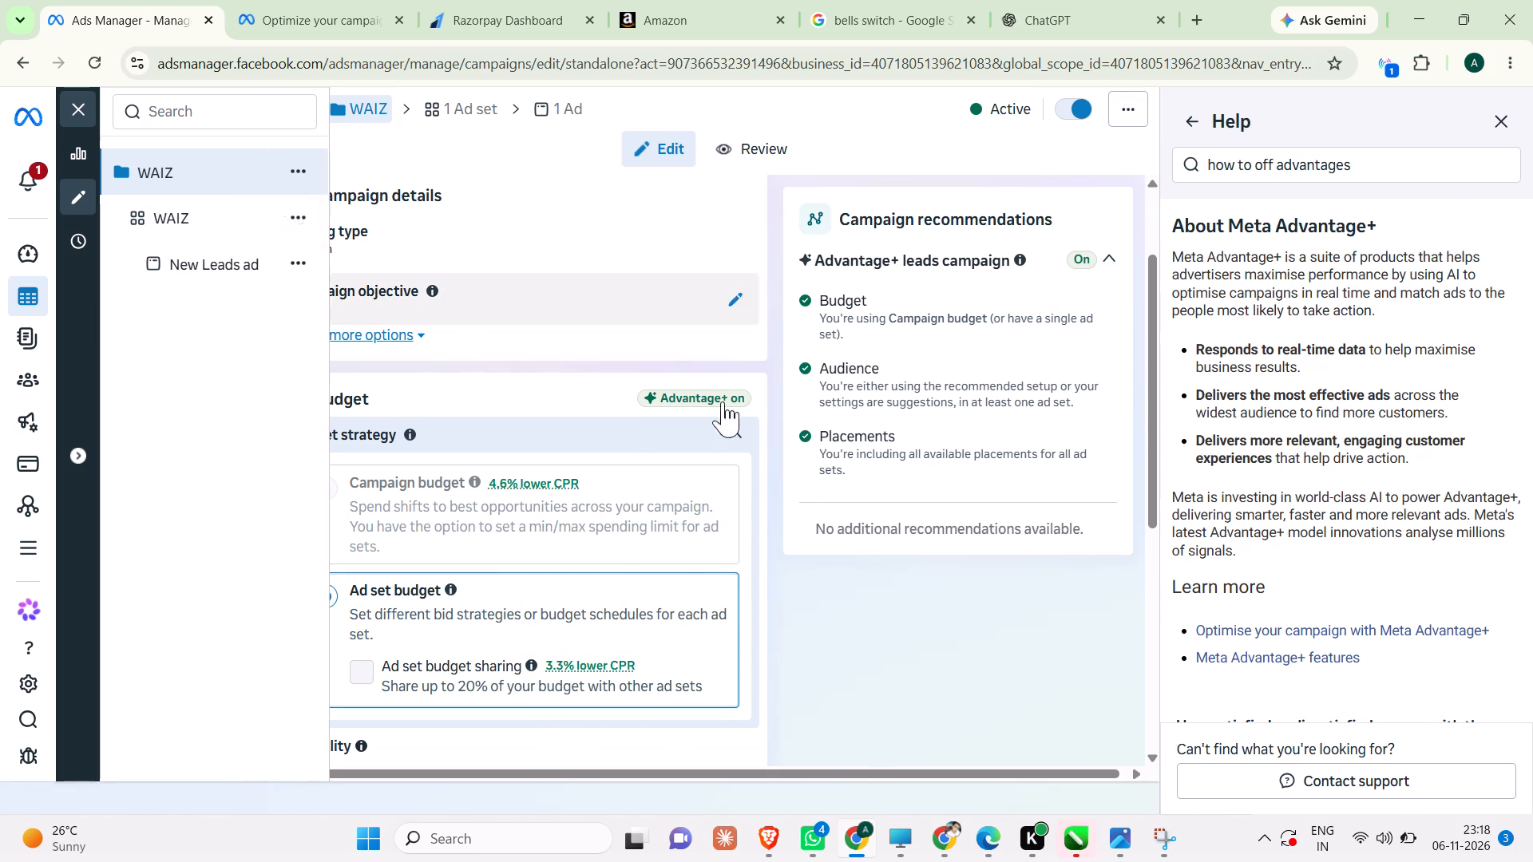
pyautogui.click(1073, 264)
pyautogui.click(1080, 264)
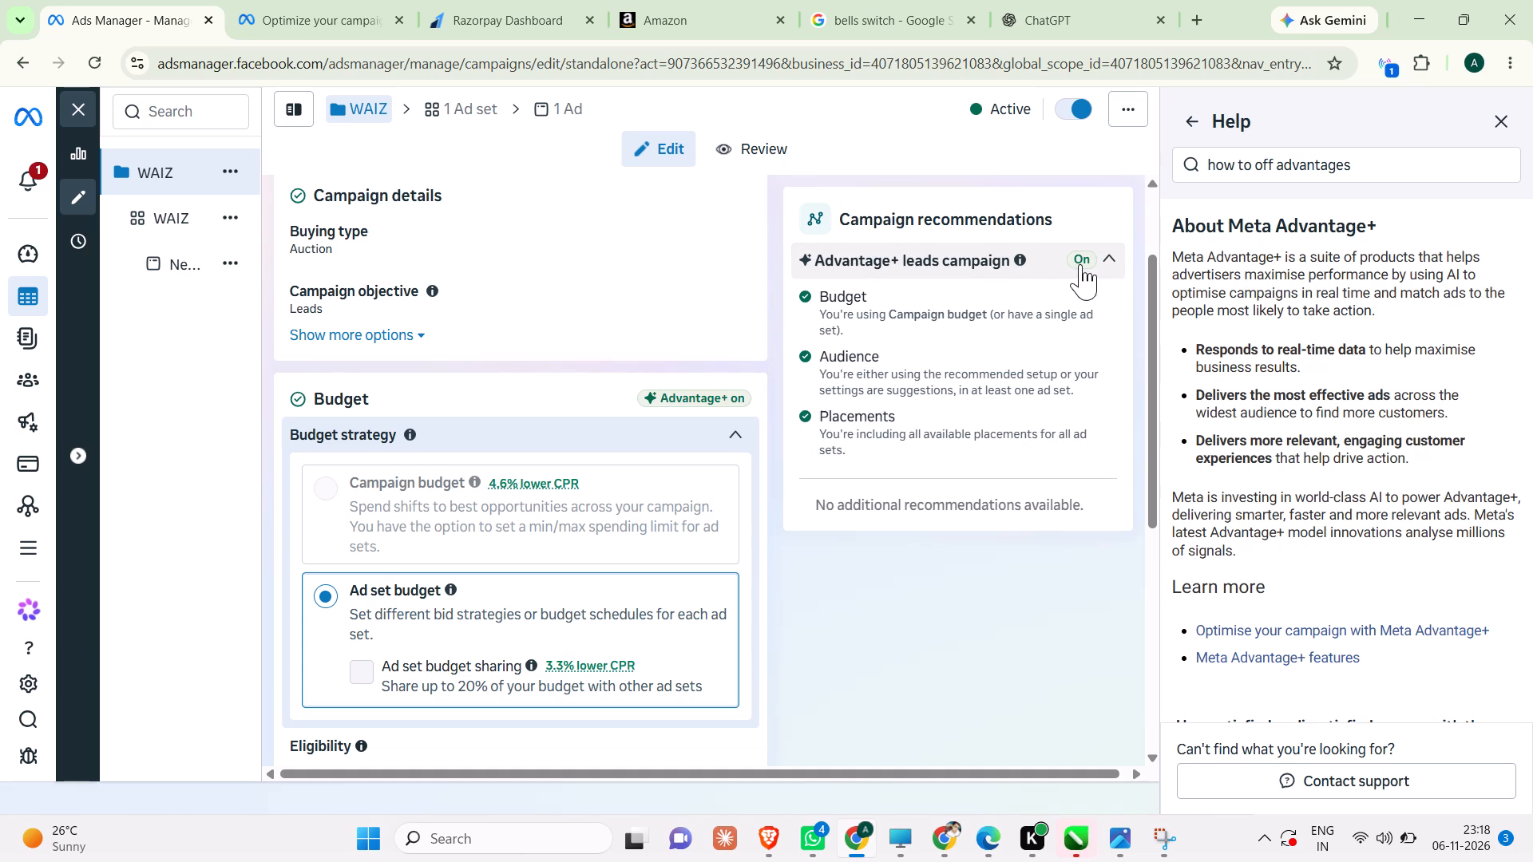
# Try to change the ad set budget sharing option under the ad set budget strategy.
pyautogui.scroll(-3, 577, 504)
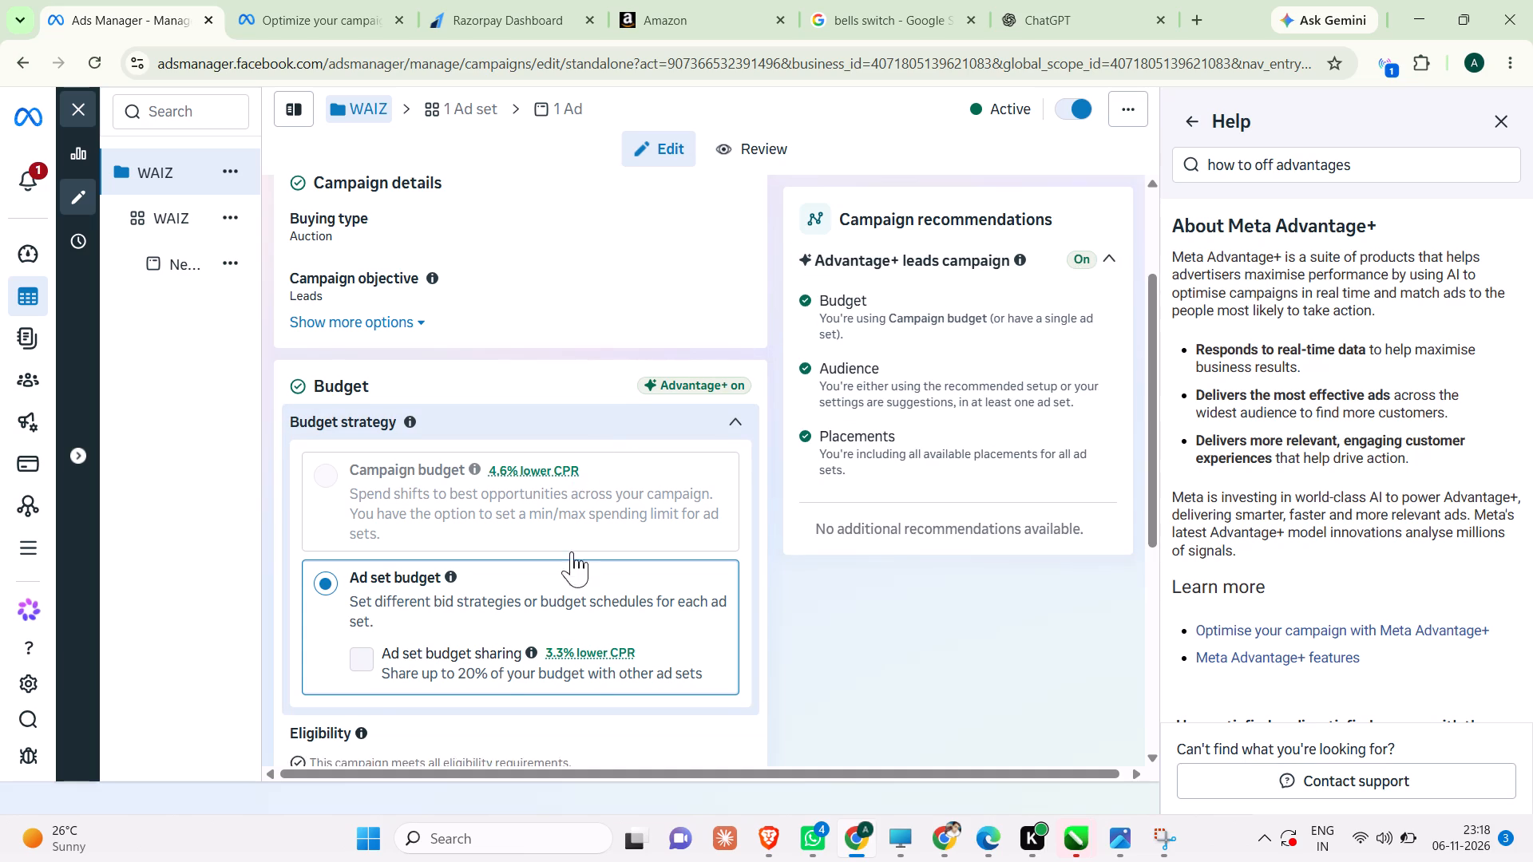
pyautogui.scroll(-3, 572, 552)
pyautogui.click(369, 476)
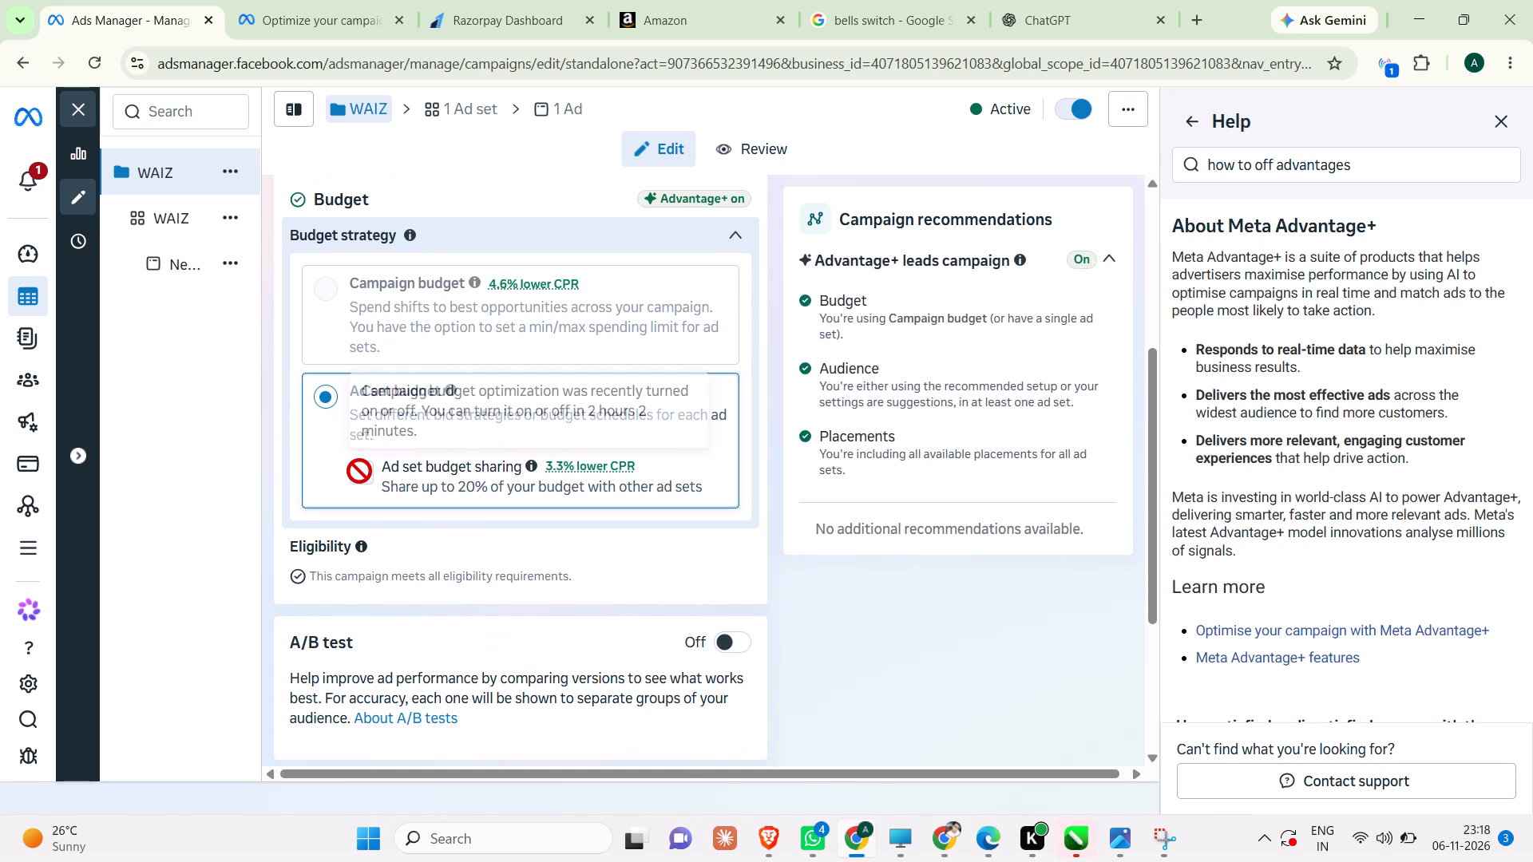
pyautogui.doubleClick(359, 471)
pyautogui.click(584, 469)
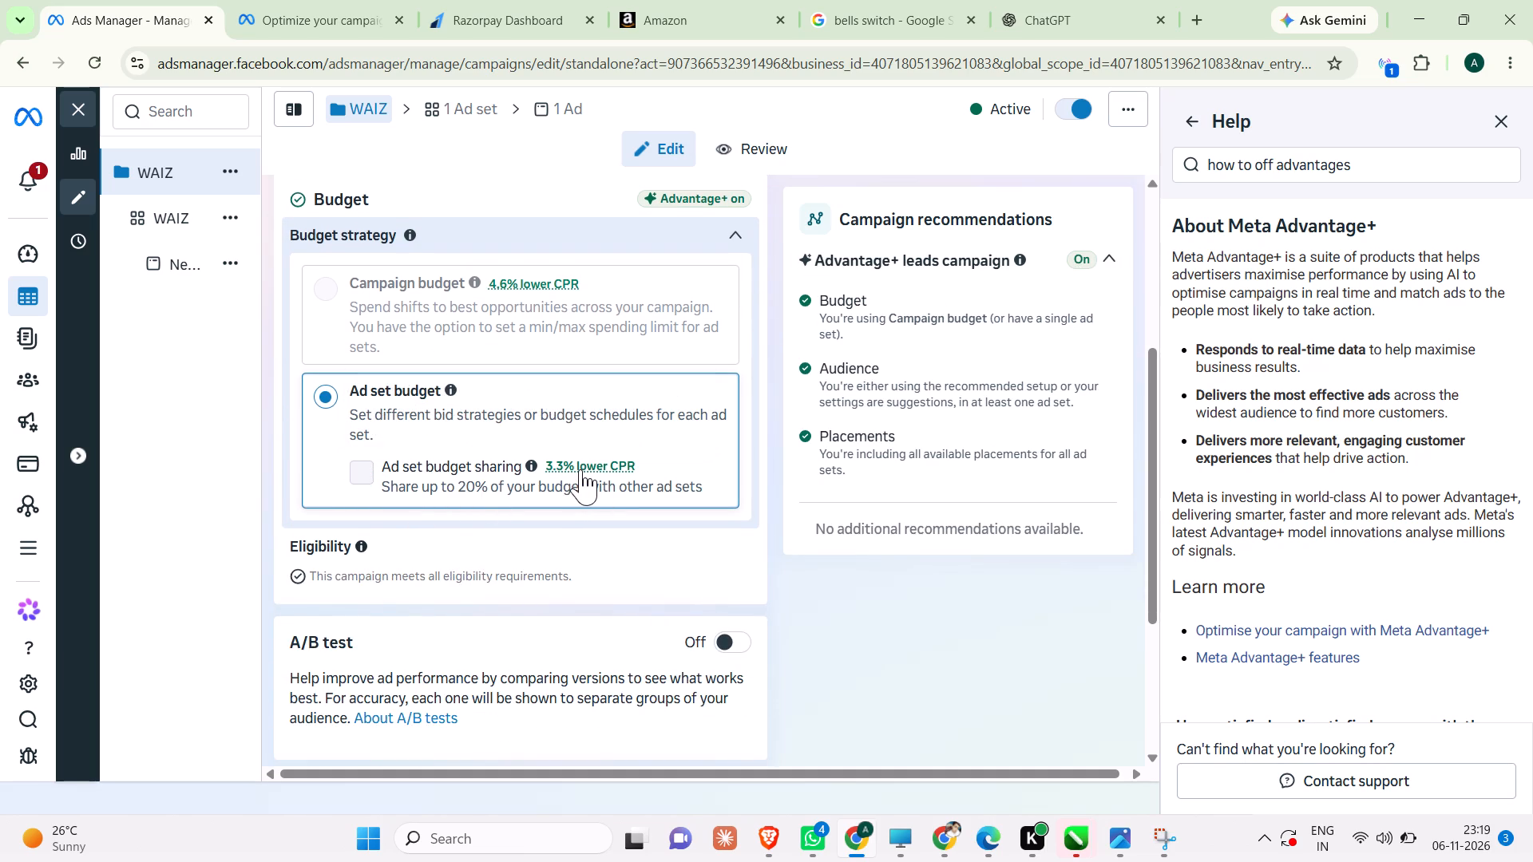
# Look through the remaining WAIZ campaign settings, including A/B test and Special Ad Categories, for an Advantage+ control.
pyautogui.scroll(-6, 519, 565)
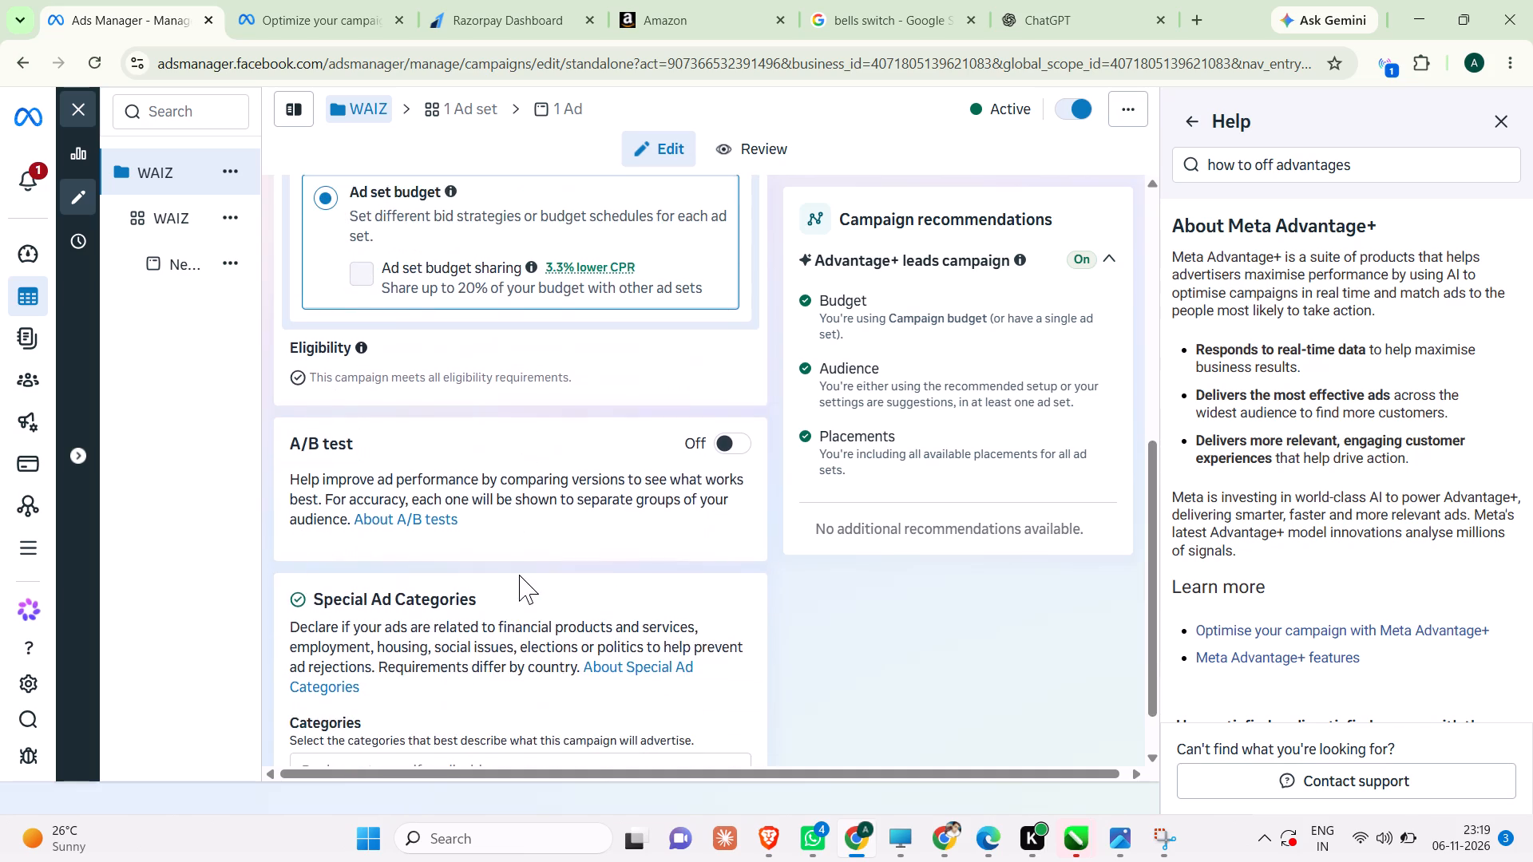
pyautogui.scroll(-10, 519, 575)
pyautogui.scroll(8, 497, 571)
pyautogui.scroll(-7, 549, 560)
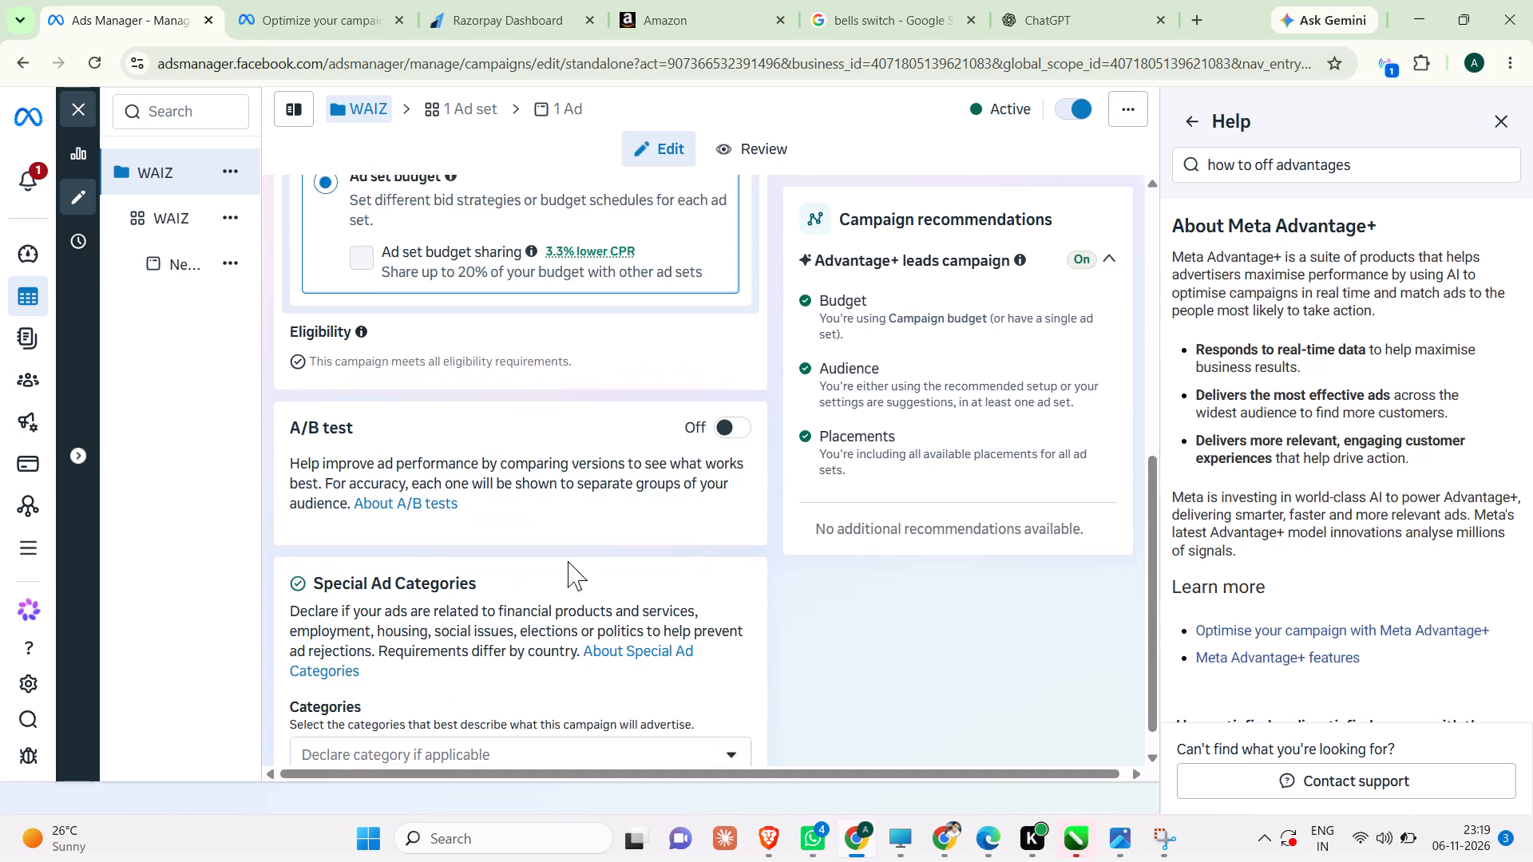
pyautogui.scroll(-12, 568, 561)
pyautogui.scroll(-6, 979, 633)
pyautogui.scroll(4, 904, 587)
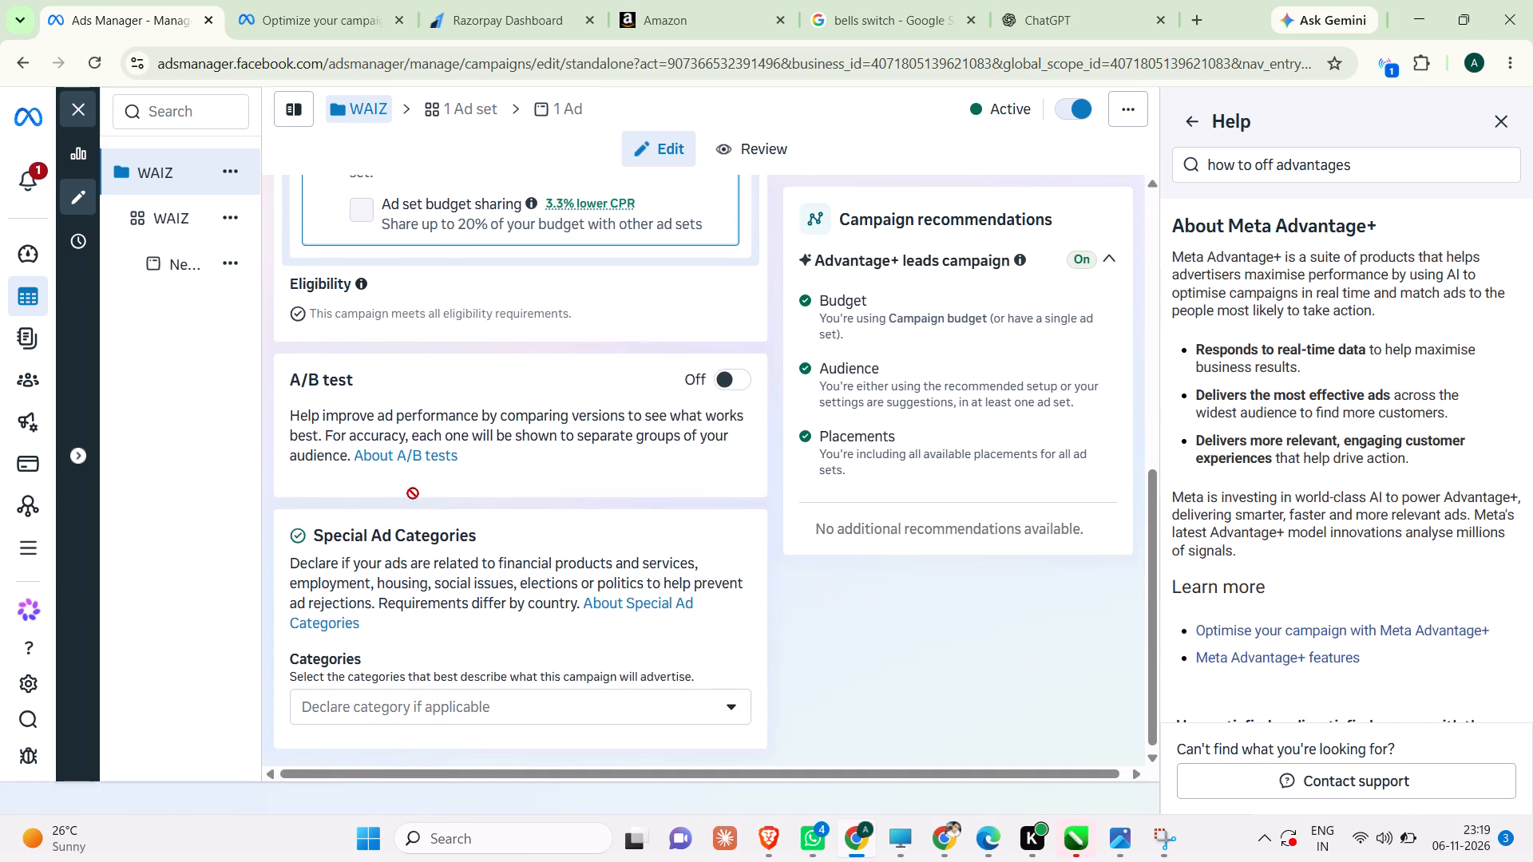
pyautogui.scroll(6, 366, 475)
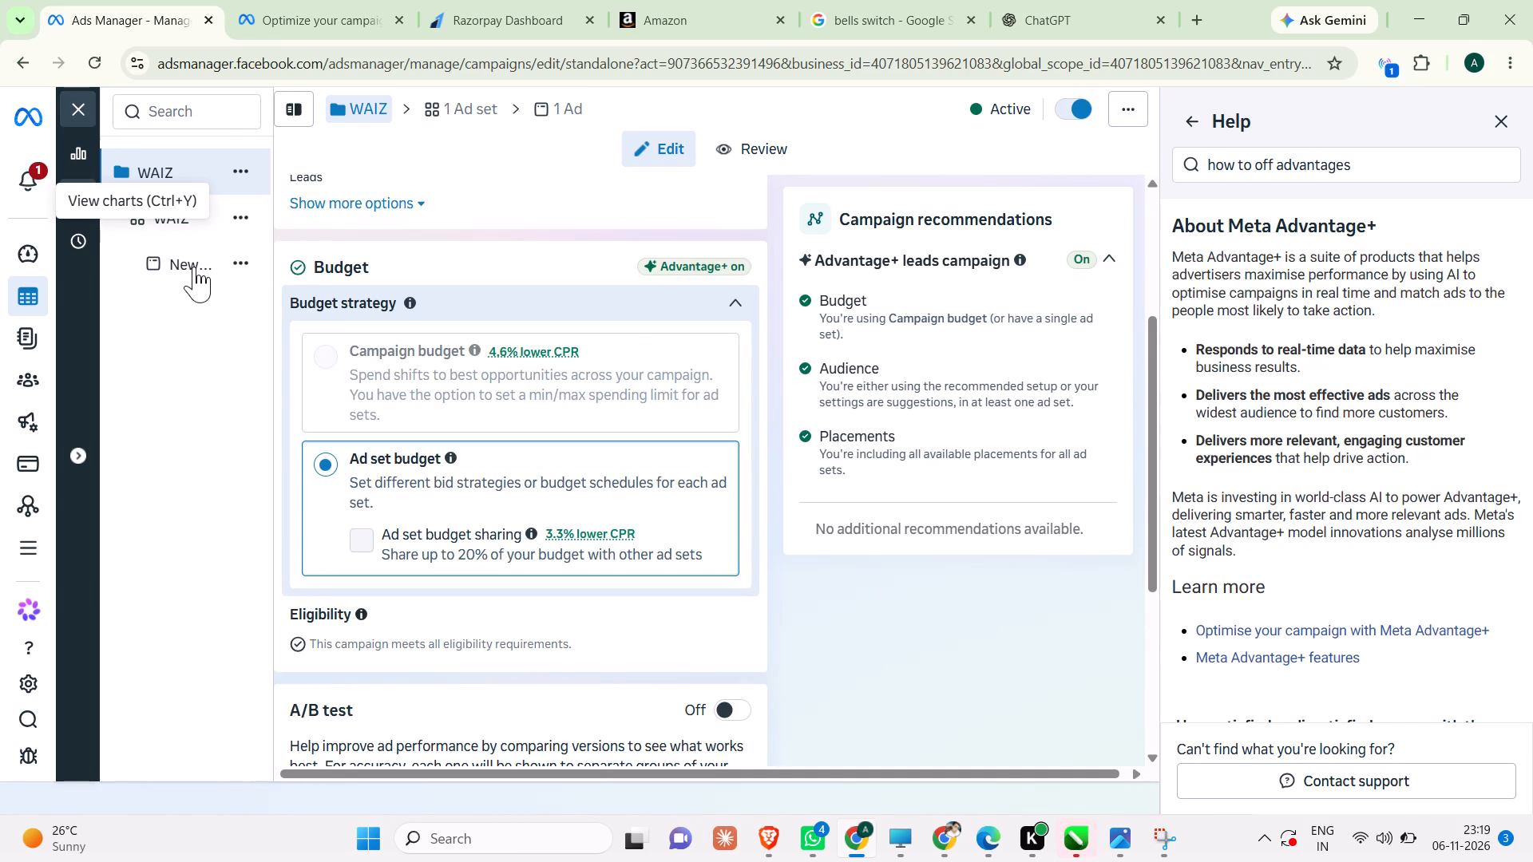
# Open the ad inside the WAIZ ad set.
pyautogui.click(194, 267)
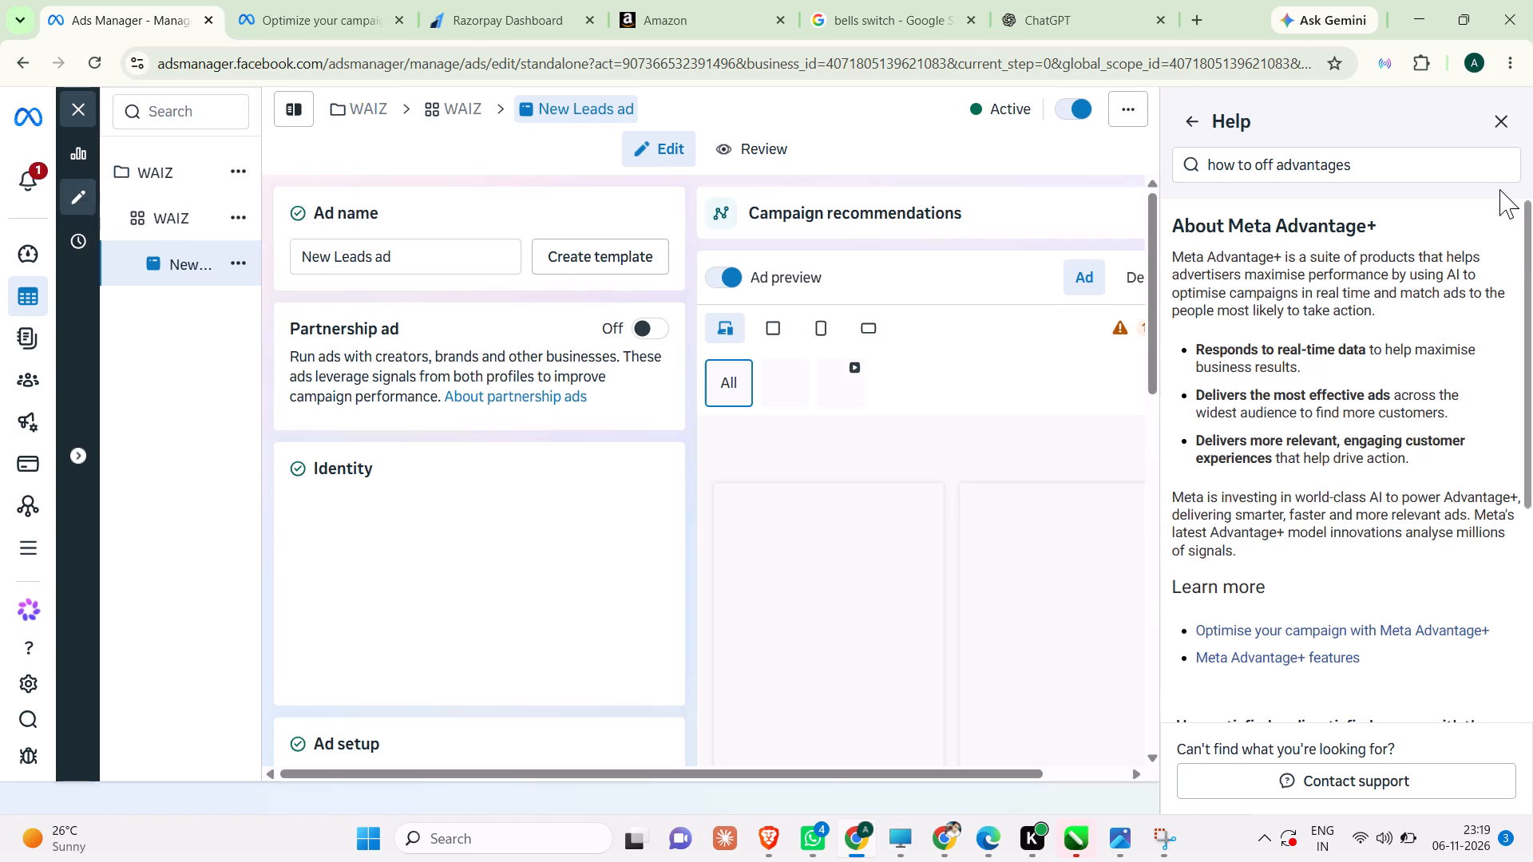
# Close the Help pane and examine the New Leads ad's placement and destination previews.
pyautogui.click(1500, 125)
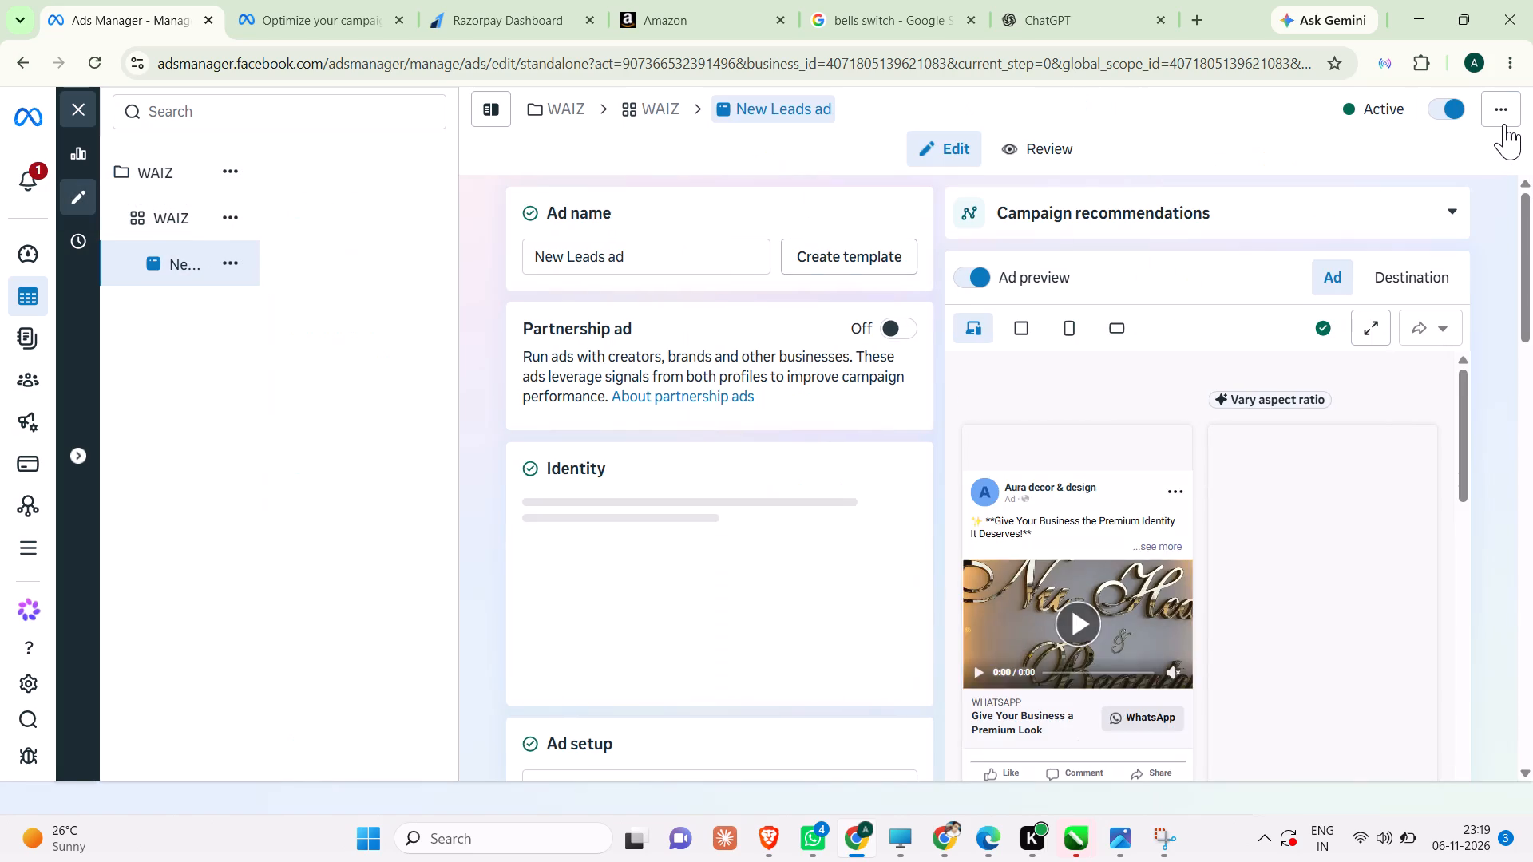
pyautogui.scroll(-4, 1381, 505)
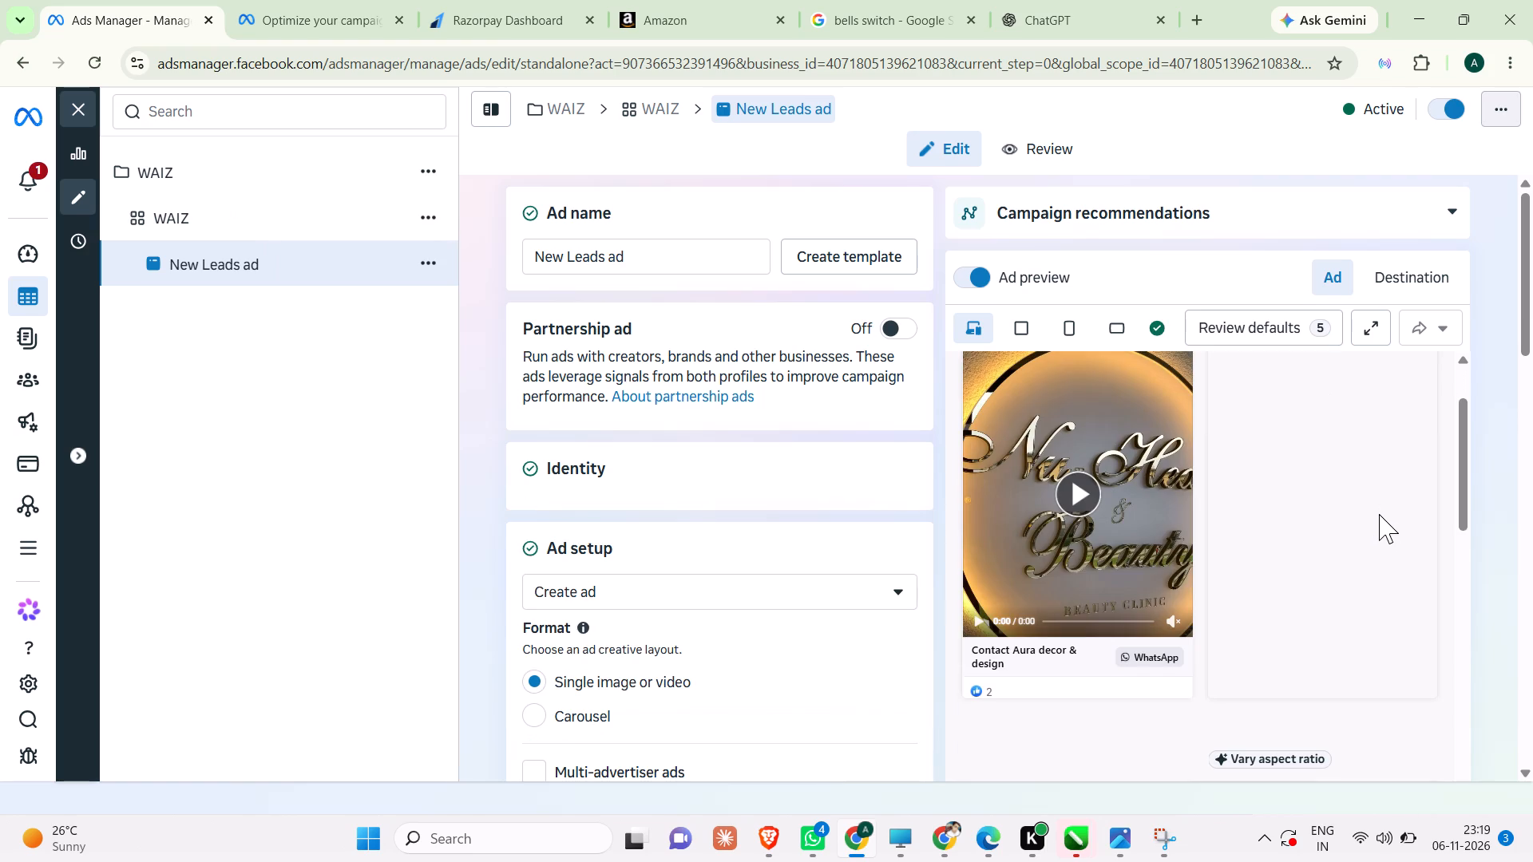
pyautogui.scroll(-9, 1378, 515)
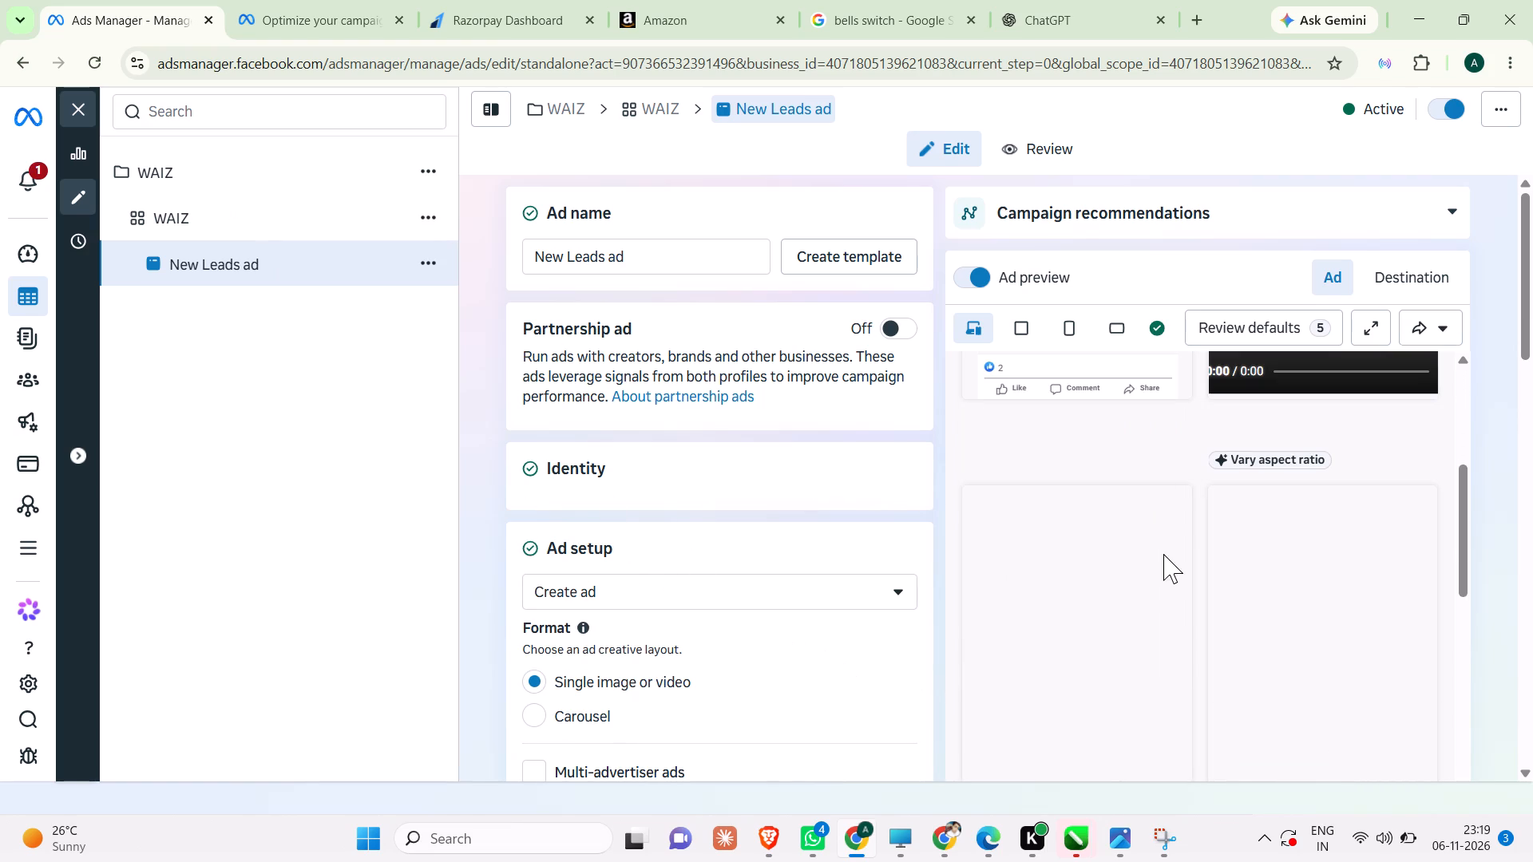
pyautogui.click(1390, 284)
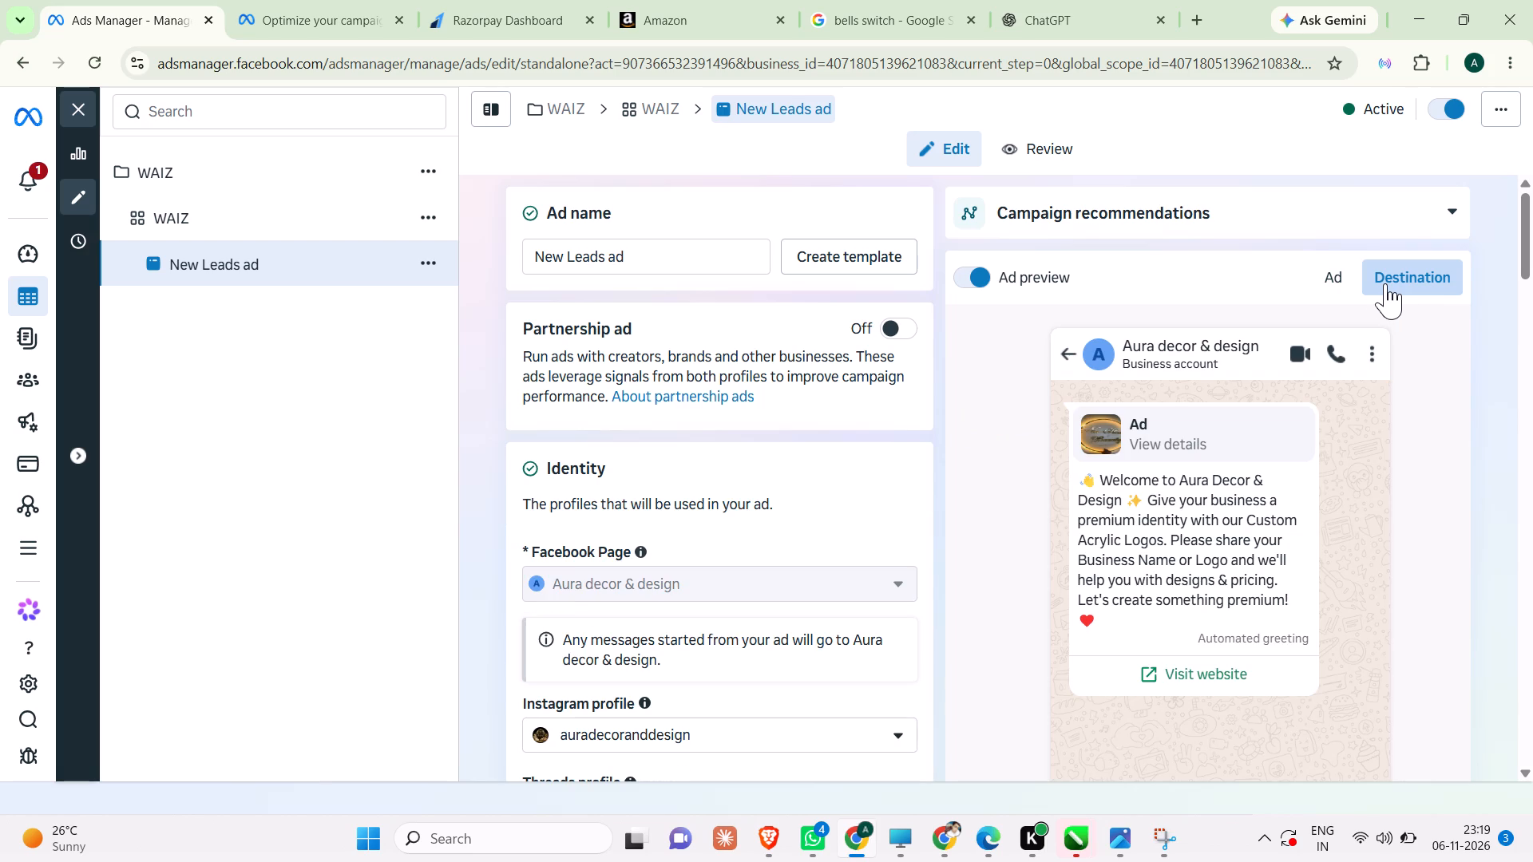
pyautogui.click(1323, 267)
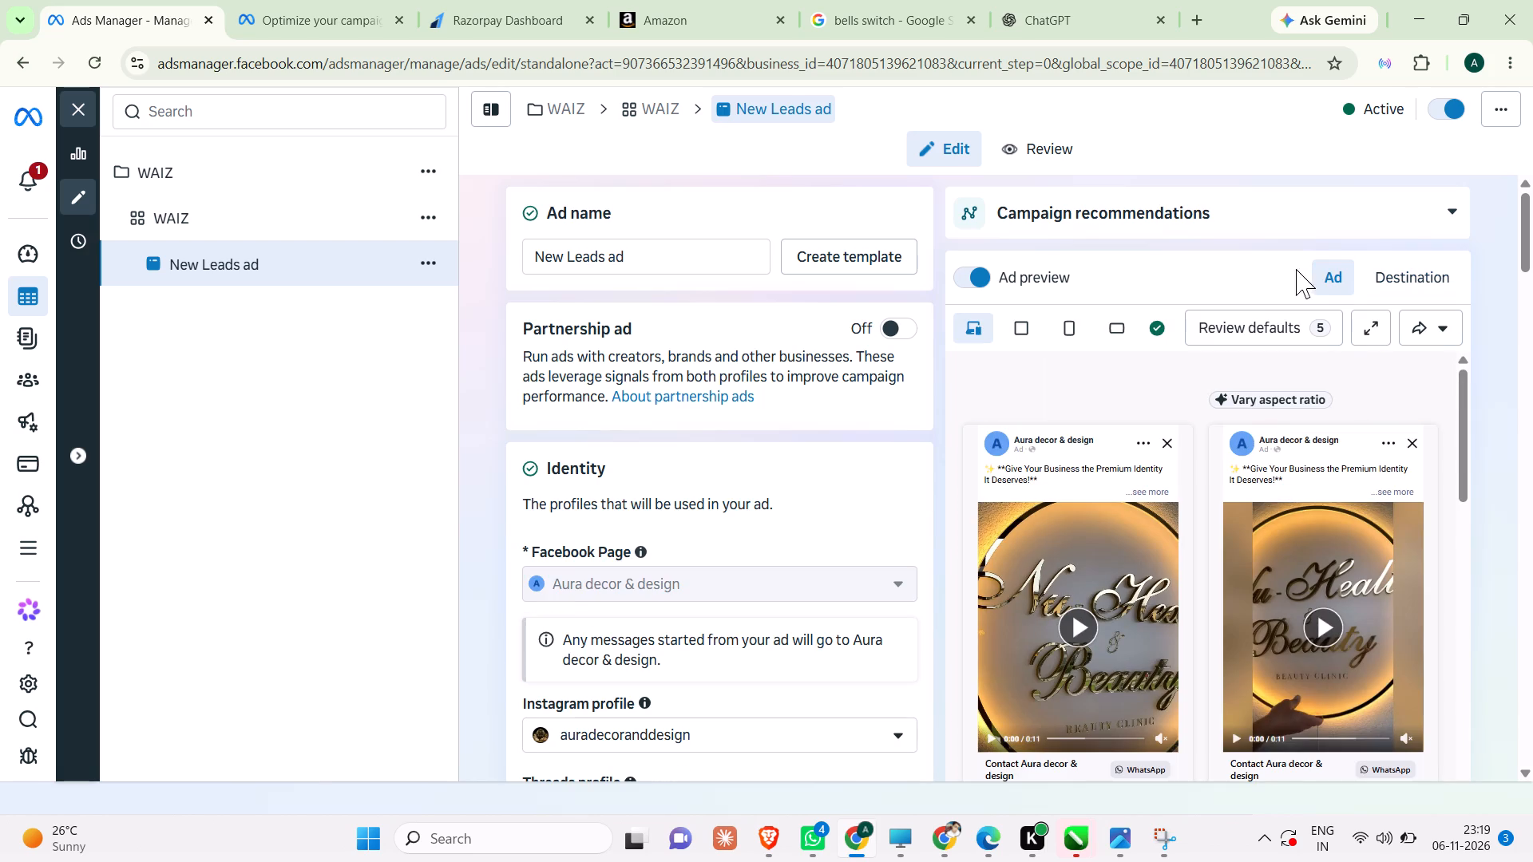
# Look through the New Leads ad's settings, from identity down to creative enhancements and creative testing, for an Advantage+ control.
pyautogui.scroll(-3, 1273, 449)
pyautogui.scroll(-1, 912, 569)
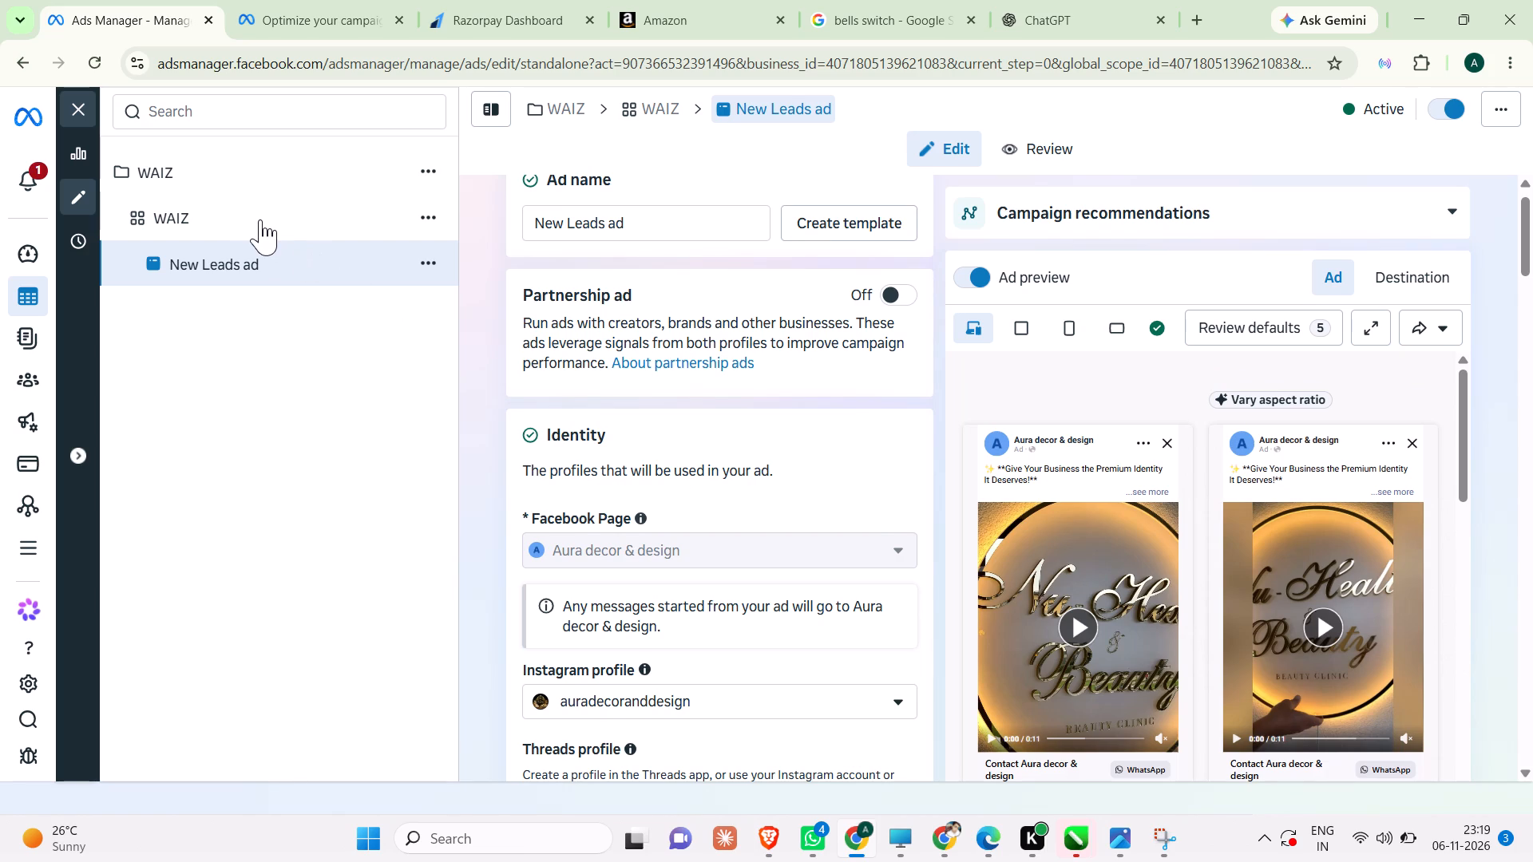
pyautogui.scroll(-20, 961, 504)
pyautogui.scroll(-9, 961, 504)
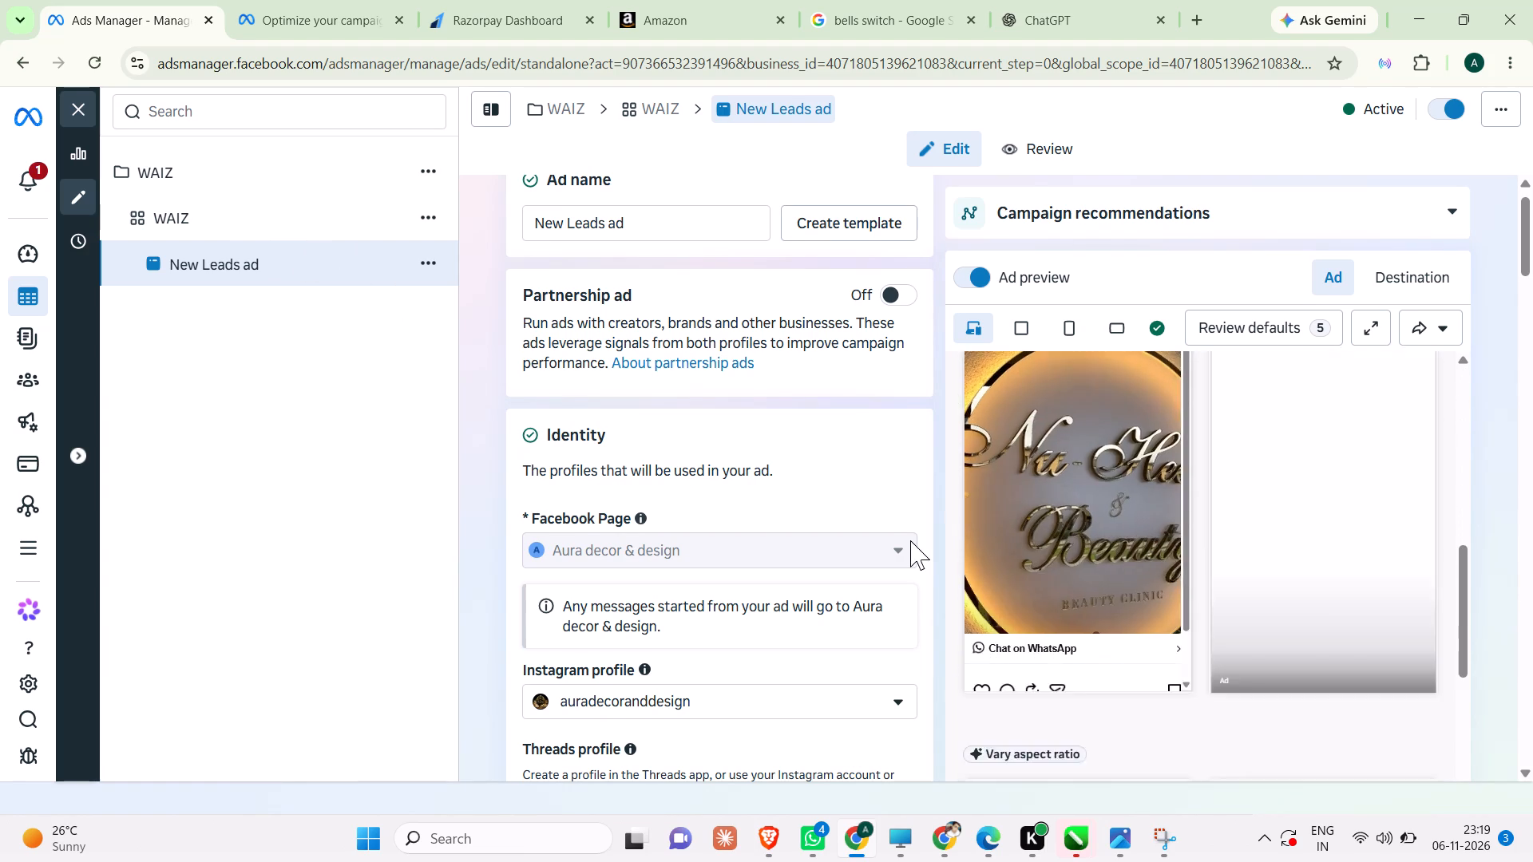
pyautogui.scroll(-20, 910, 540)
pyautogui.scroll(-18, 910, 540)
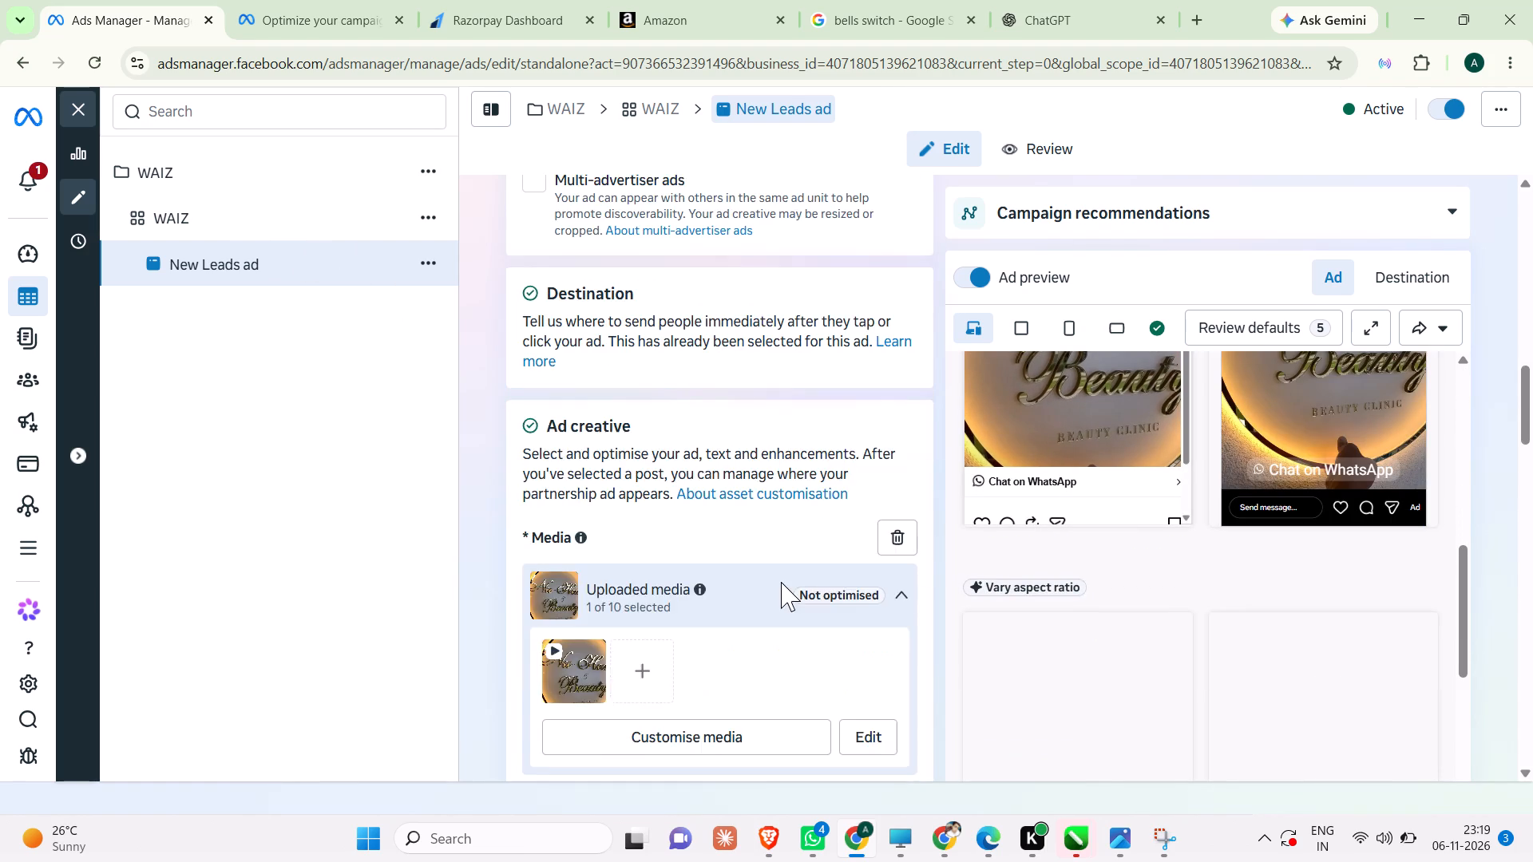
pyautogui.scroll(-9, 781, 582)
pyautogui.scroll(-17, 787, 578)
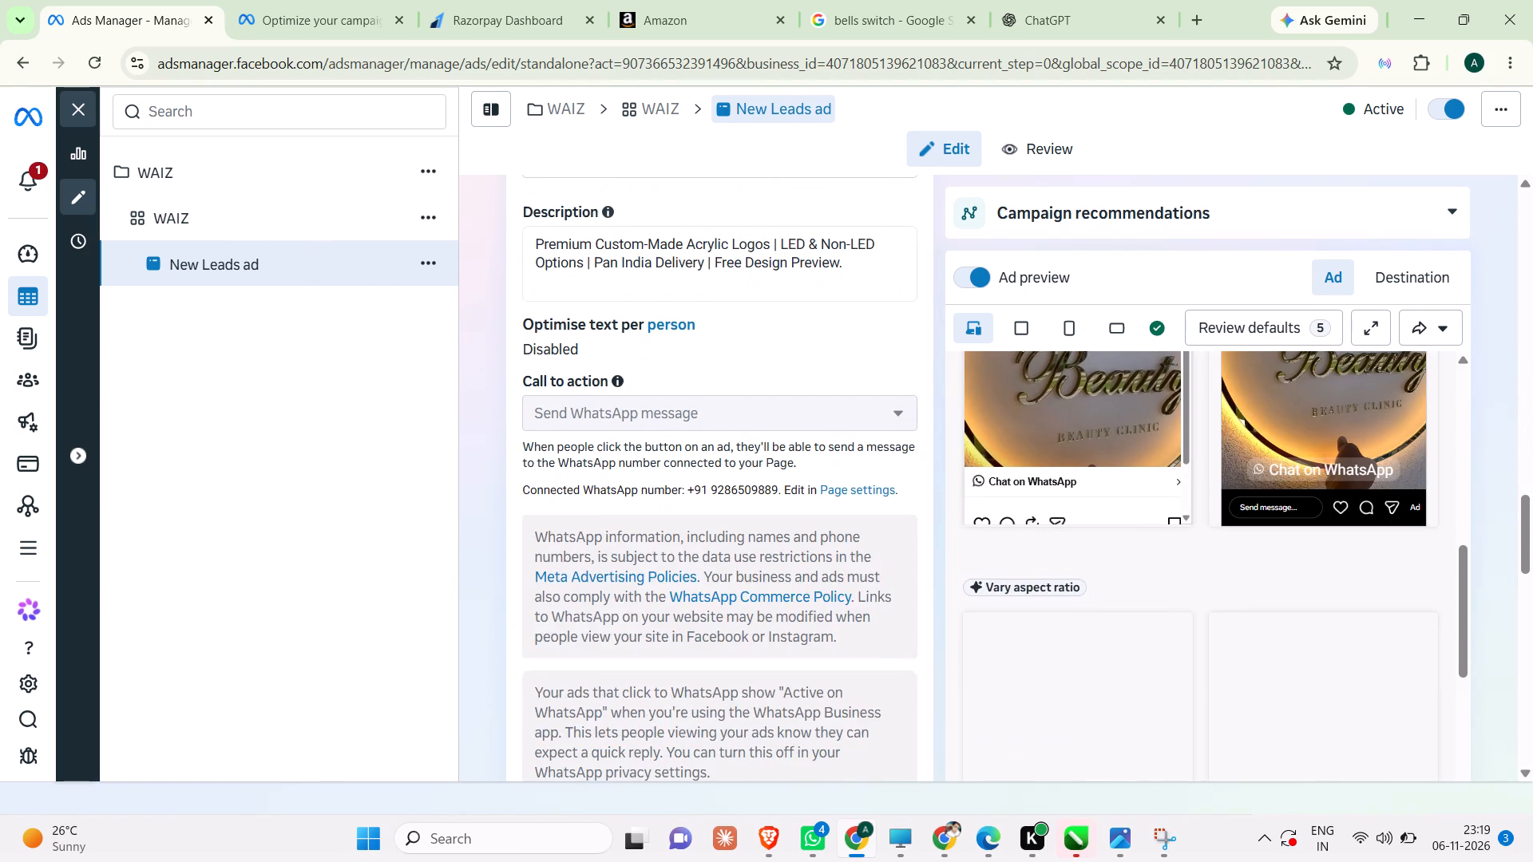
pyautogui.scroll(-1, 753, 573)
pyautogui.scroll(-5, 630, 242)
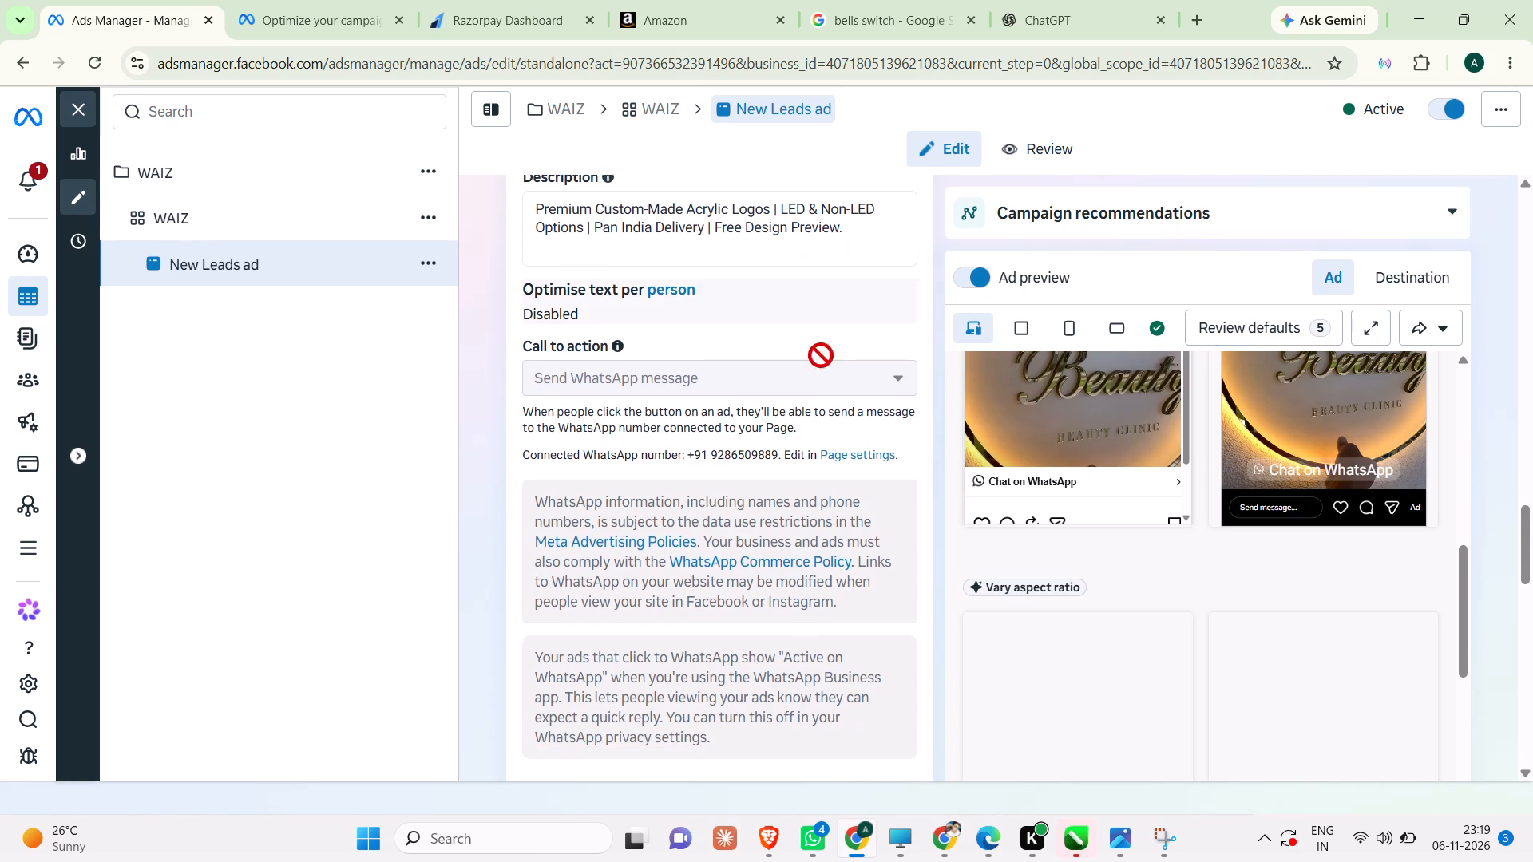
pyautogui.scroll(-13, 886, 444)
pyautogui.scroll(-6, 991, 628)
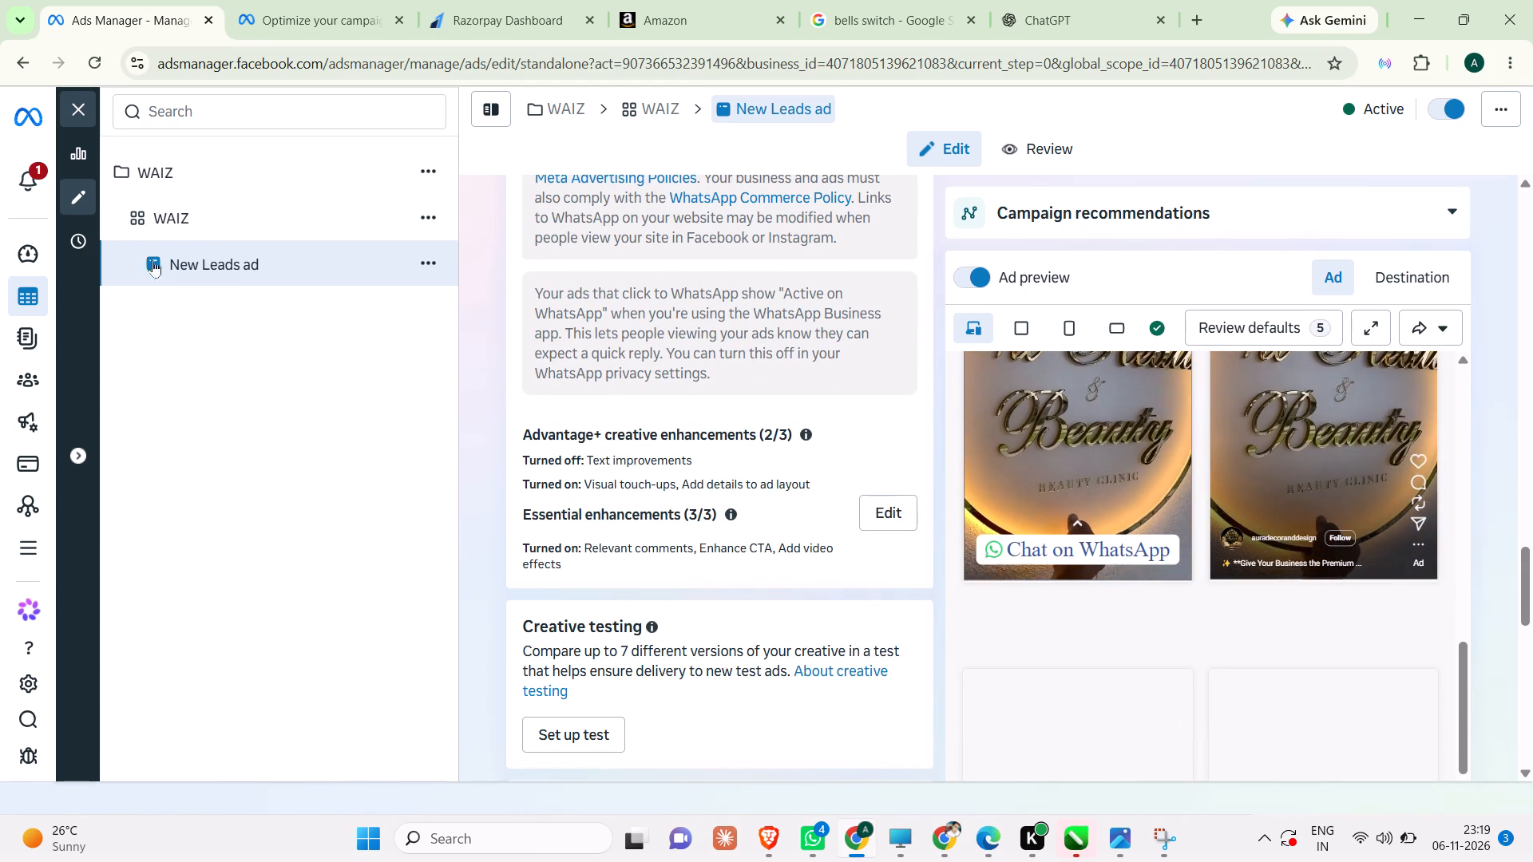
# Open the WAIZ ad set and check its campaign recommendations and conversion settings for an Advantage+ control.
pyautogui.click(161, 210)
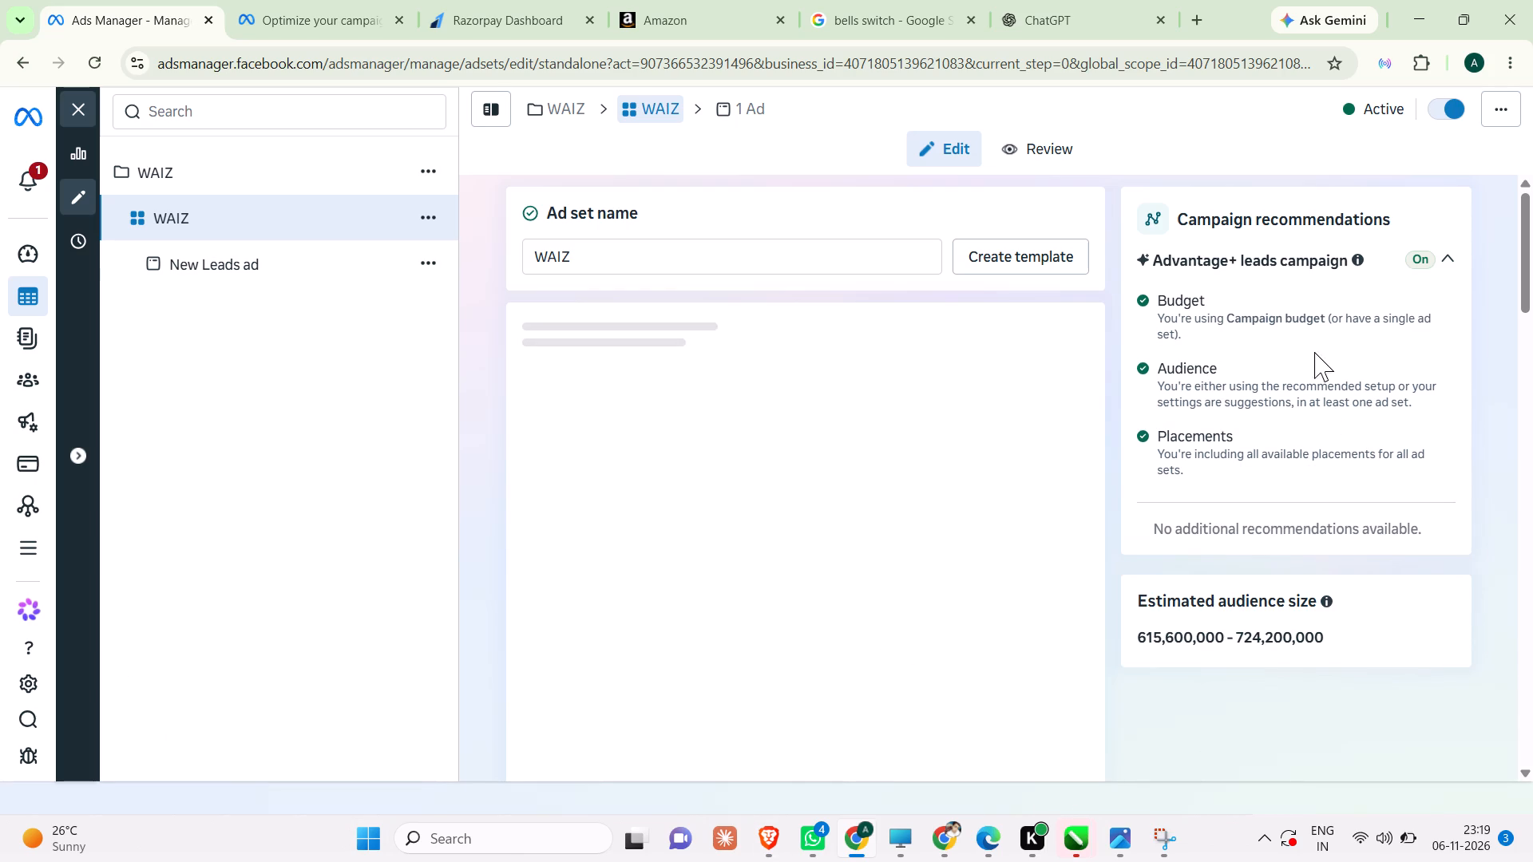
pyautogui.click(1172, 222)
pyautogui.scroll(-7, 897, 609)
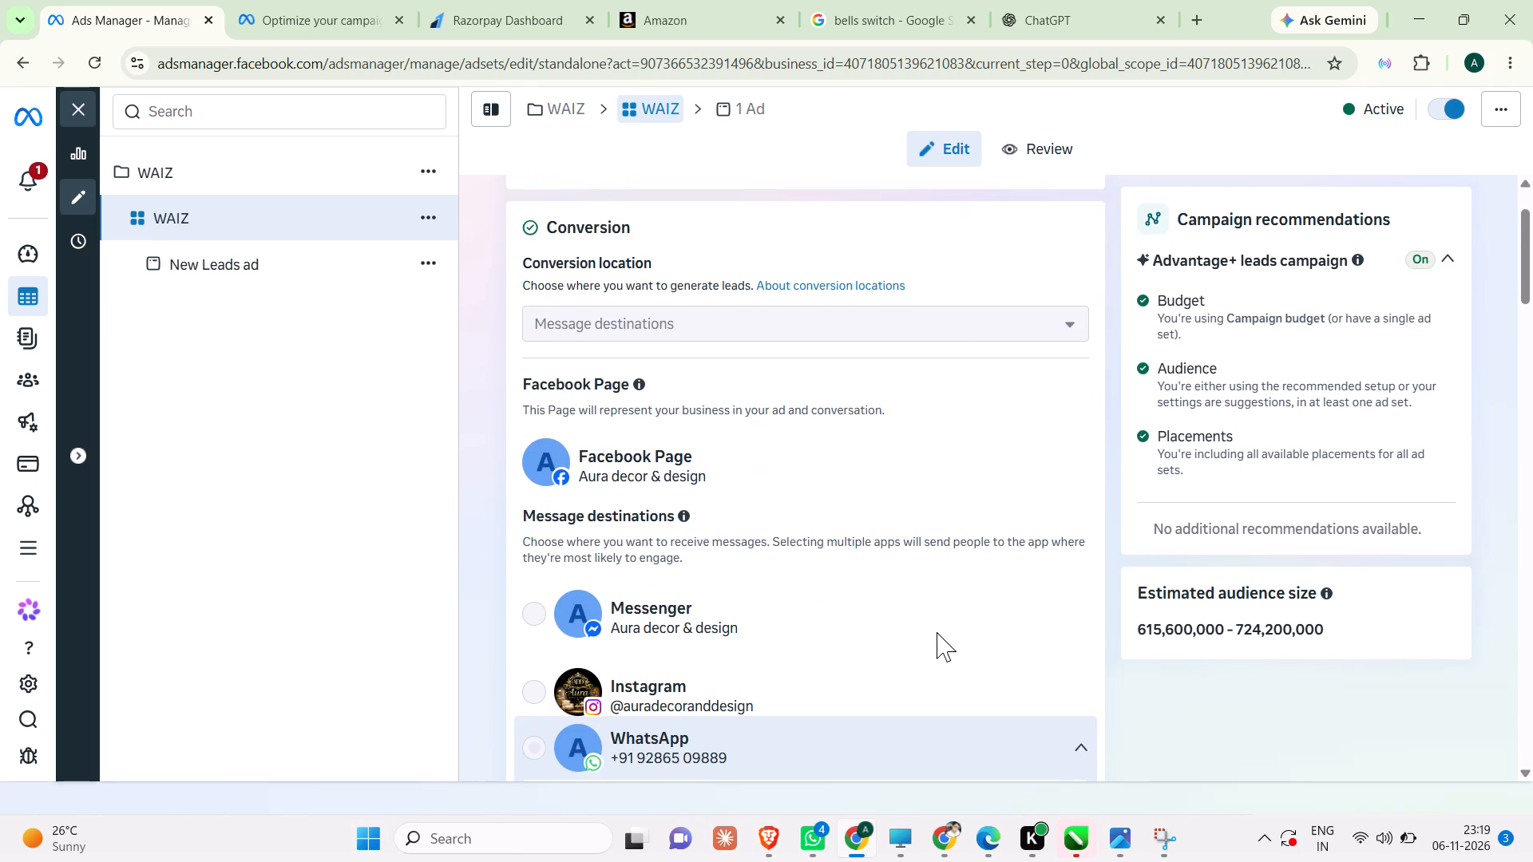
pyautogui.scroll(-1, 937, 632)
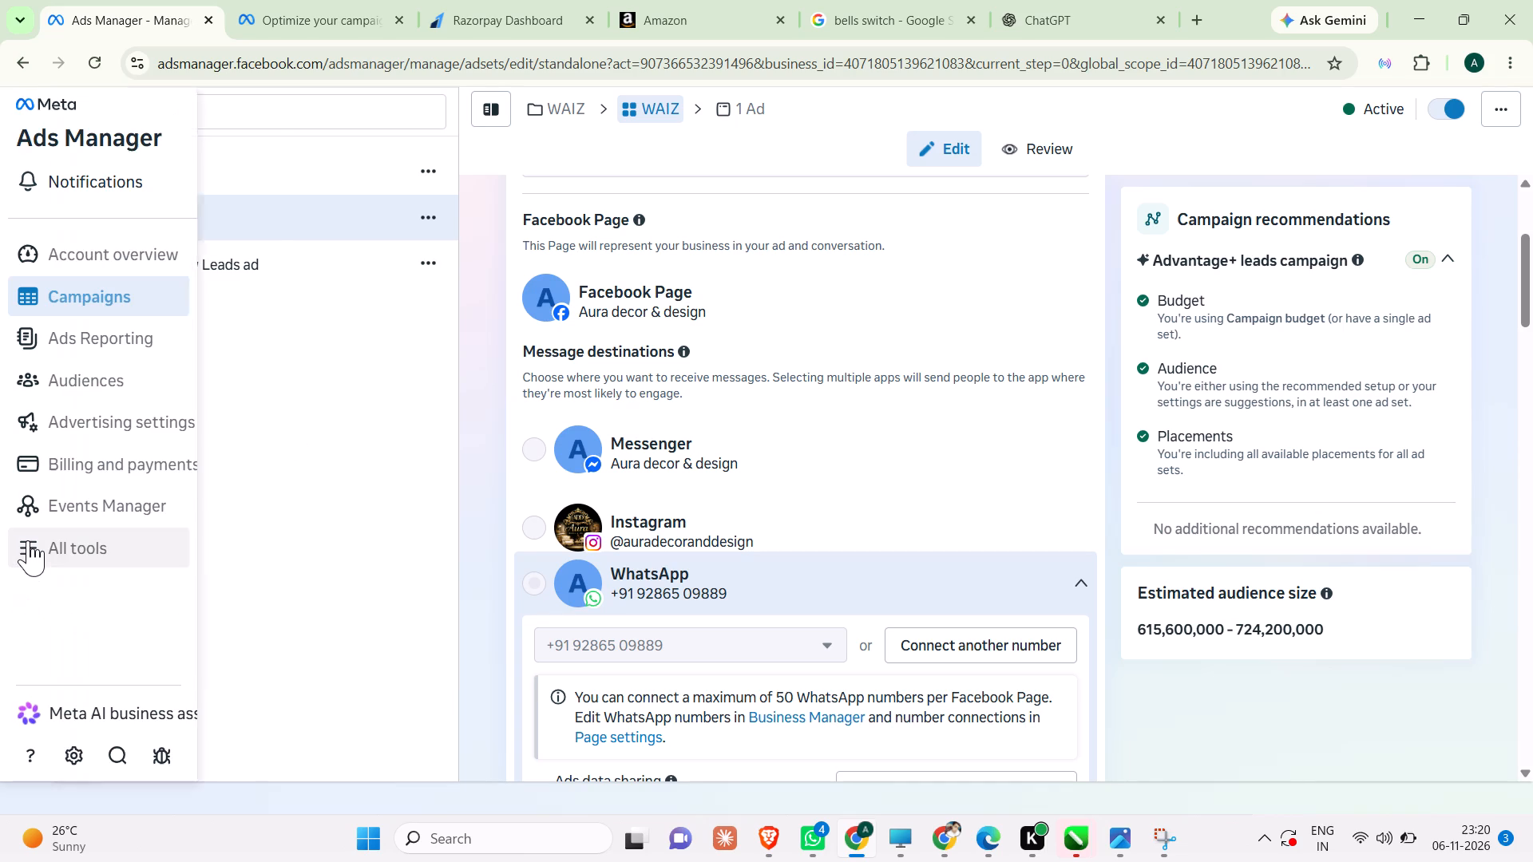
# Search all Ads Manager tools for "adv".
pyautogui.click(28, 540)
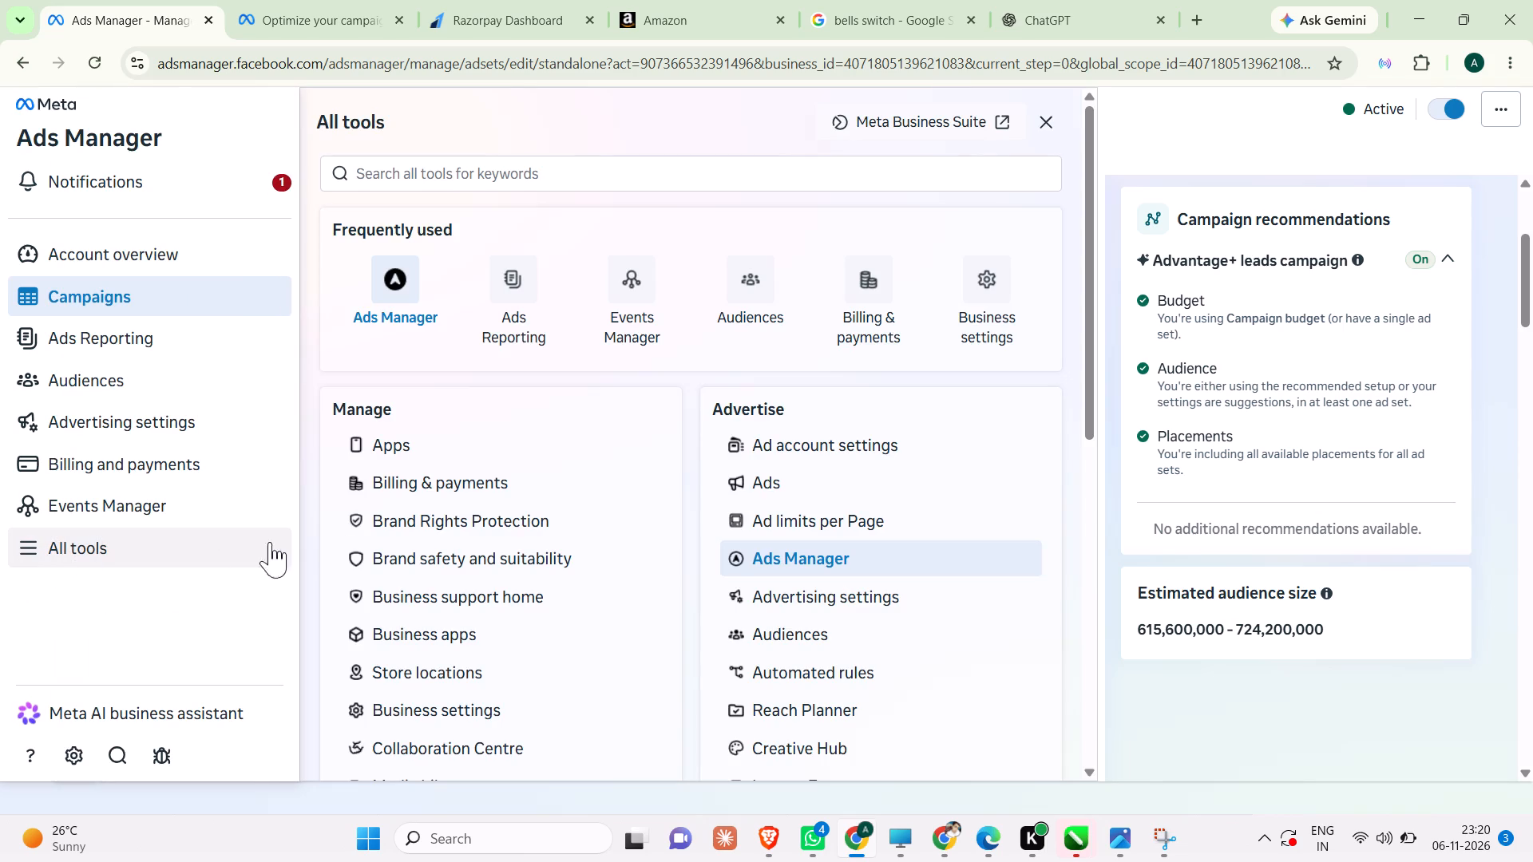
pyautogui.click(605, 180)
pyautogui.click(600, 176)
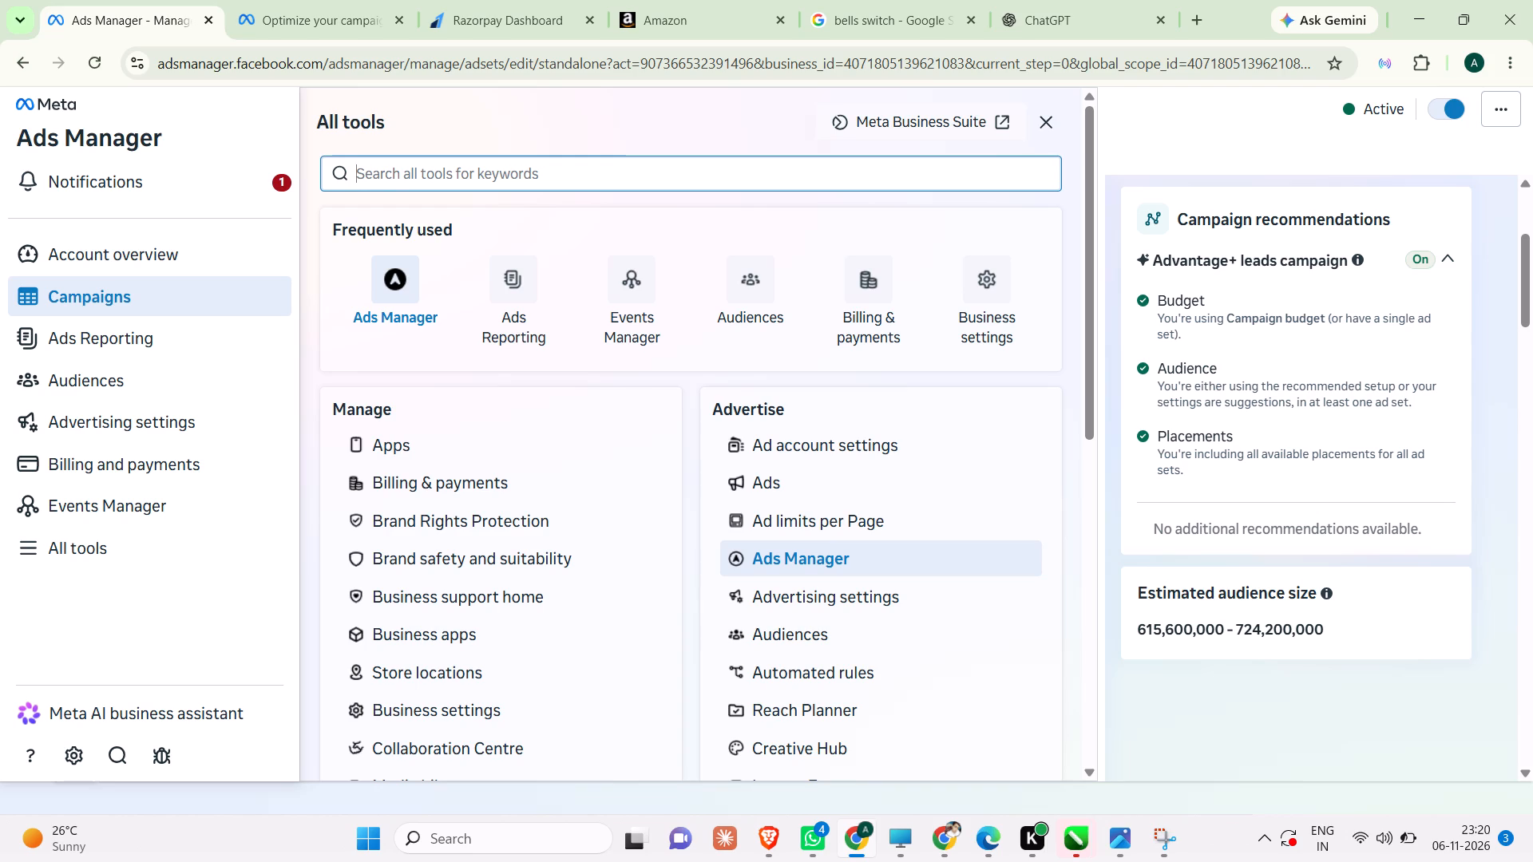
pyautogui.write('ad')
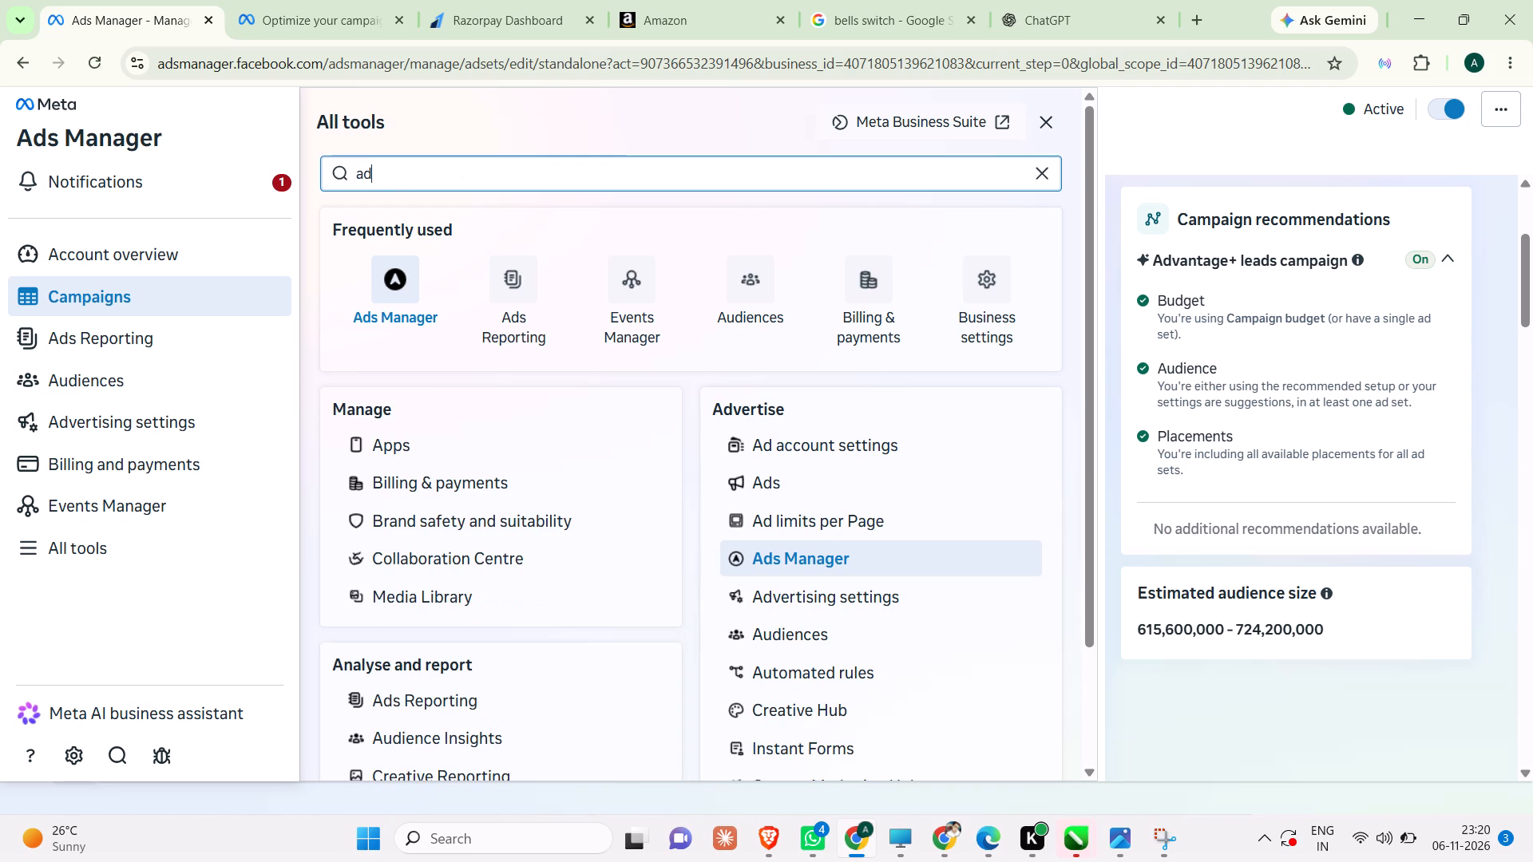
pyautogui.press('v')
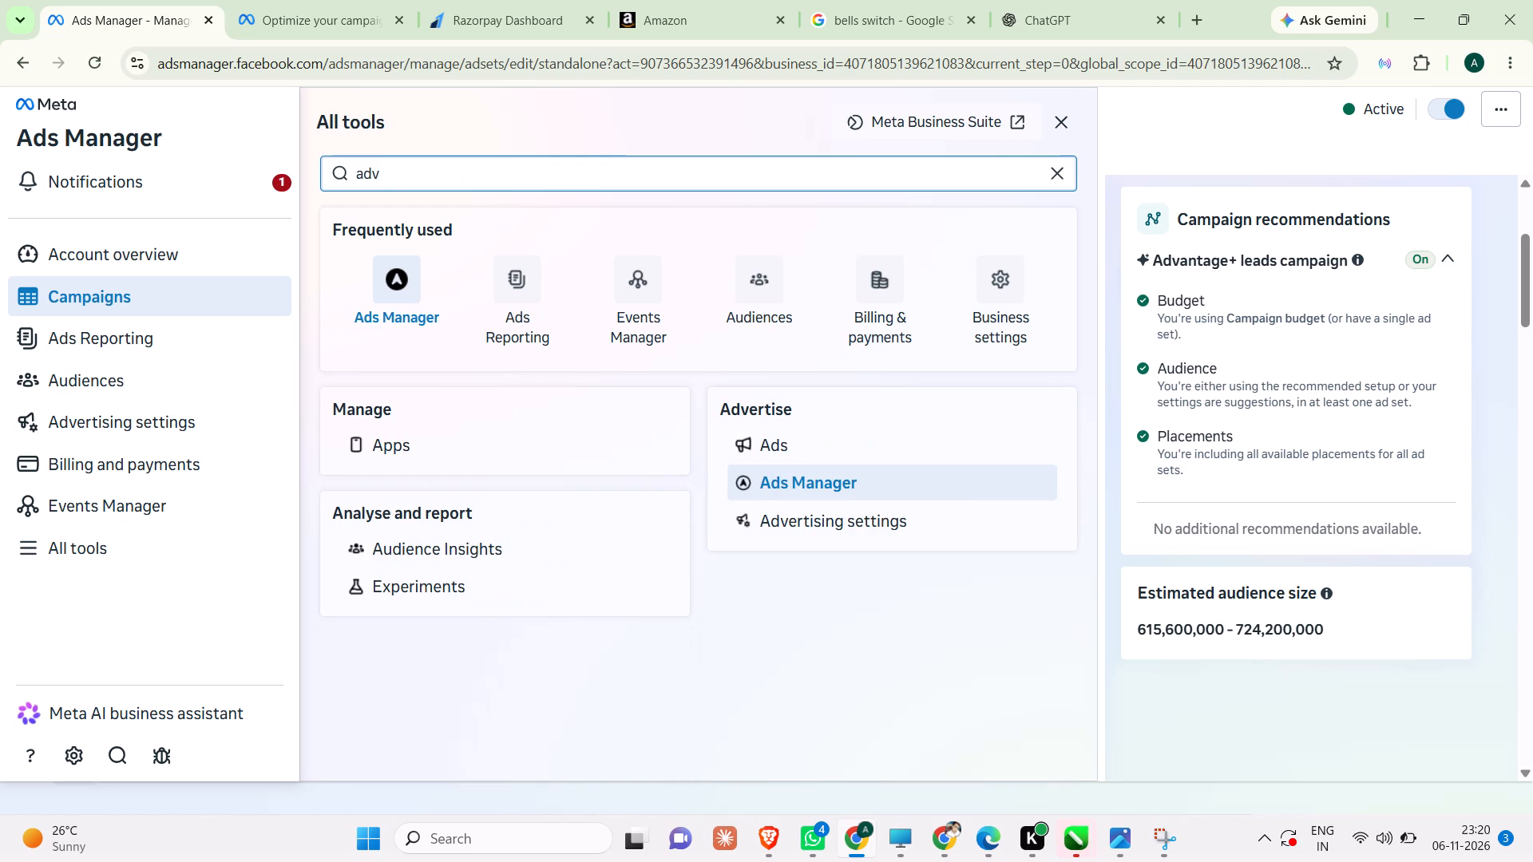
# Search All tools for "advantage".
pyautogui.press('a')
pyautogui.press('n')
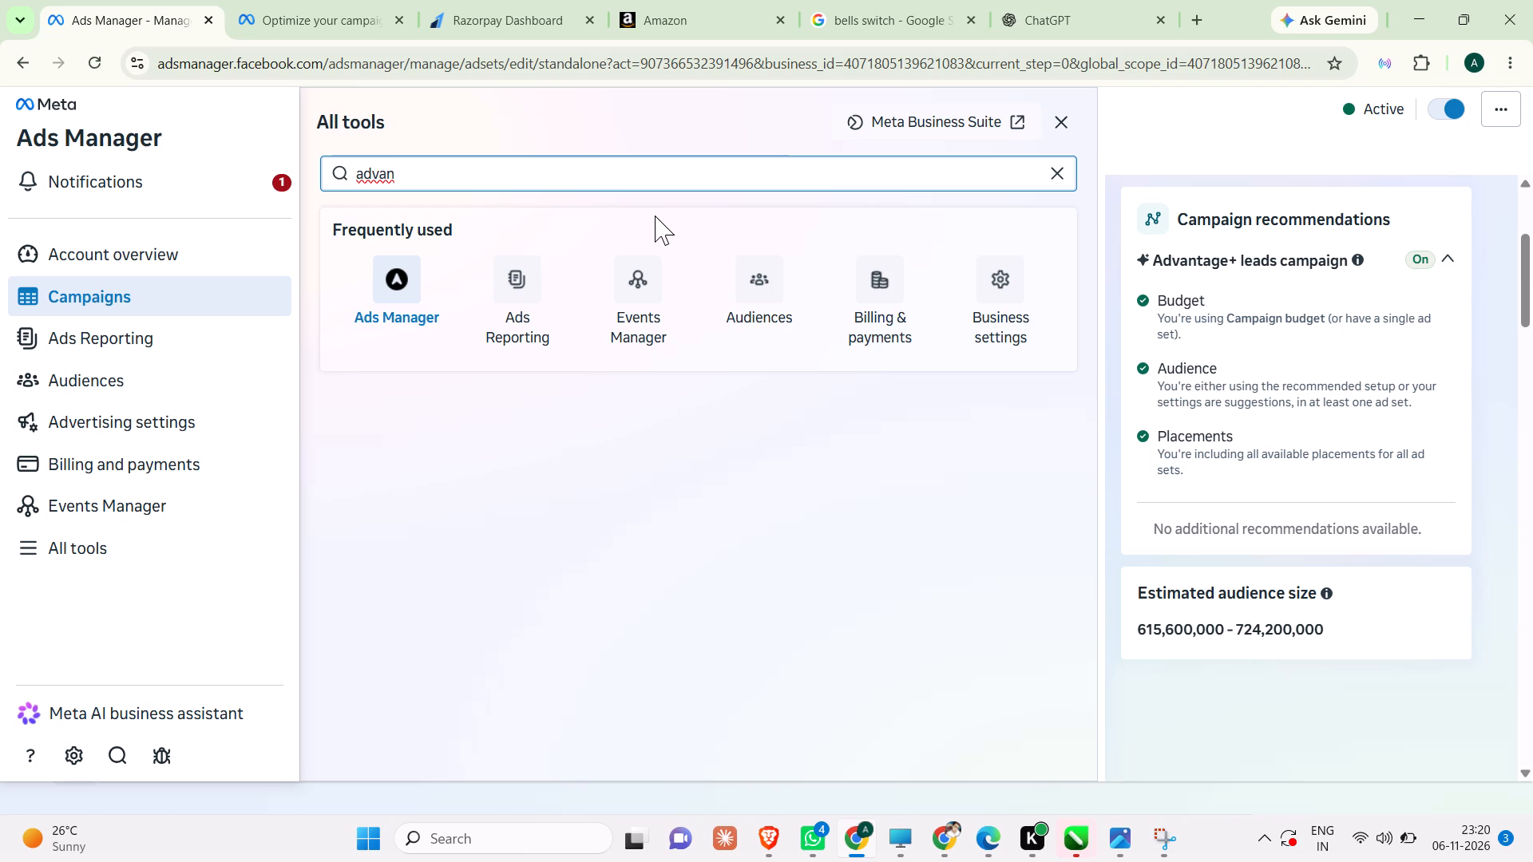
pyautogui.write('tage')
# Open the business settings and go to the Partners section under Users.
pyautogui.click(992, 287)
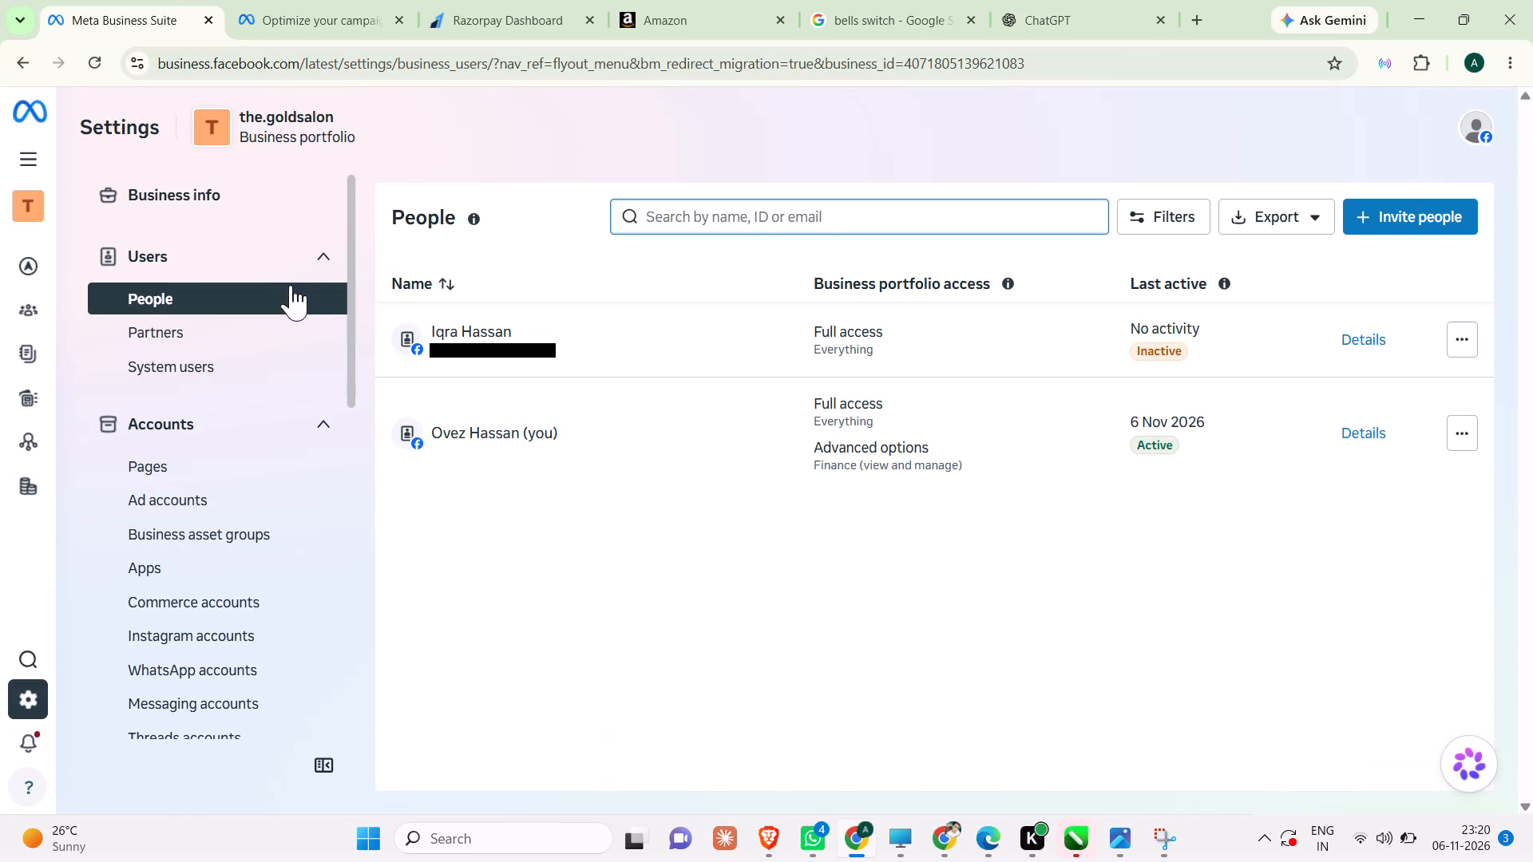
pyautogui.click(179, 341)
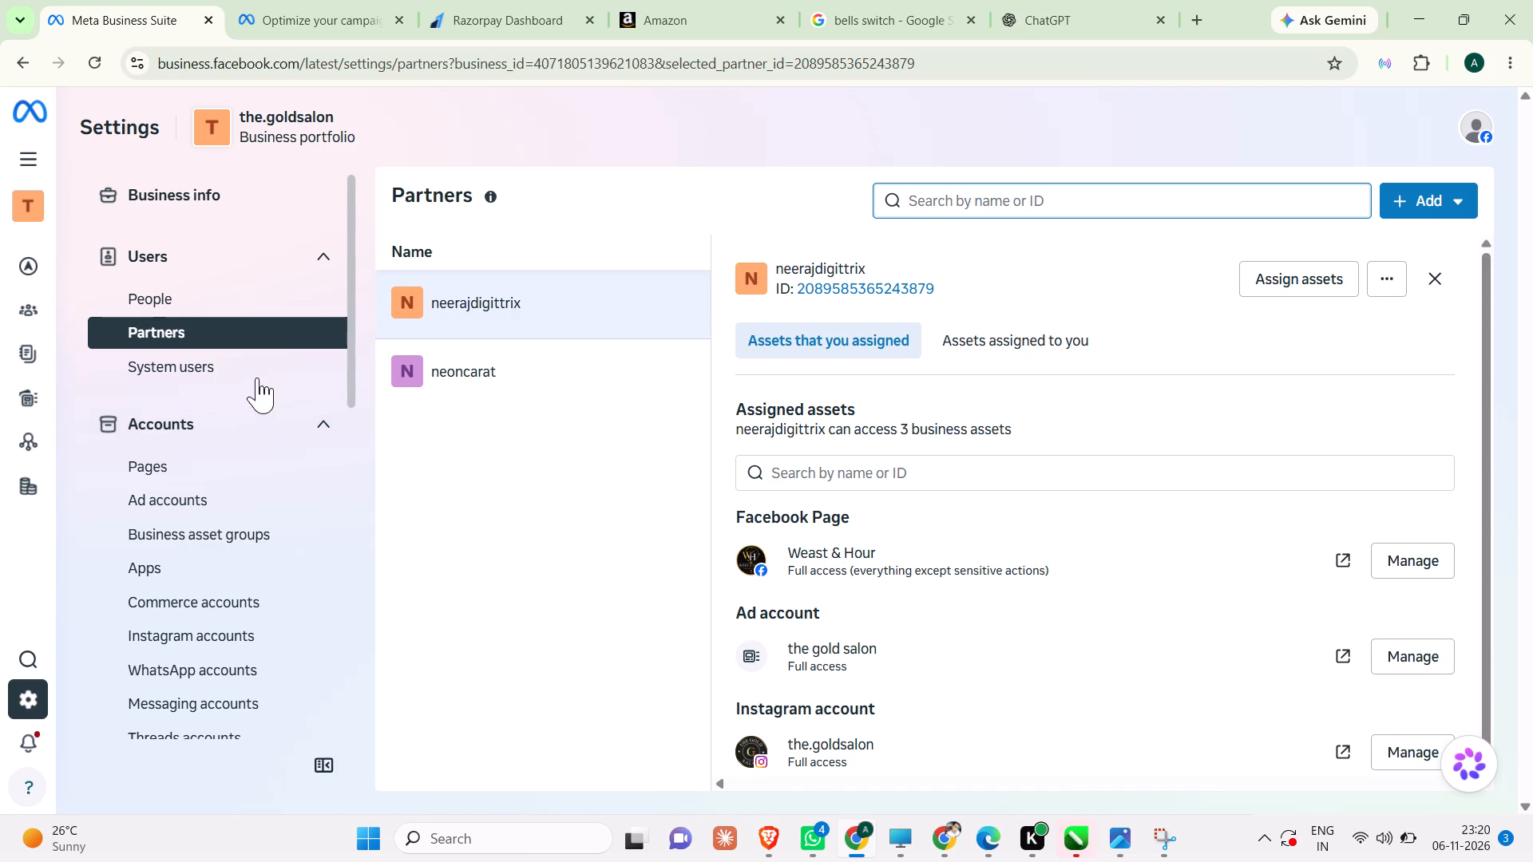
# View the business assets assigned to the neoncarat partner.
pyautogui.click(457, 381)
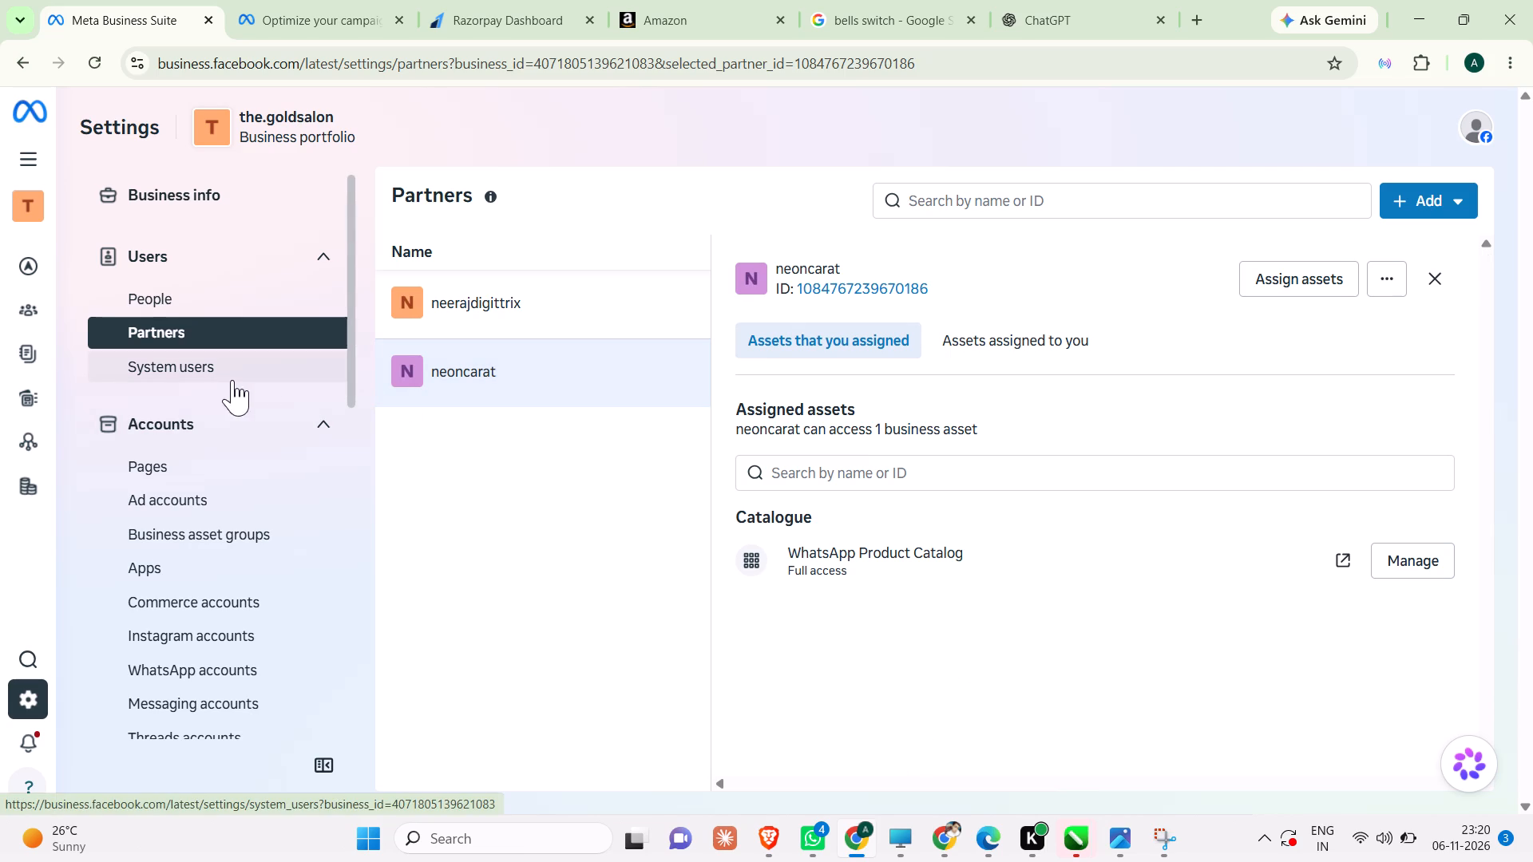
# Open the Ad account settings from the business portfolio's settings.
pyautogui.scroll(-4, 232, 492)
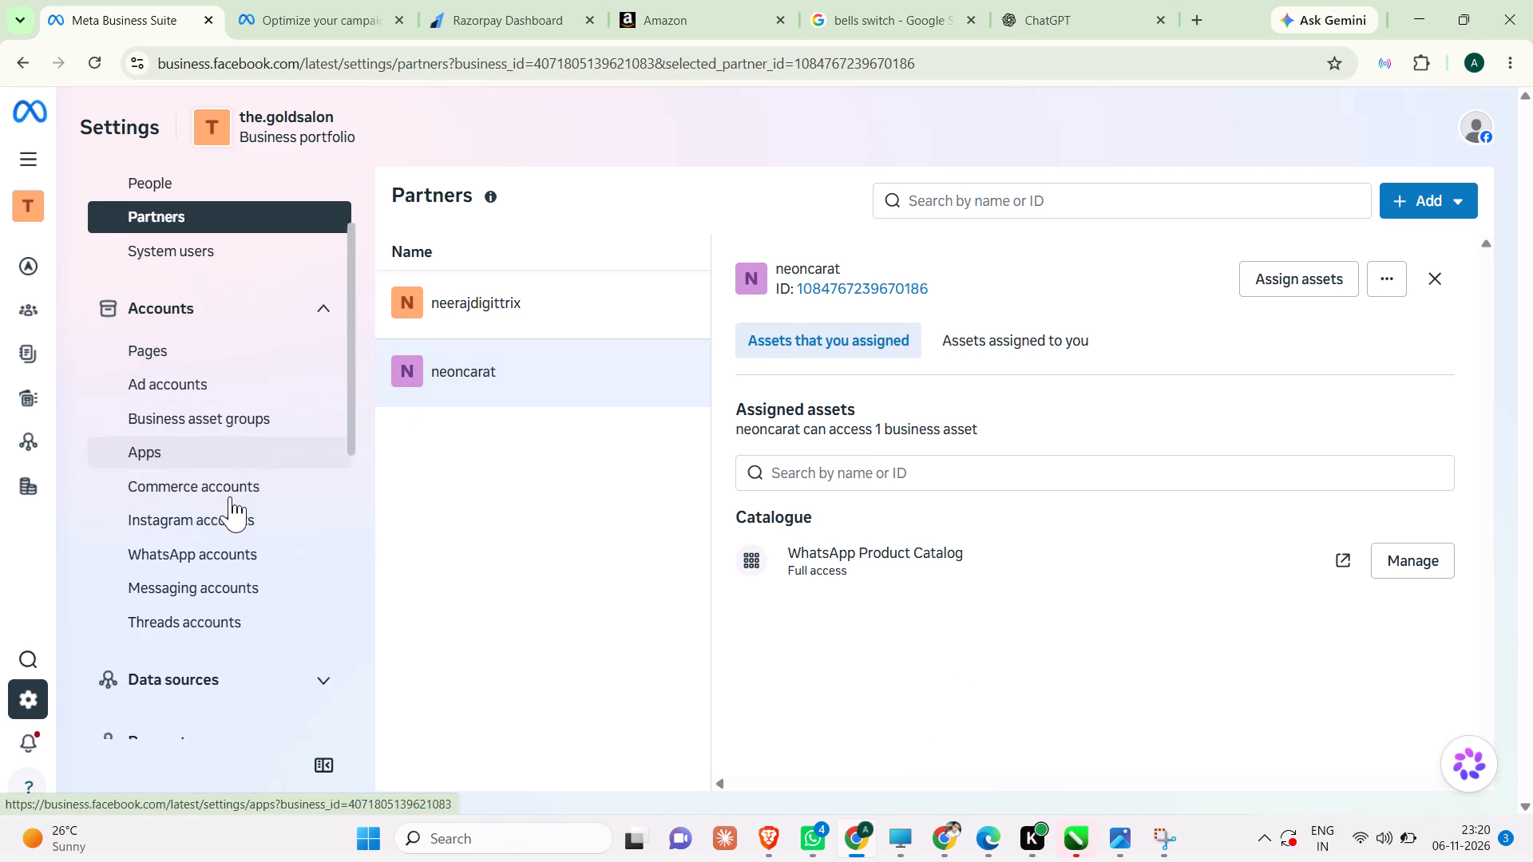
pyautogui.scroll(-10, 236, 501)
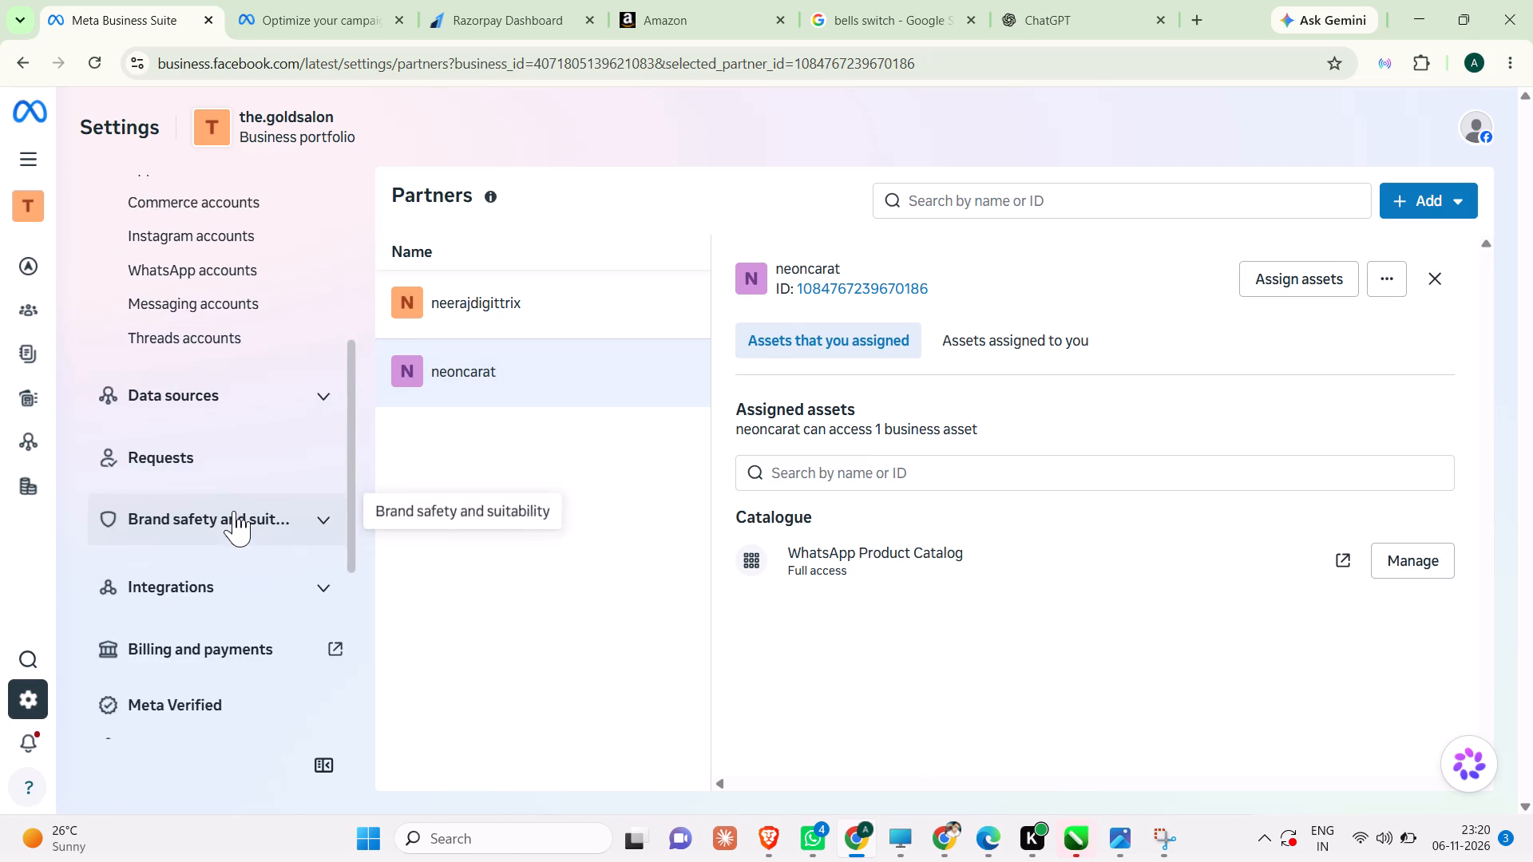
pyautogui.scroll(-7, 234, 511)
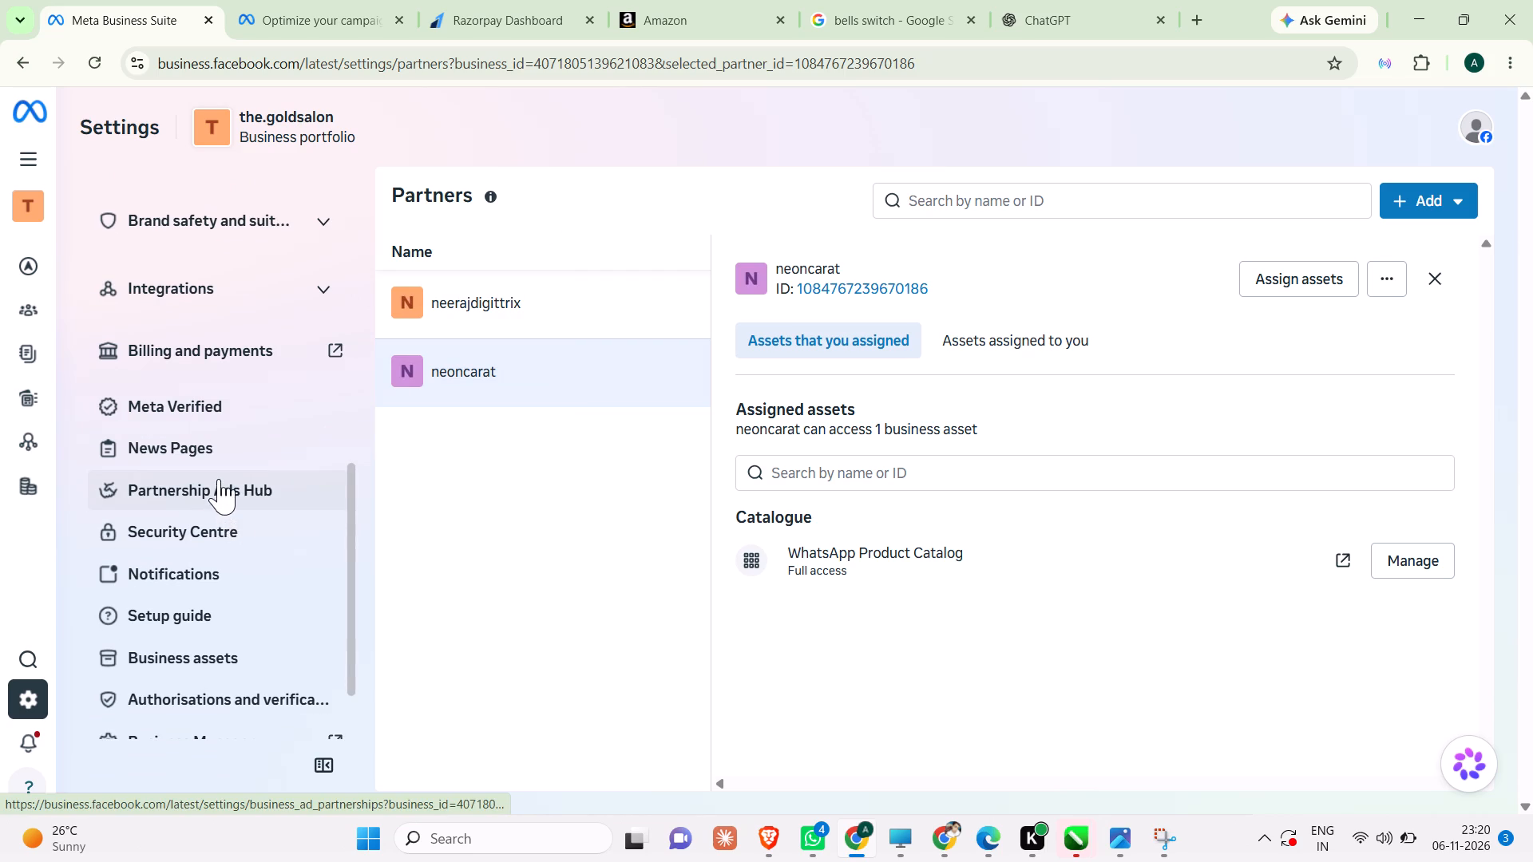
pyautogui.scroll(-4, 219, 479)
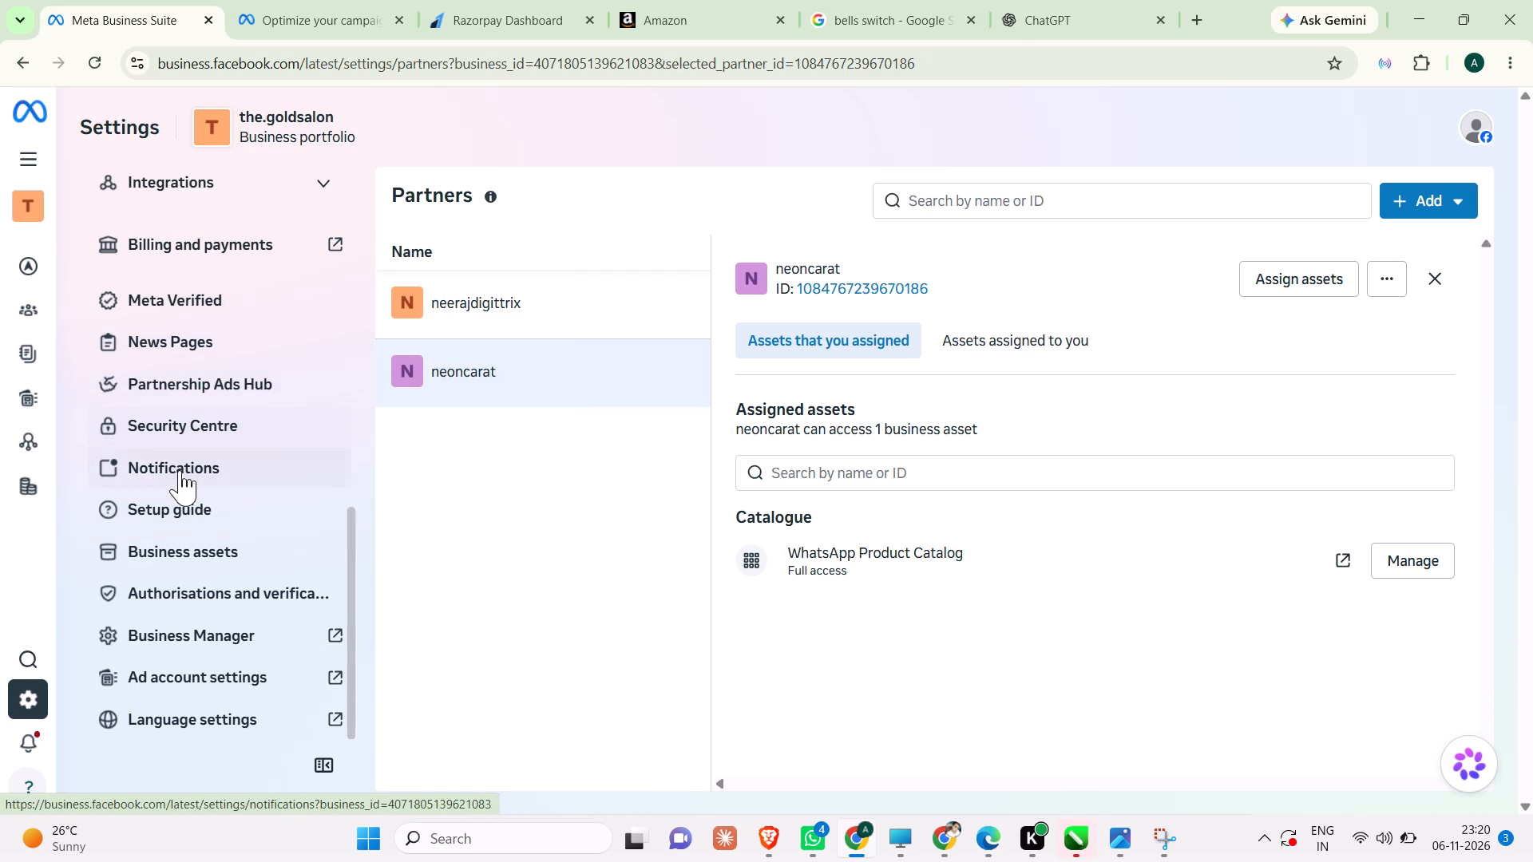
pyautogui.scroll(-3, 206, 556)
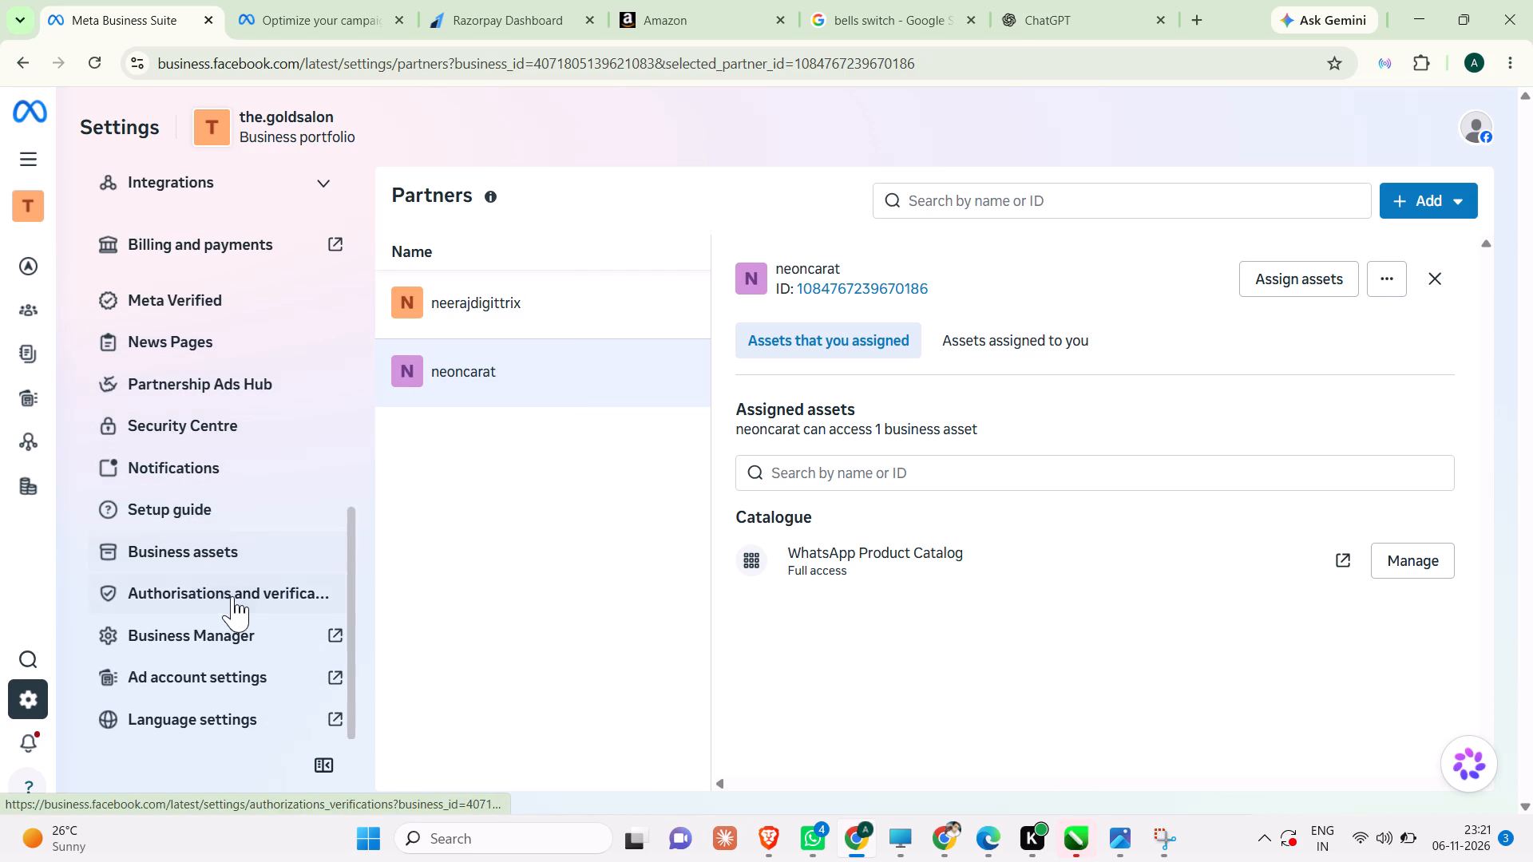
pyautogui.scroll(-4, 247, 643)
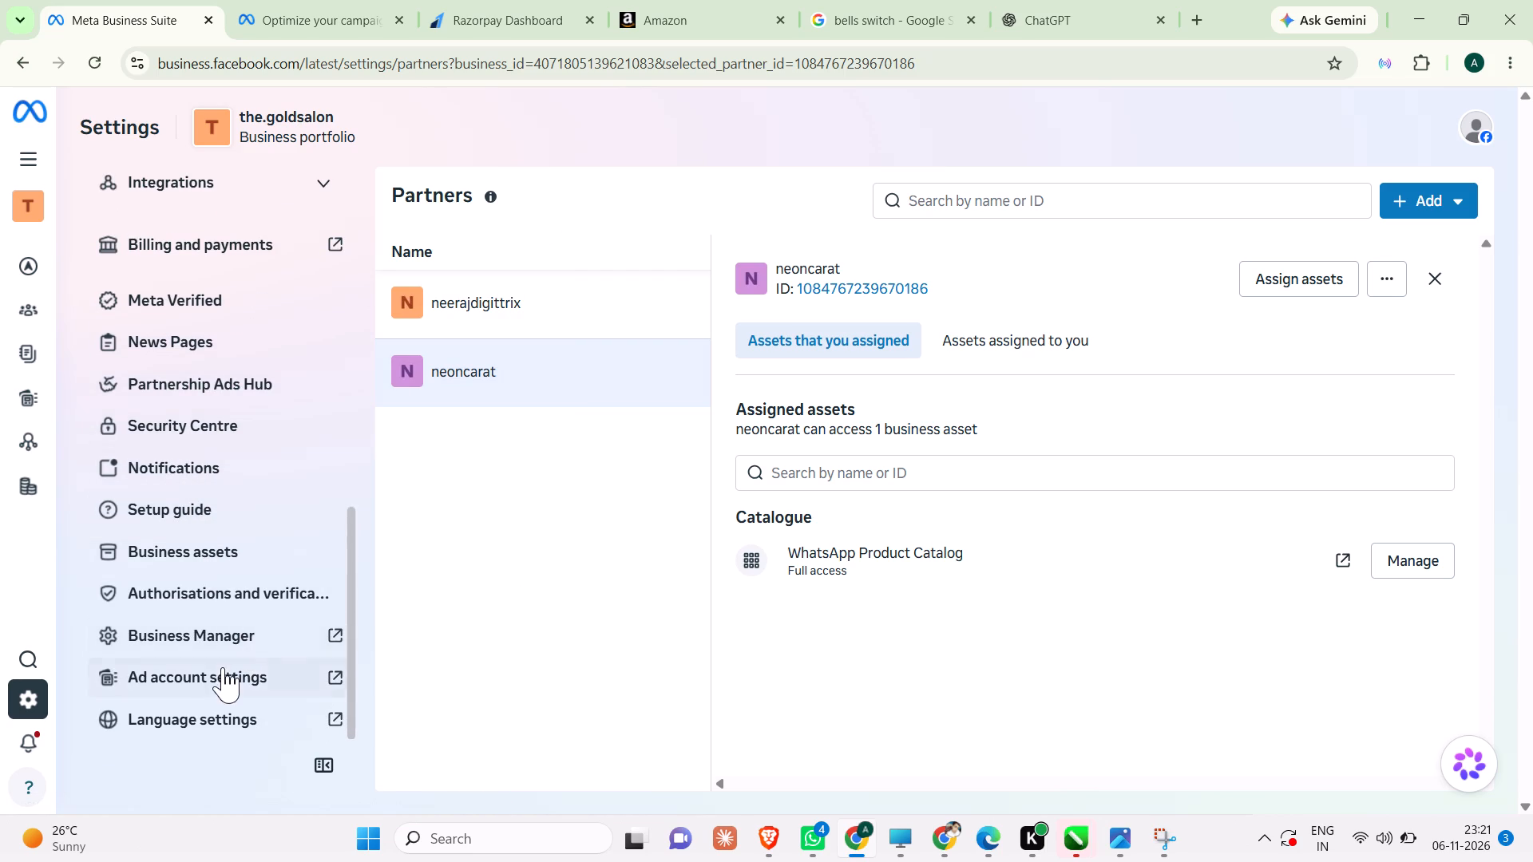
pyautogui.click(213, 673)
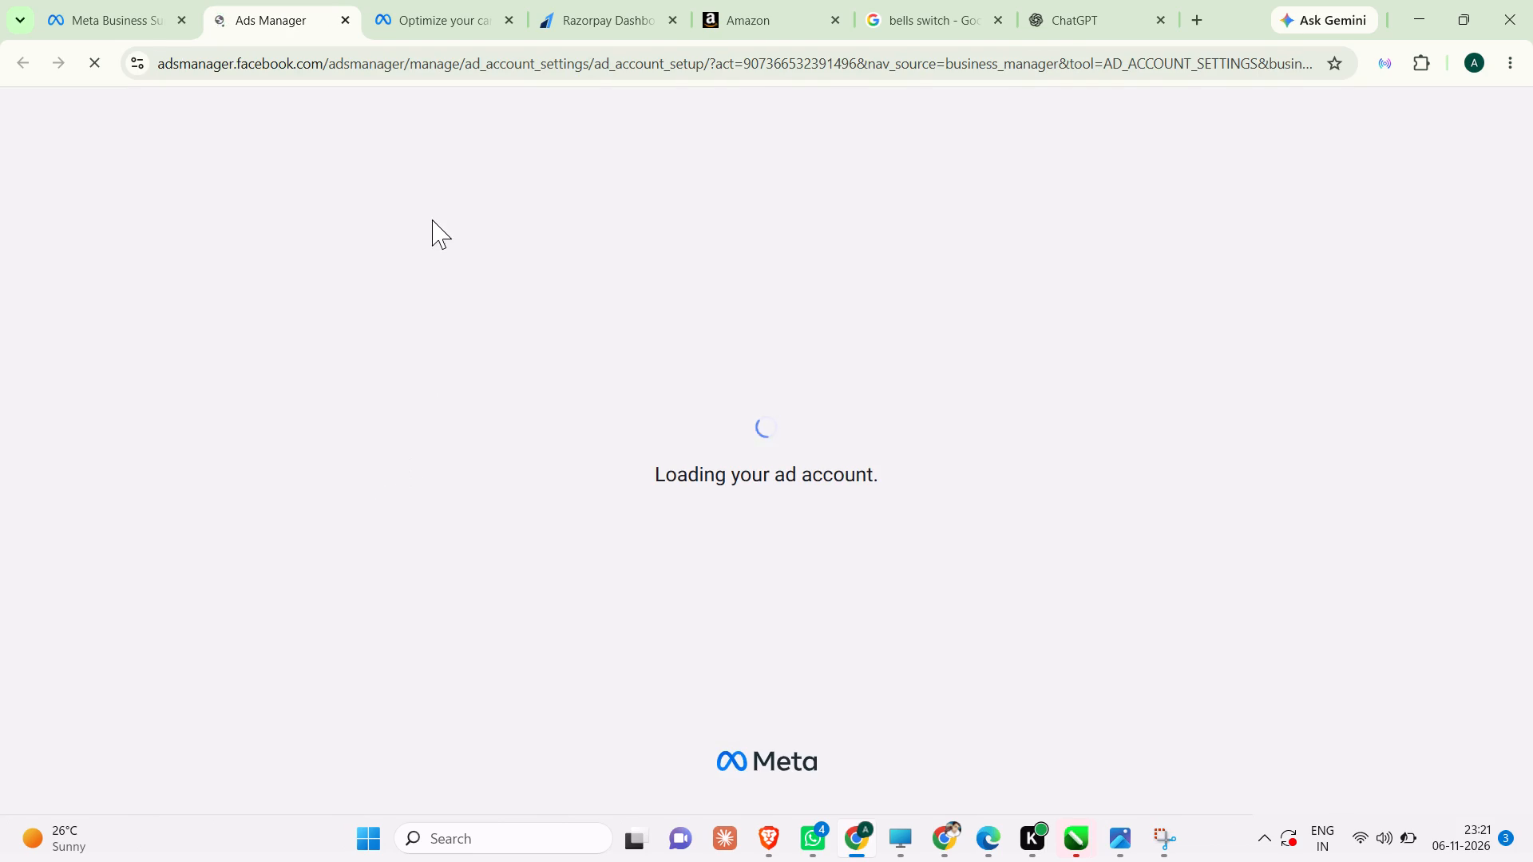
# Check the Meta Blueprint Advantage+ page, and switch to Brave with the YouTube video "How Do You Turn Off Meta Advantage+ Campaigns?".
pyautogui.click(447, 0)
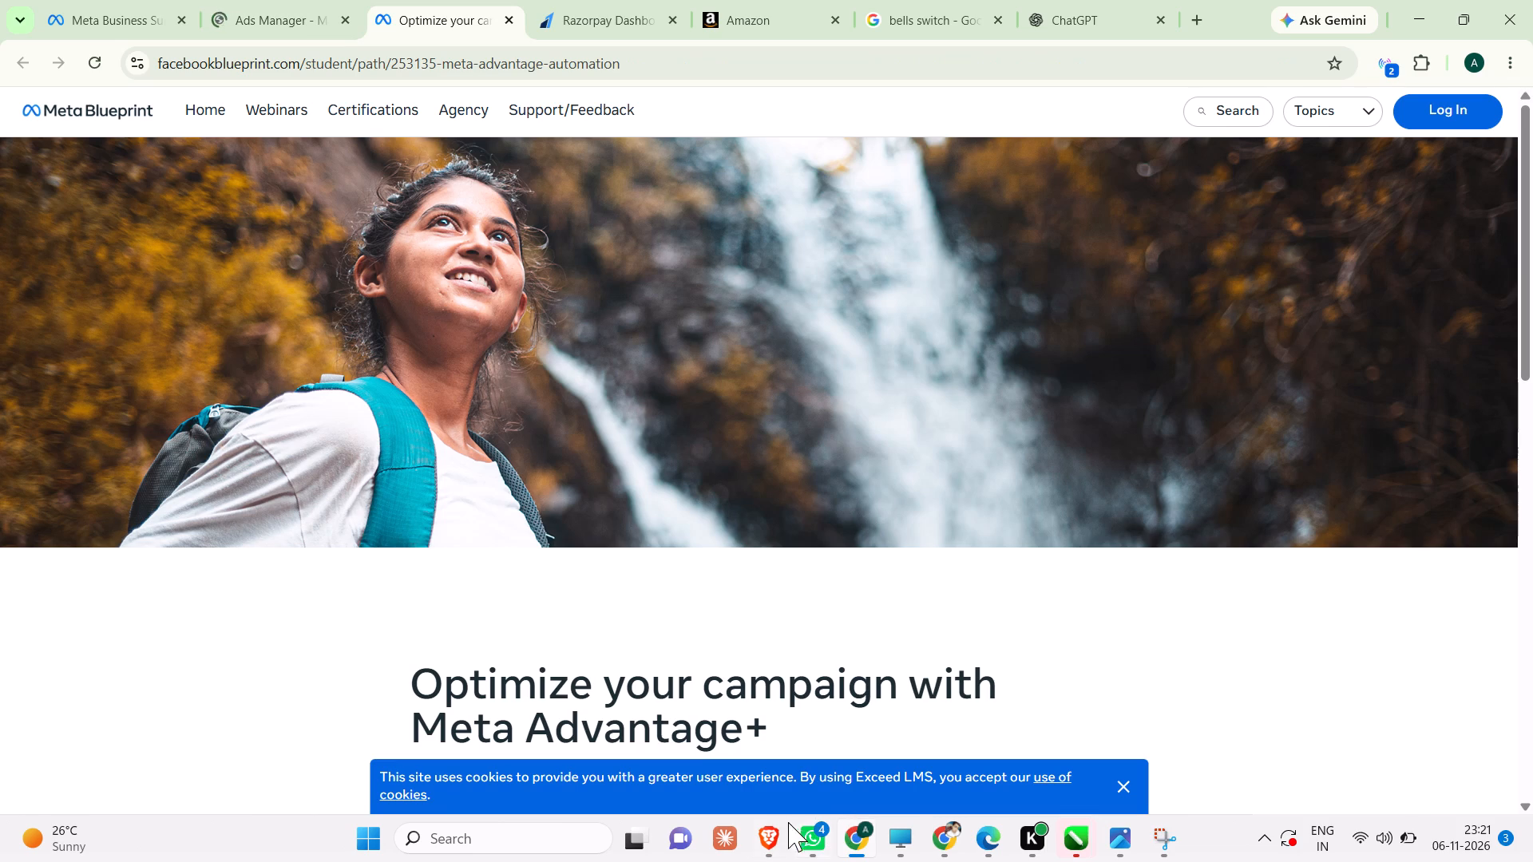
pyautogui.click(767, 826)
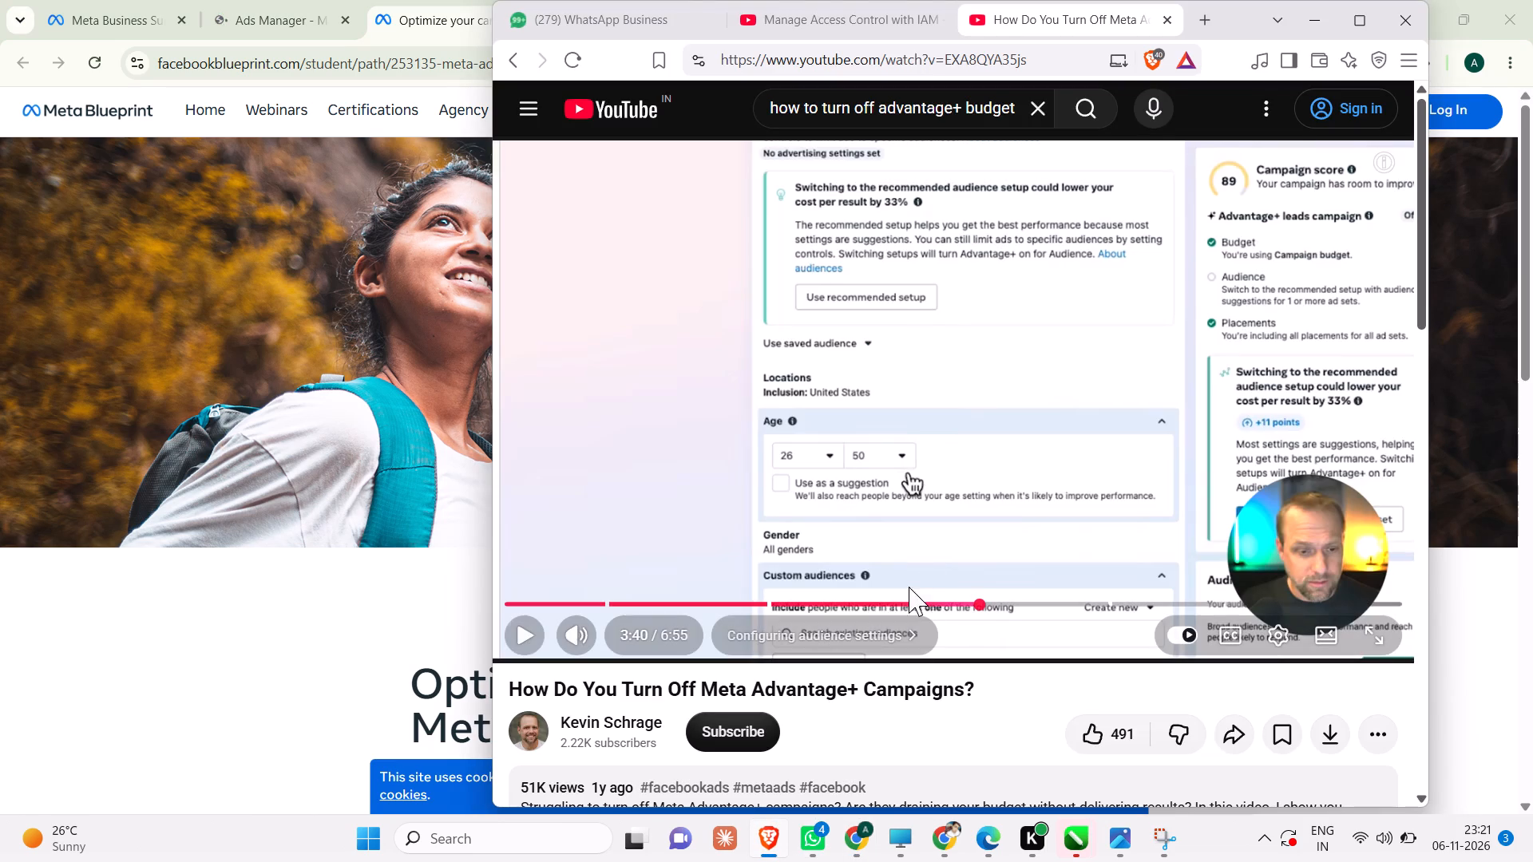
# Resume the Advantage+ tutorial and skip ahead through the audience and placement settings to the section on finalizing manual controls.
pyautogui.click(1096, 441)
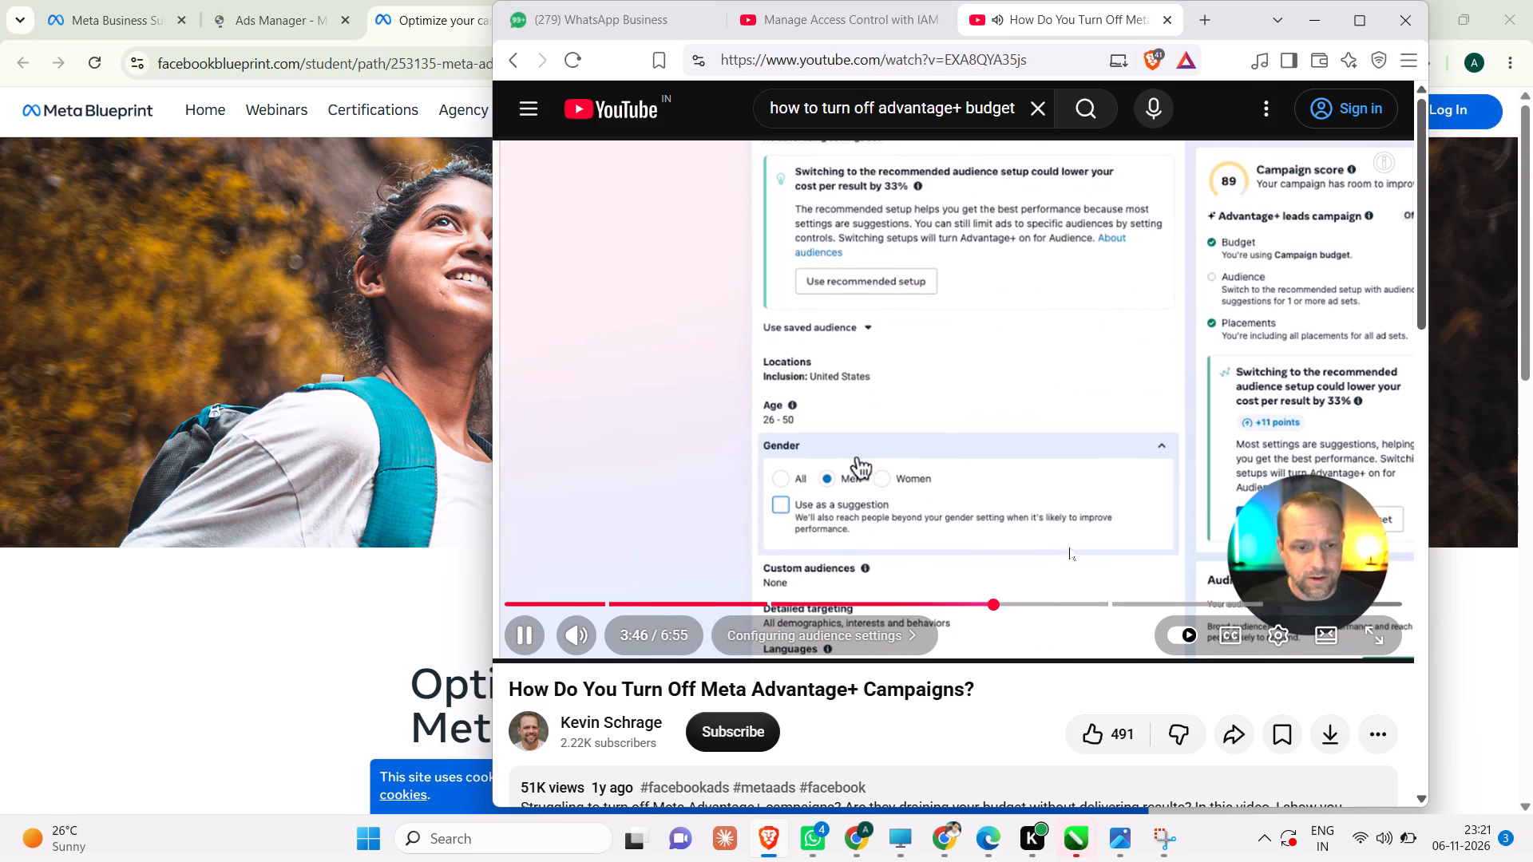
pyautogui.click(1078, 607)
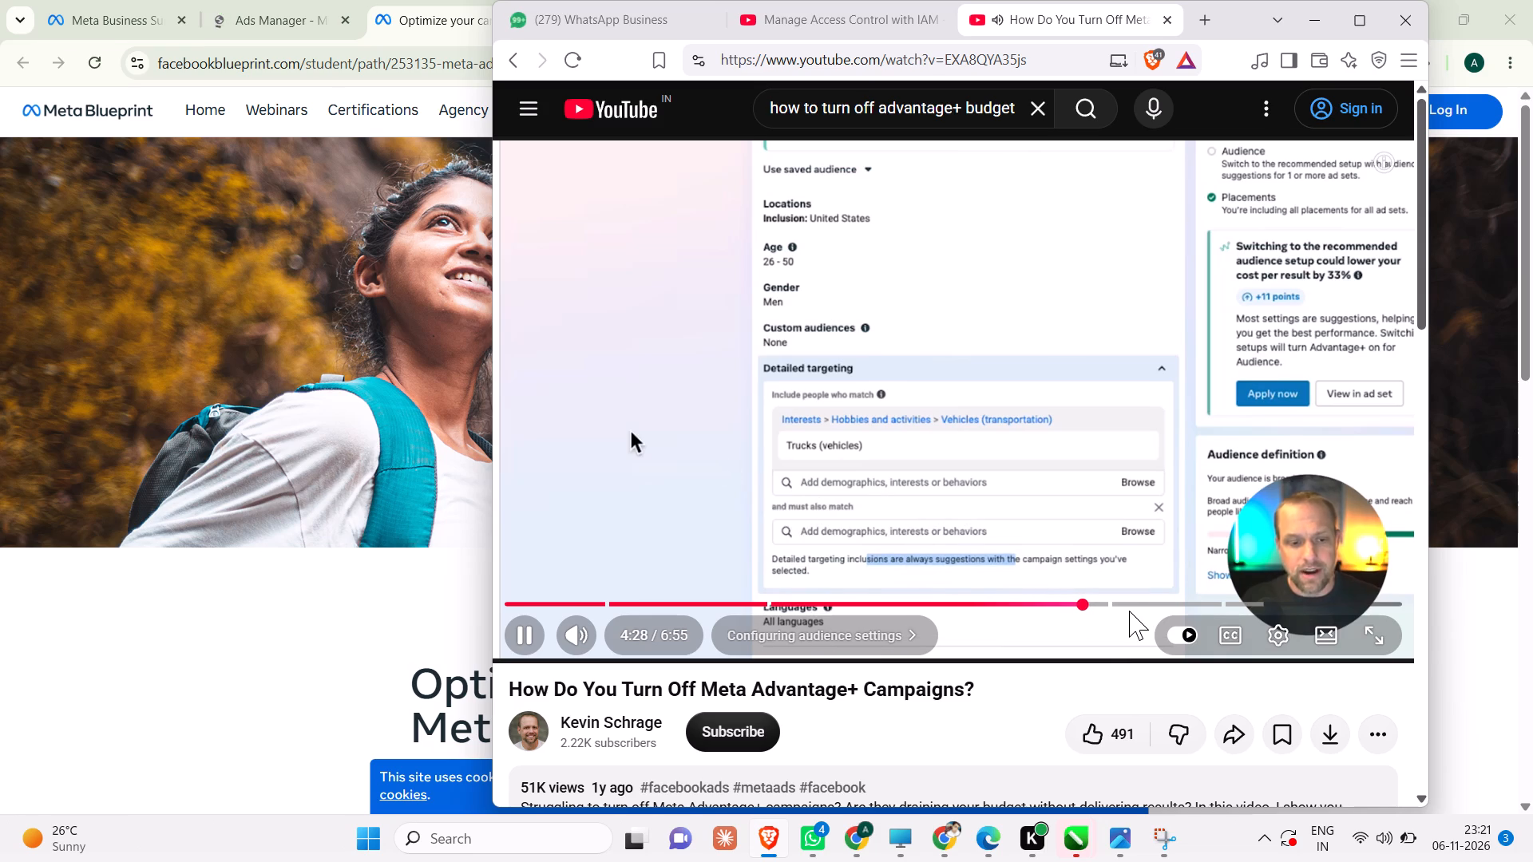
pyautogui.click(1125, 607)
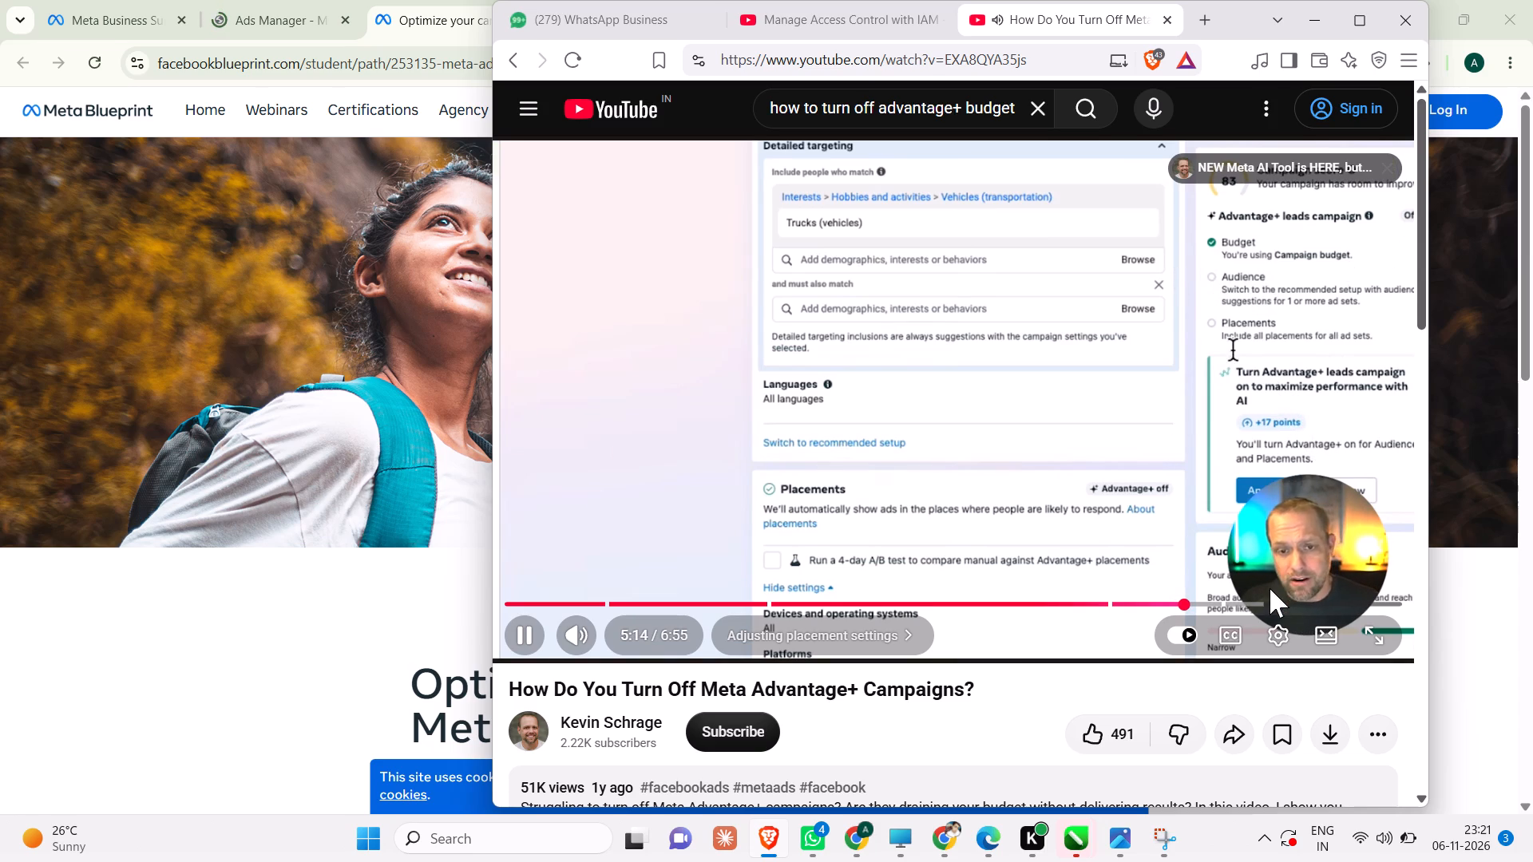
pyautogui.click(1232, 599)
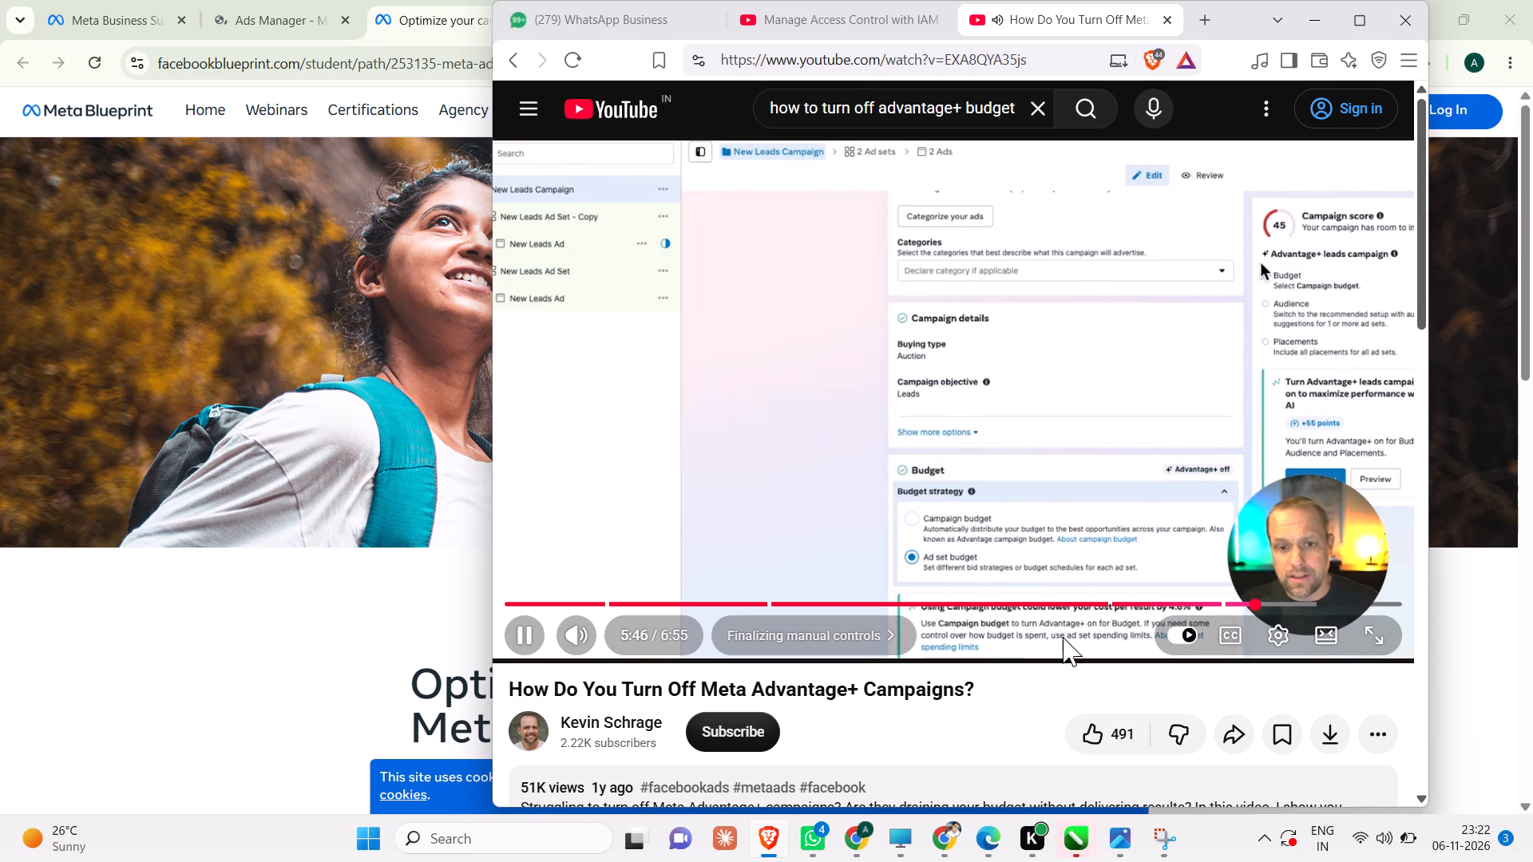
# Pause the Advantage+ tutorial and switch back to the Meta business settings page in Chrome.
pyautogui.click(1075, 478)
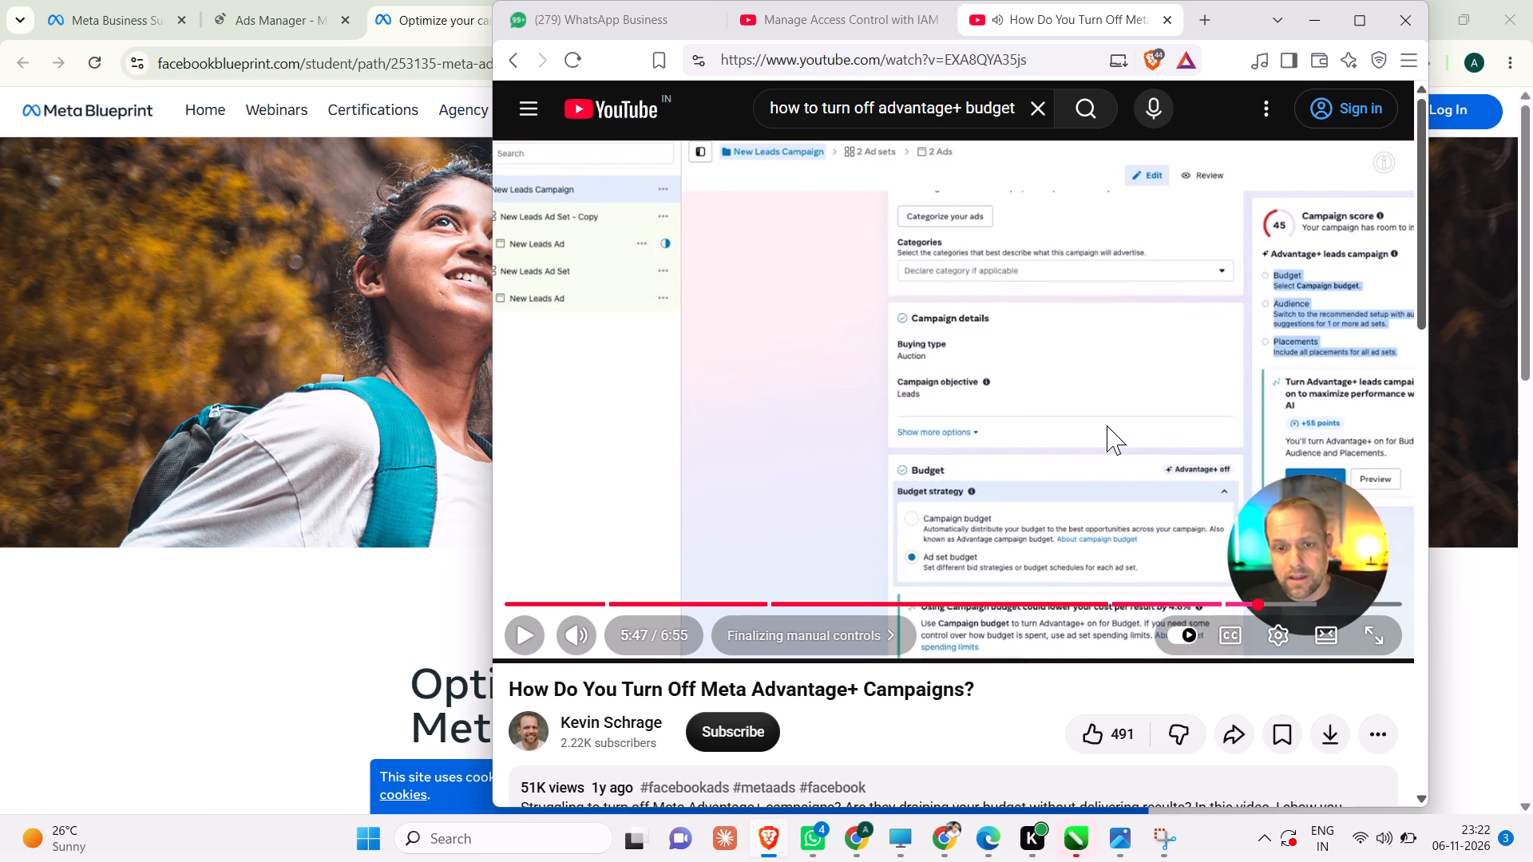
pyautogui.scroll(-3, 1076, 405)
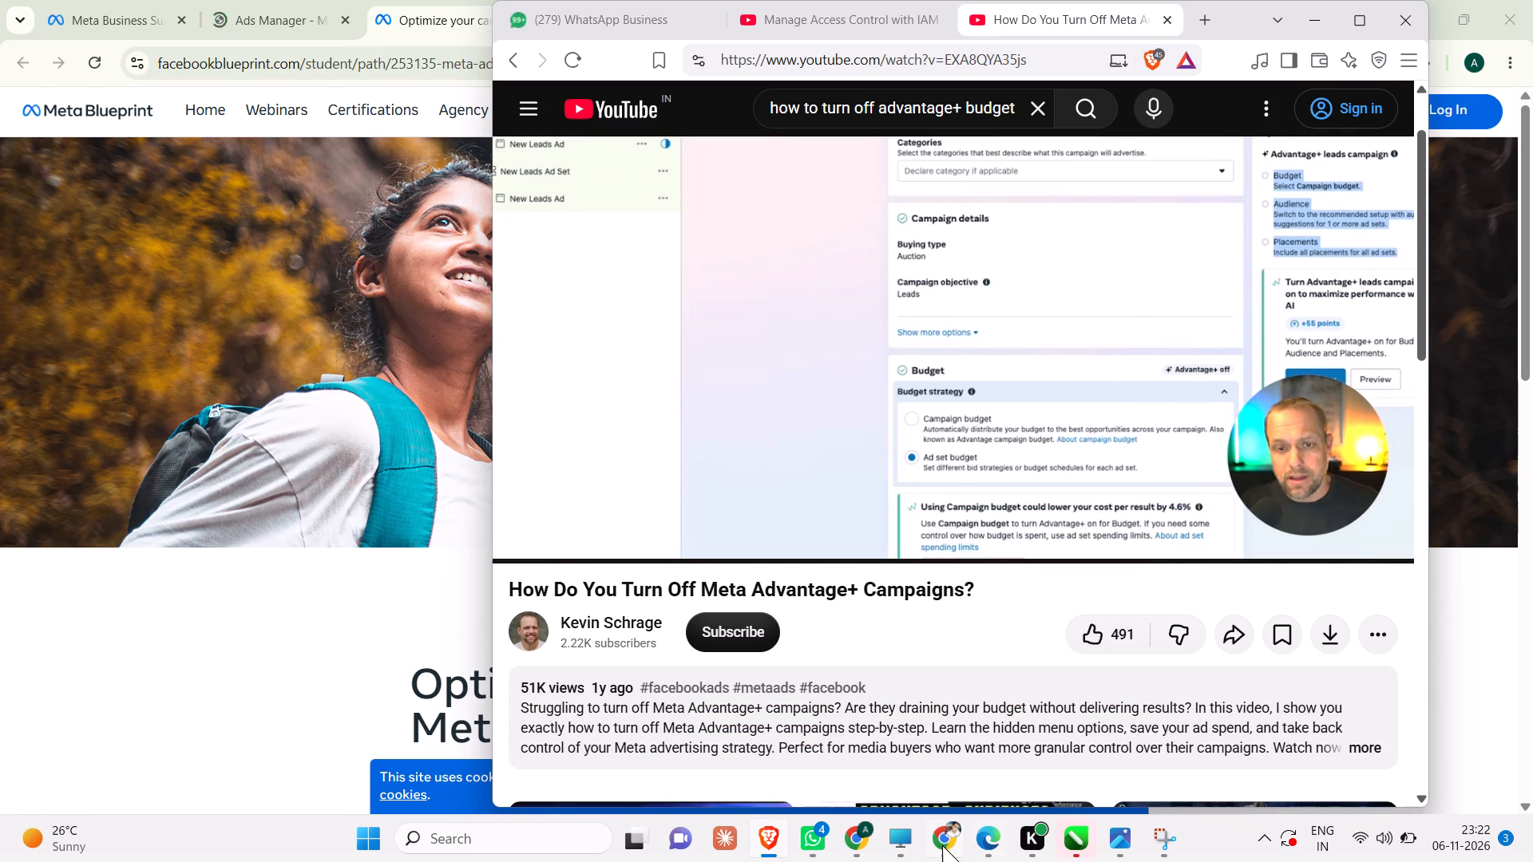
pyautogui.click(854, 830)
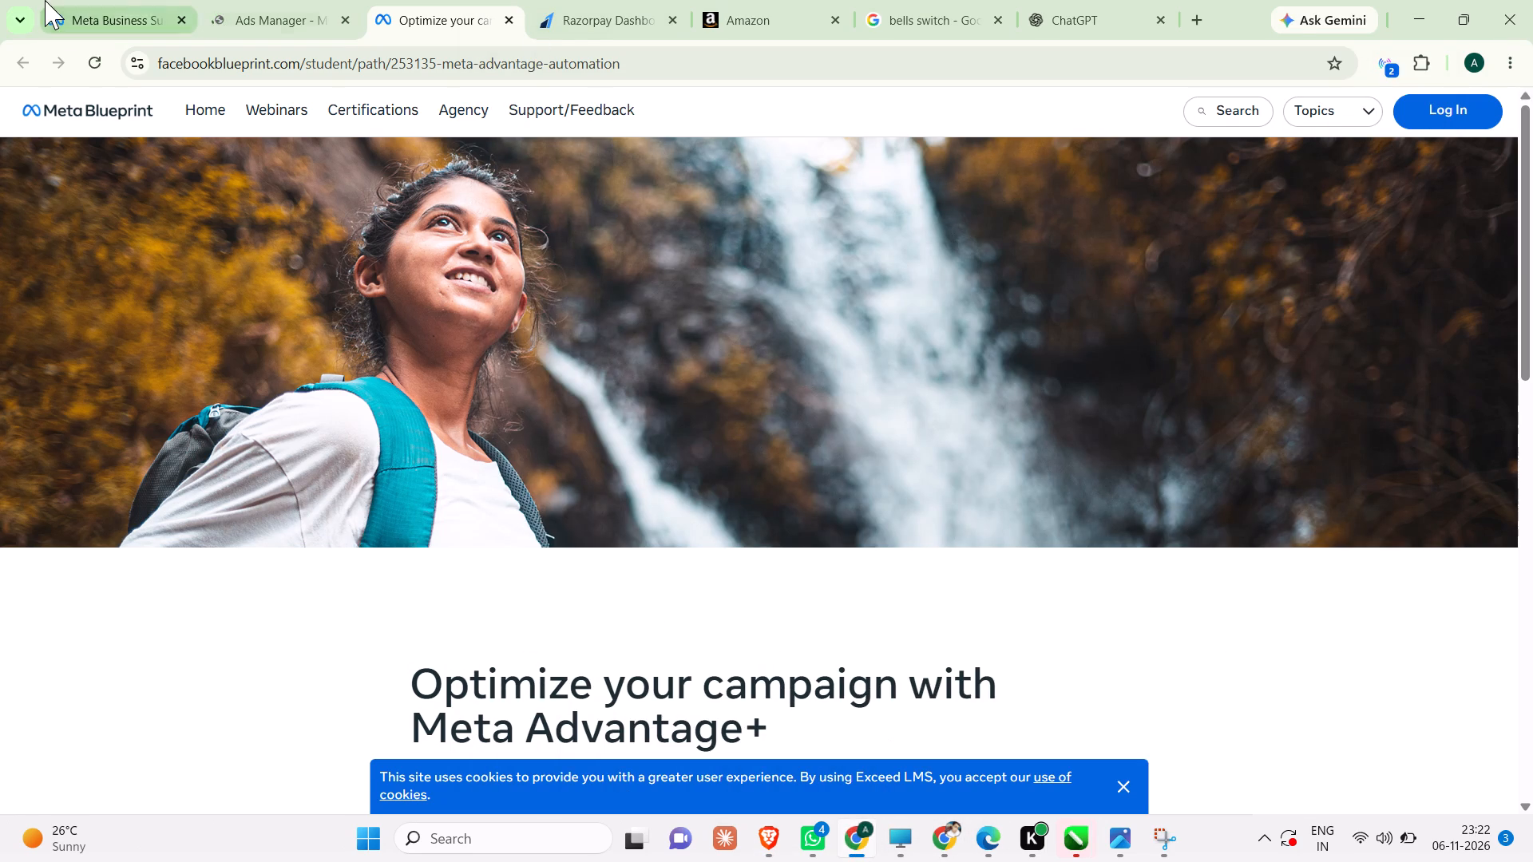
pyautogui.click(107, 0)
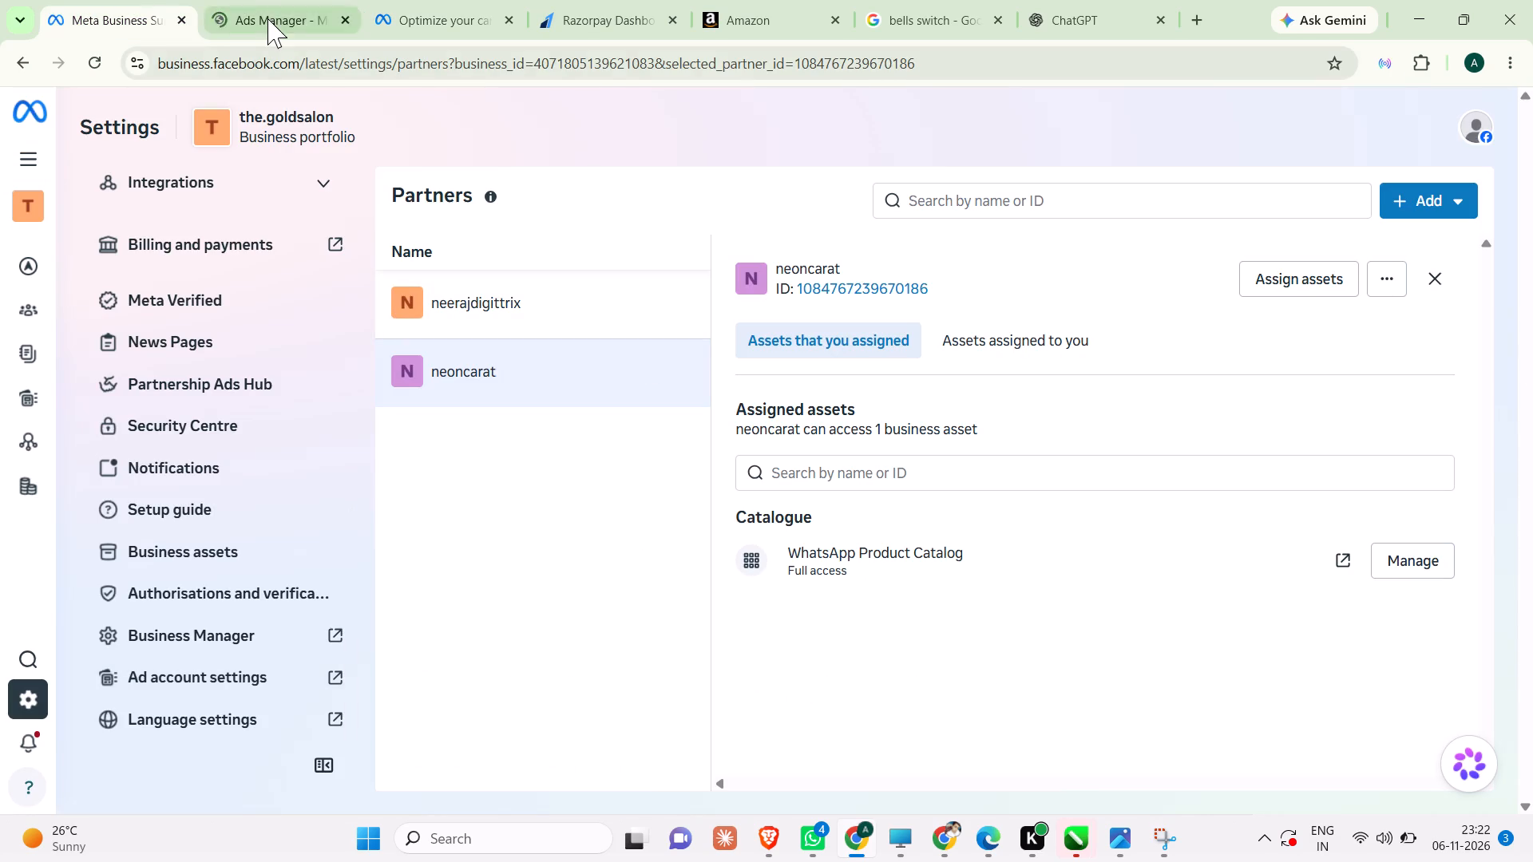
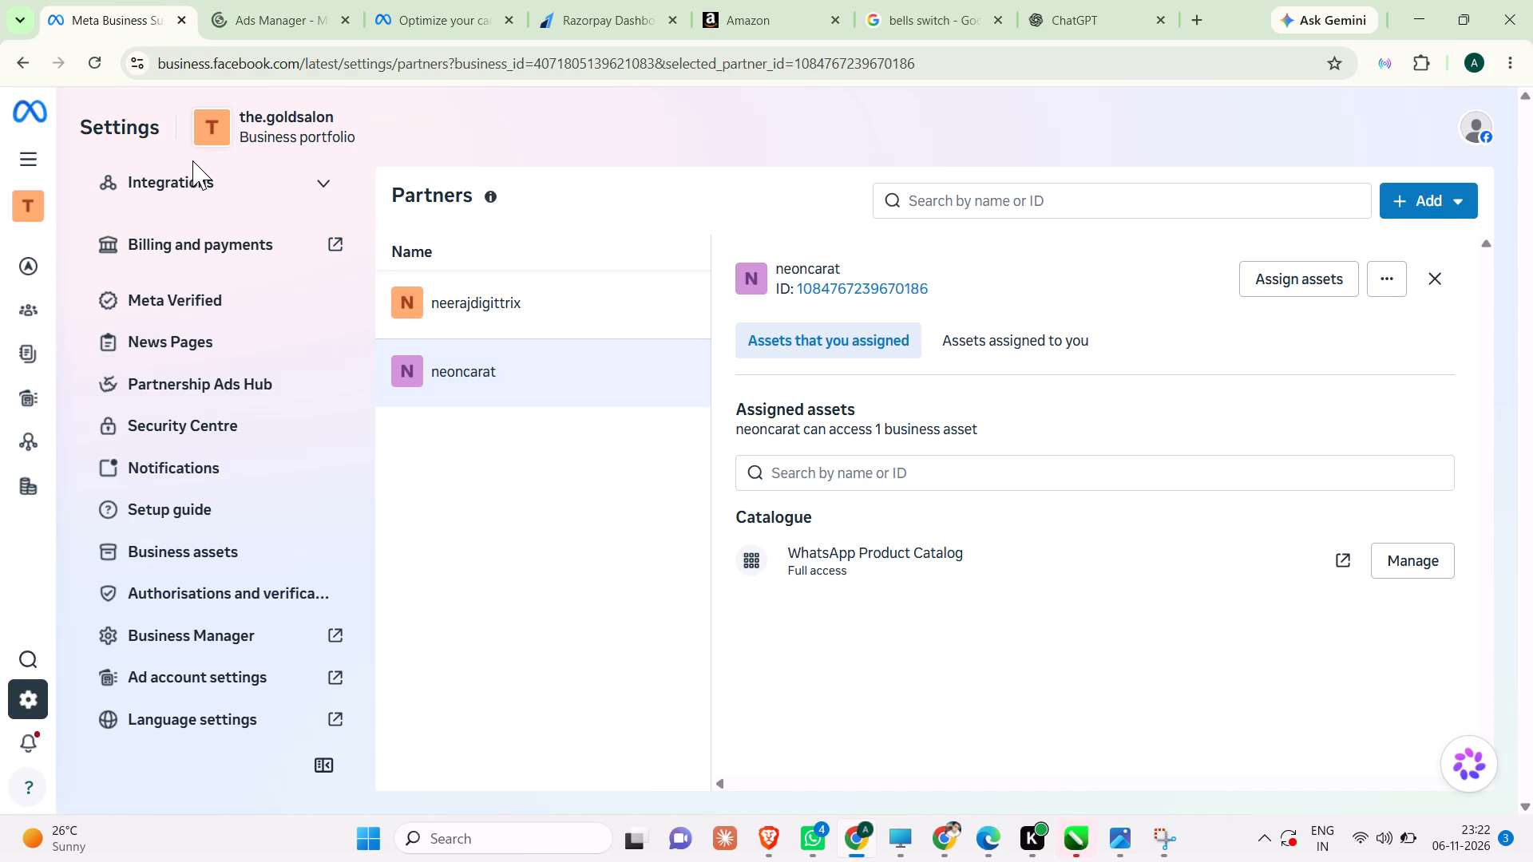
# Open Ads Manager for the.goldsalon business portfolio from the business settings.
pyautogui.click(66, 264)
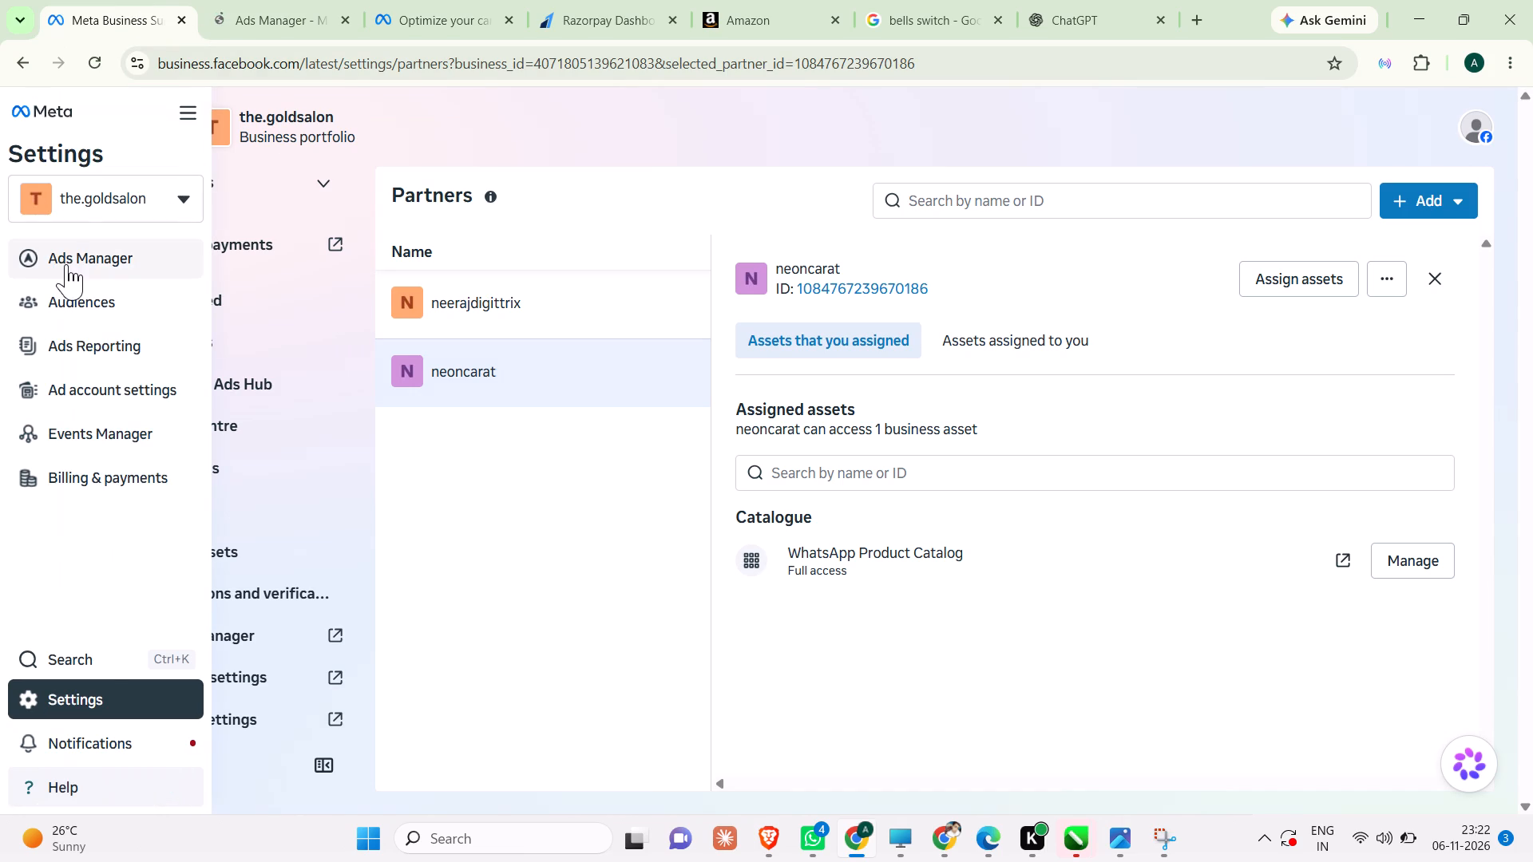
# Look through the already open ad account settings and the "Optimize your campaign with Meta Advantage+" page.
pyautogui.click(388, 0)
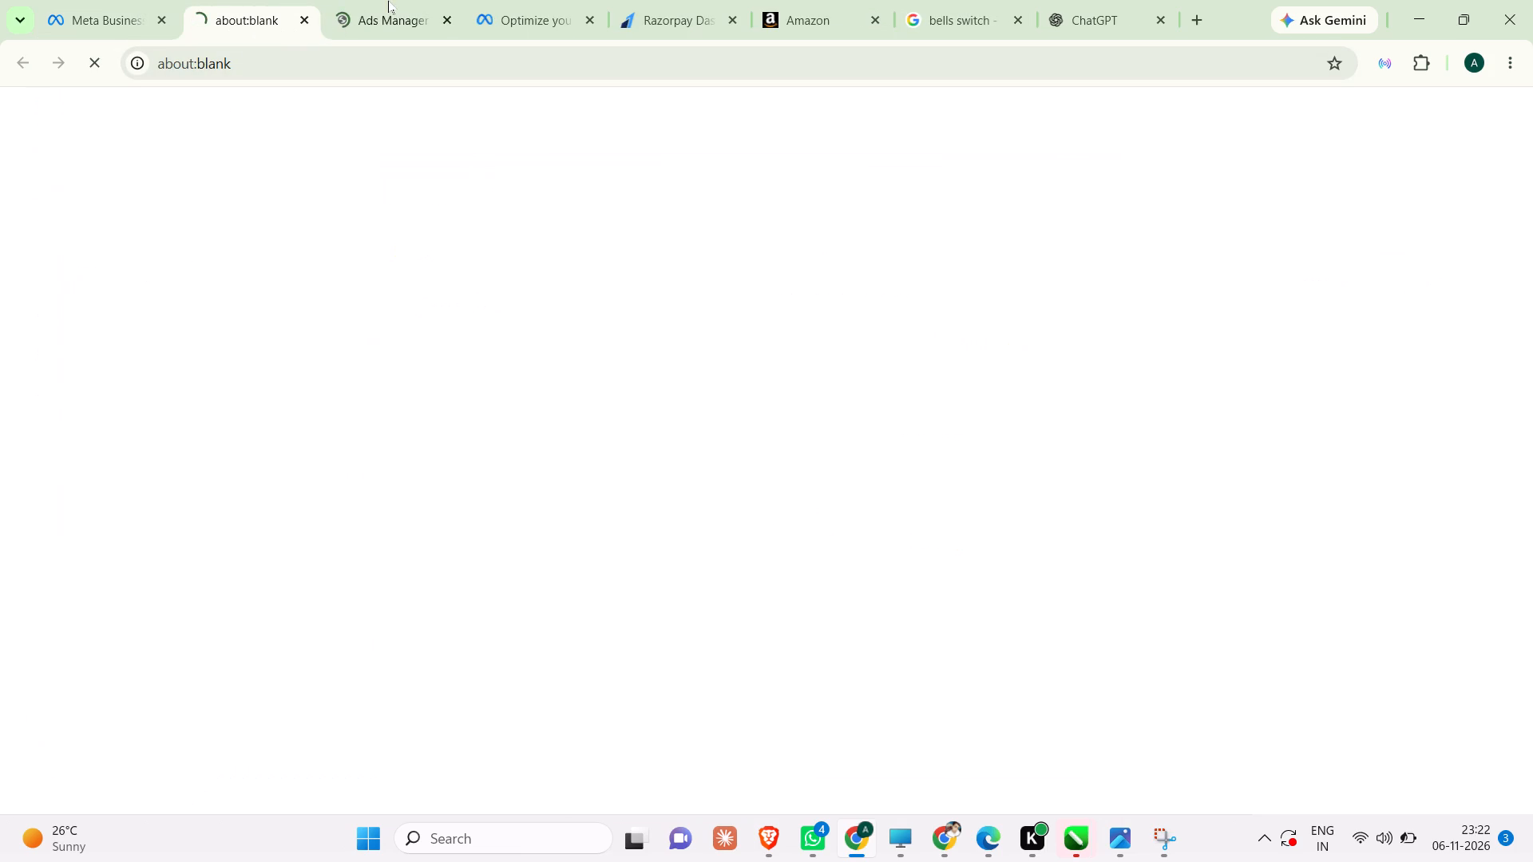
pyautogui.click(559, 14)
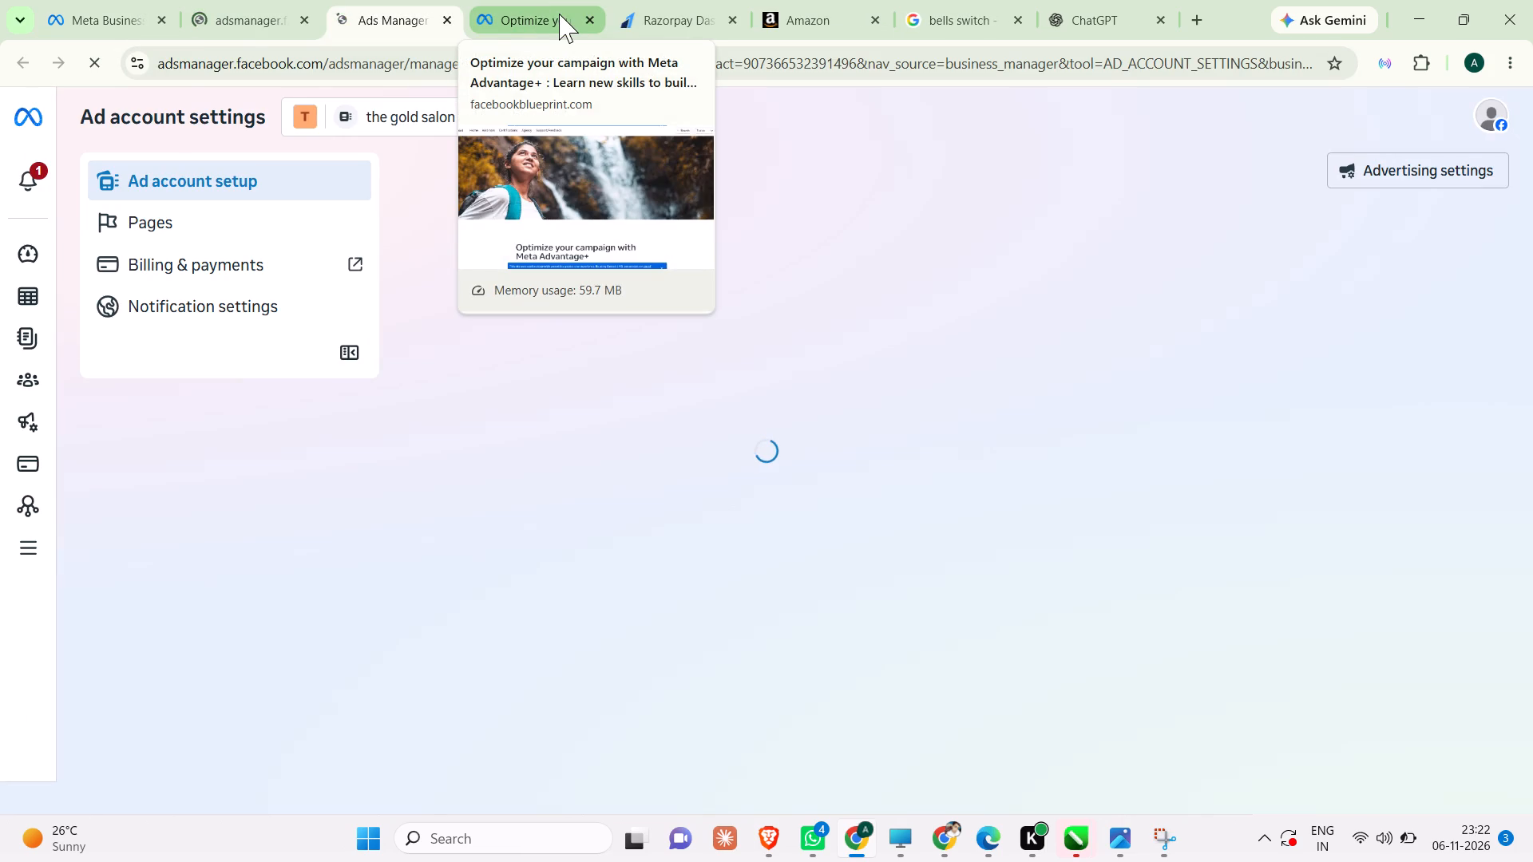
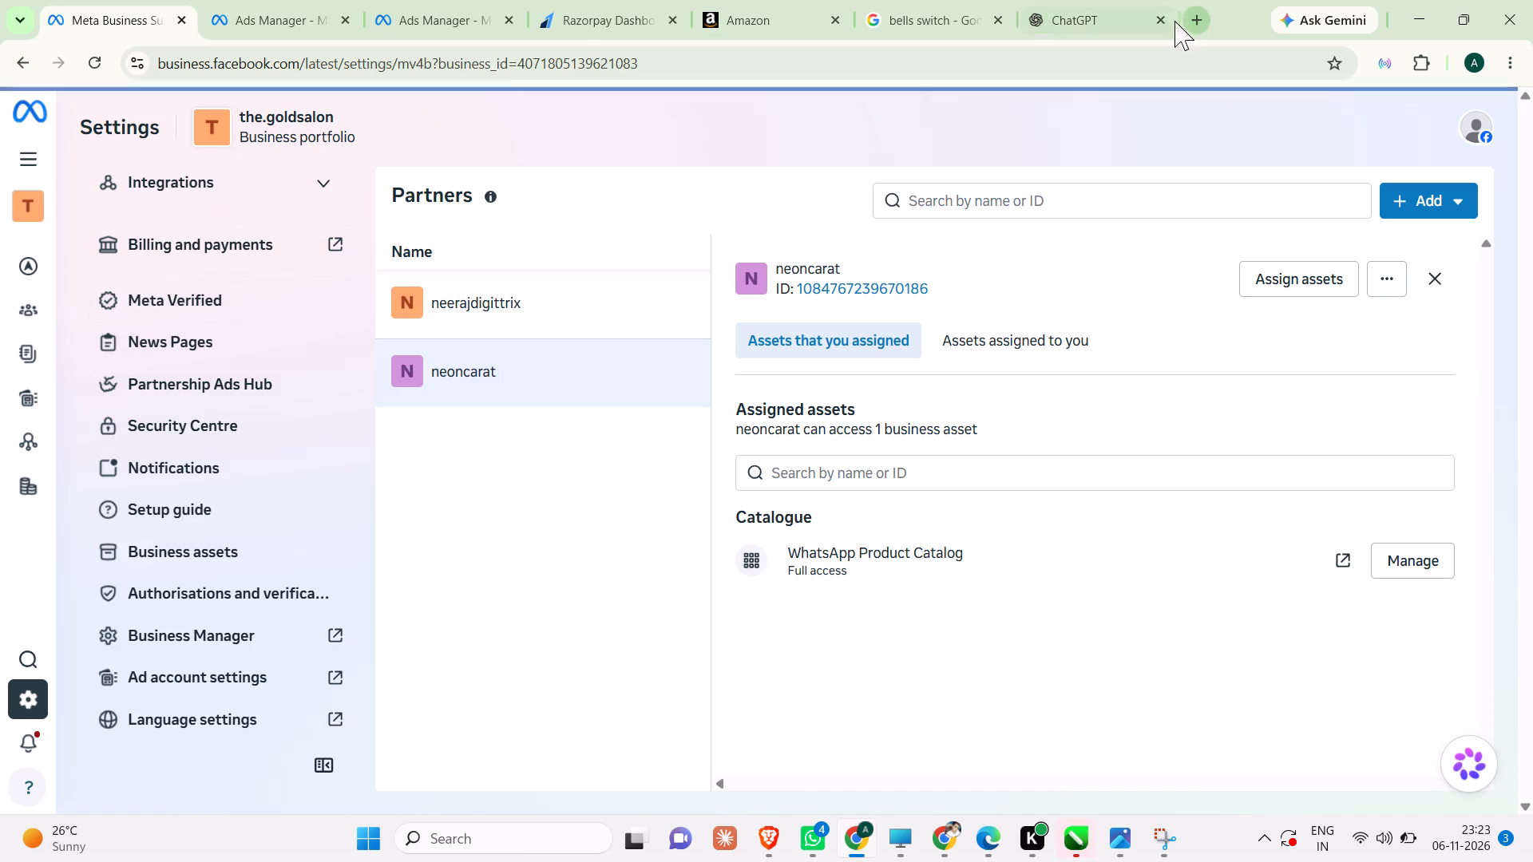
# Close the extra Ads Manager tab and open the WAIZ campaign for editing from the campaigns list.
pyautogui.click(347, 20)
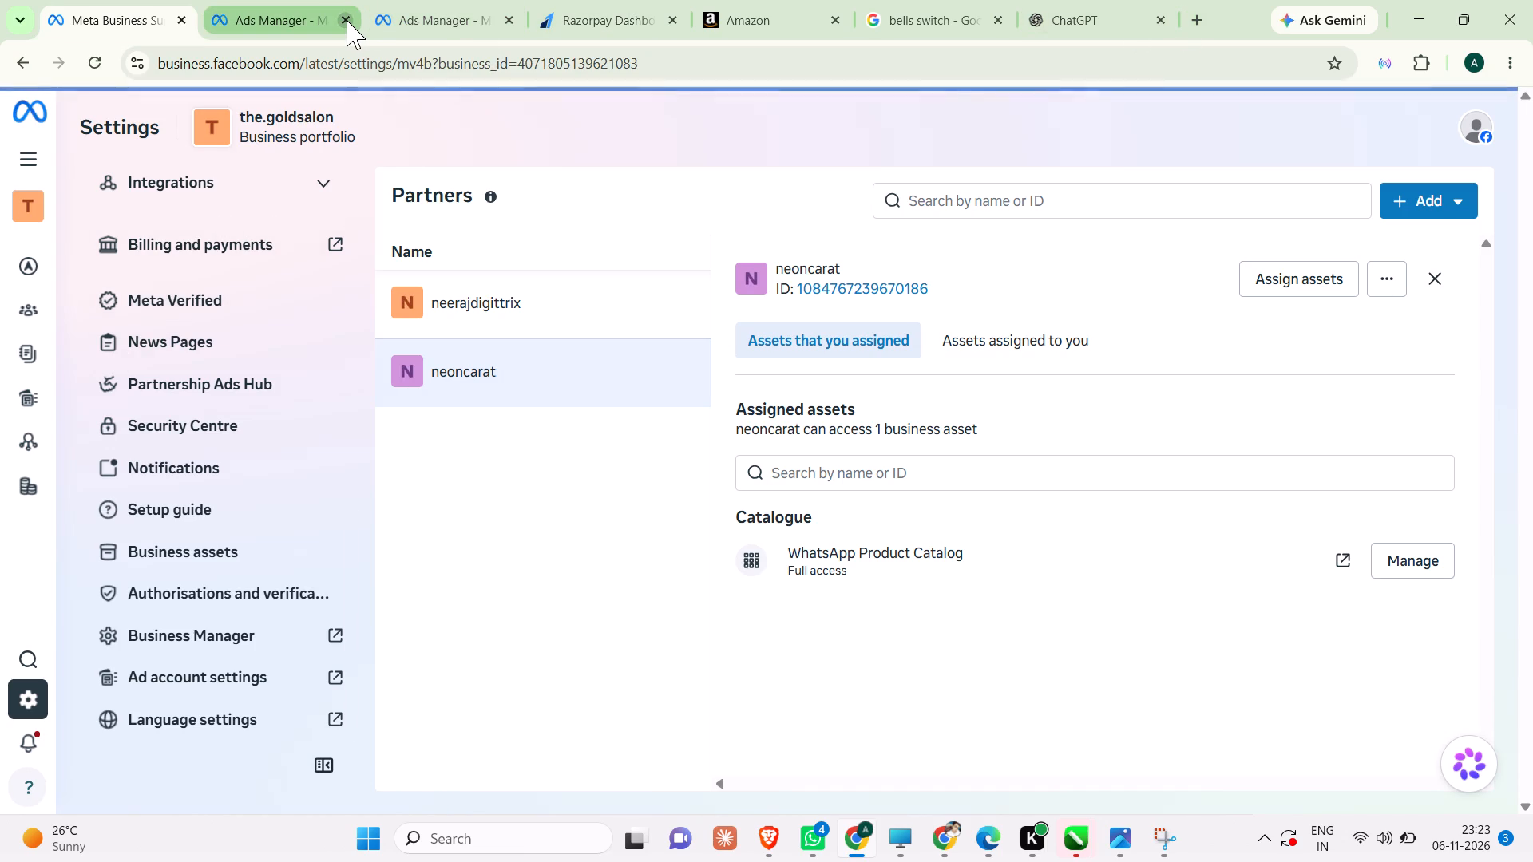
pyautogui.click(279, 6)
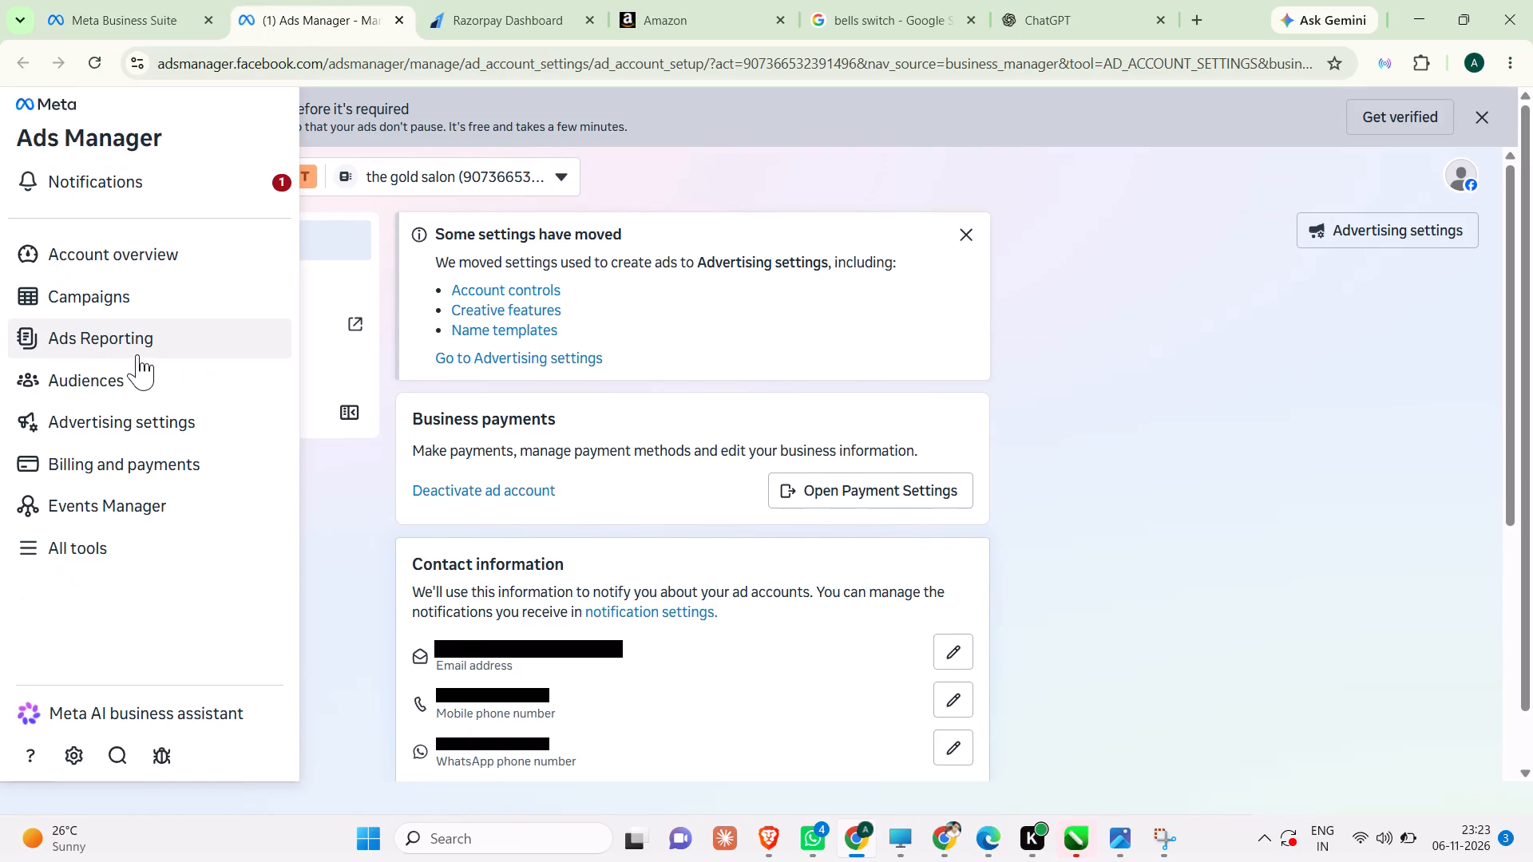
pyautogui.click(144, 299)
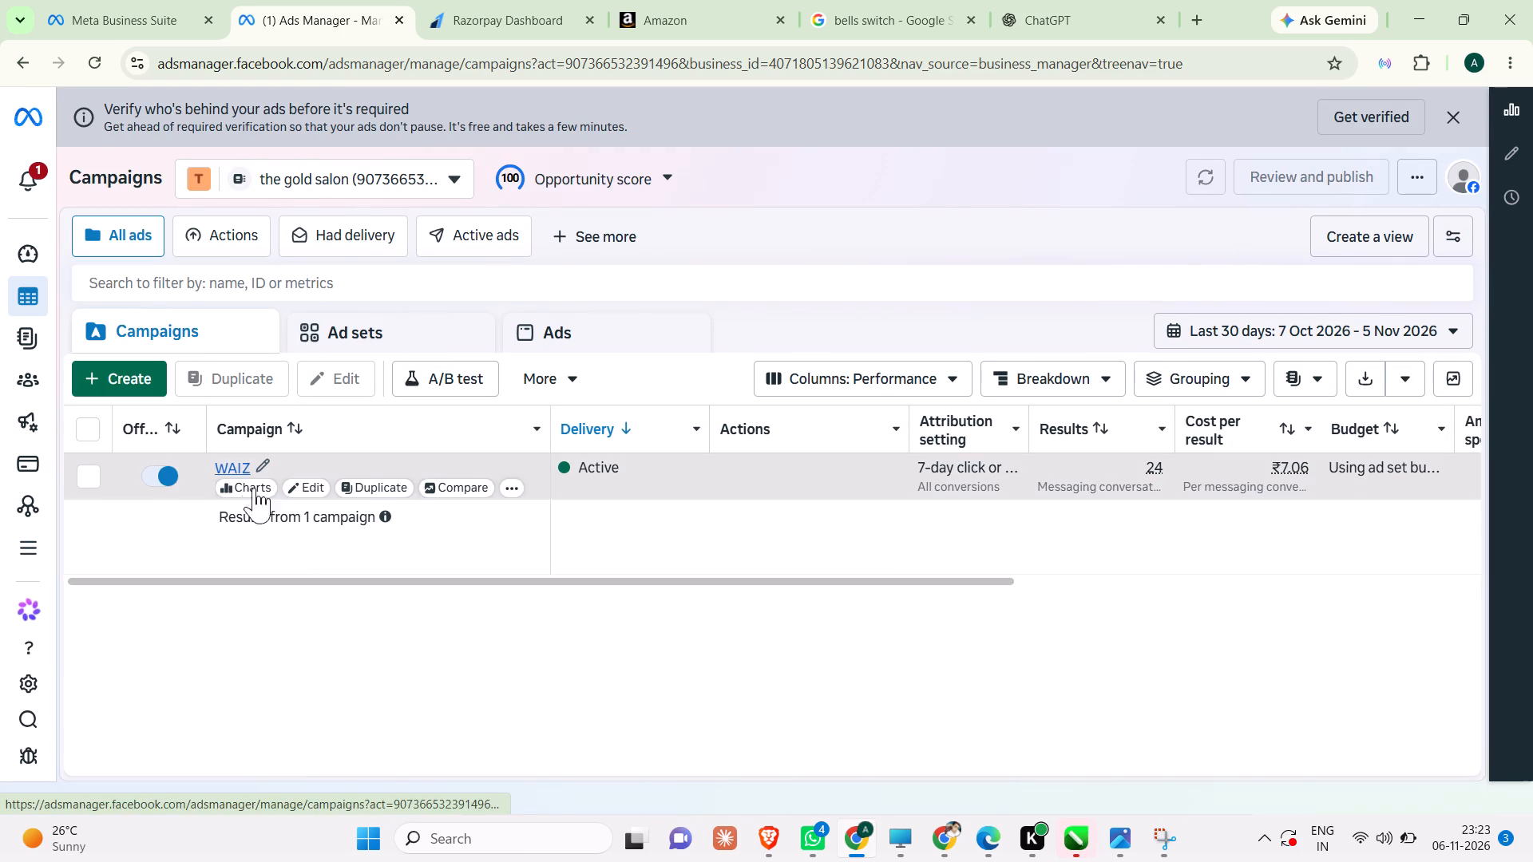
pyautogui.click(317, 485)
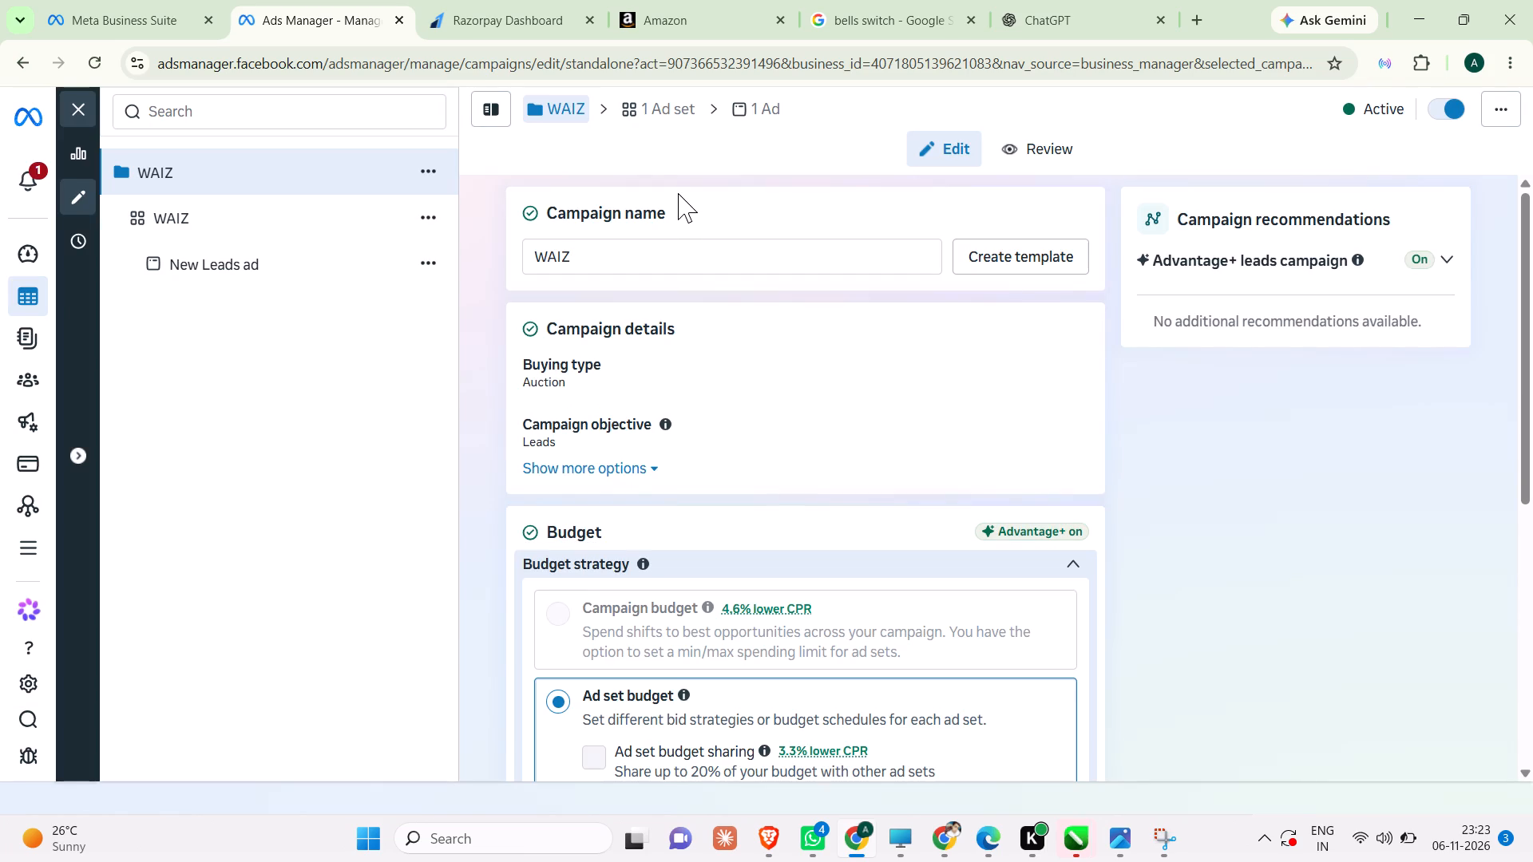
# Expand the Advantage+ leads campaign recommendations and inspect the eligibility status in the Budget section.
pyautogui.click(1362, 265)
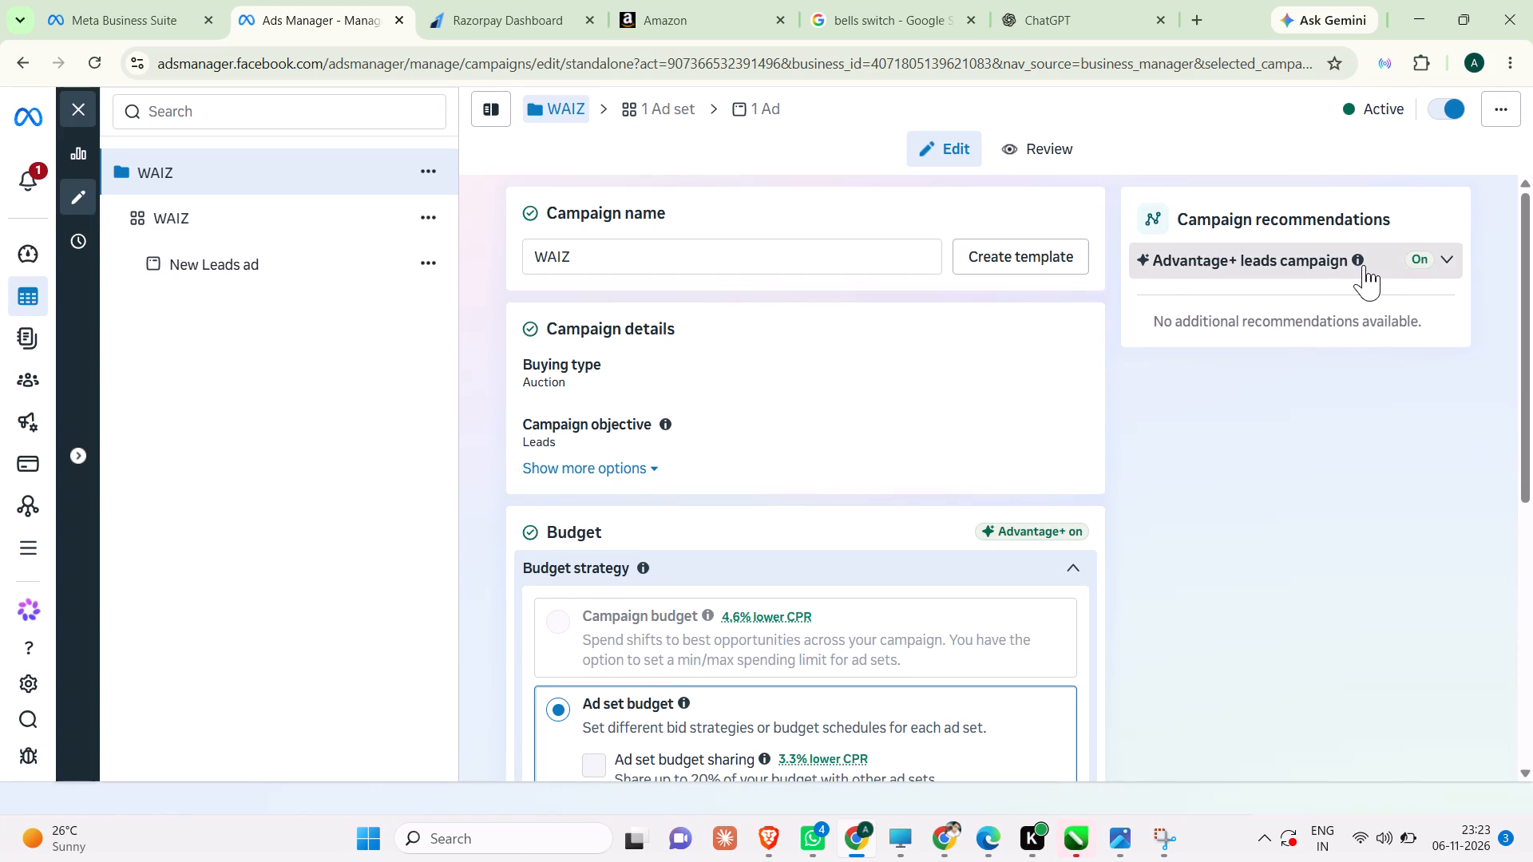
pyautogui.scroll(-5, 914, 522)
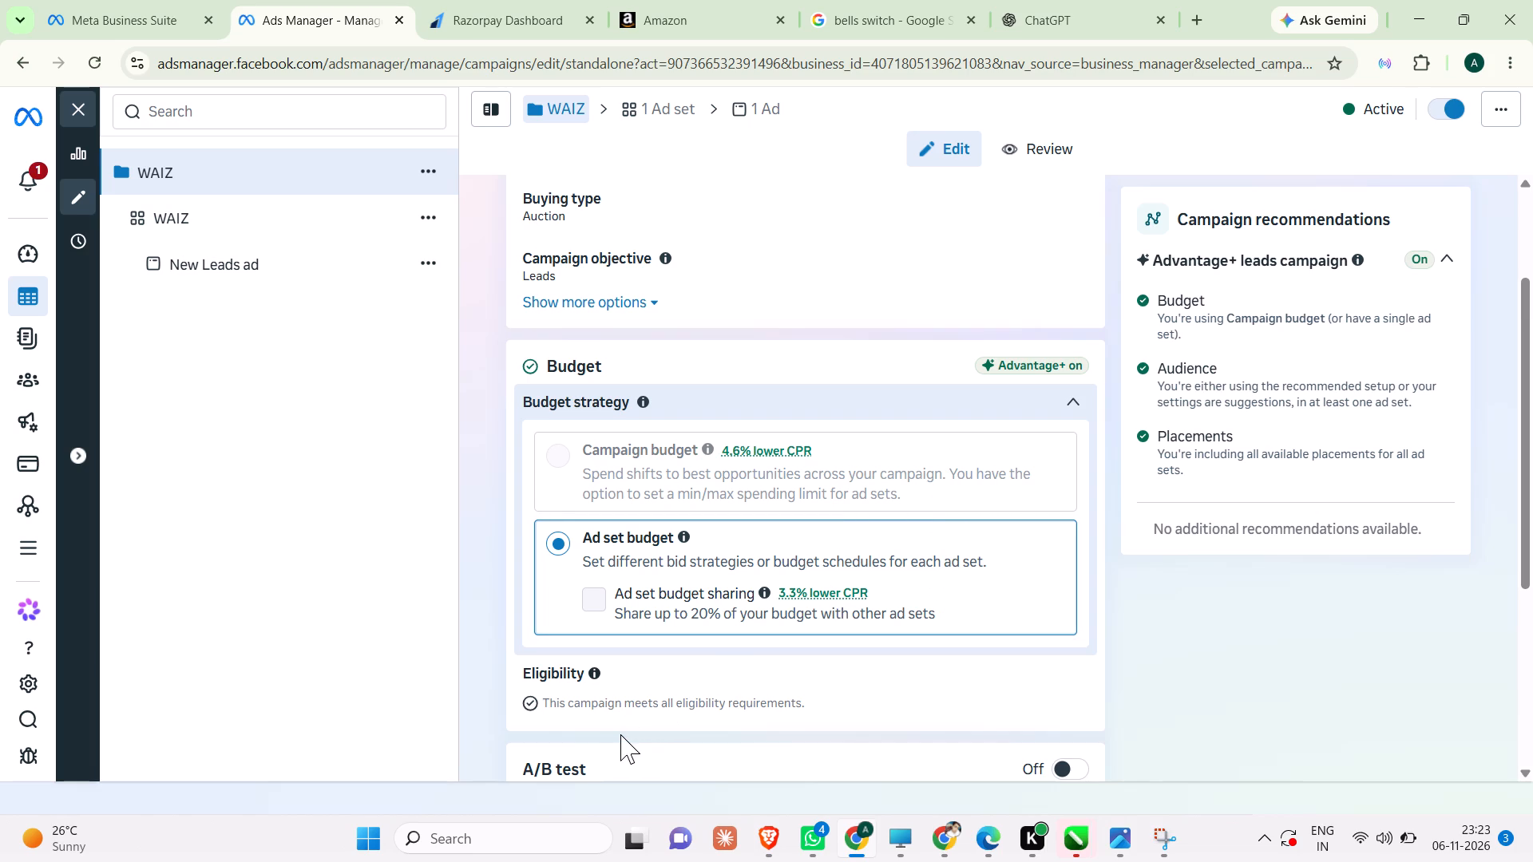
pyautogui.click(530, 702)
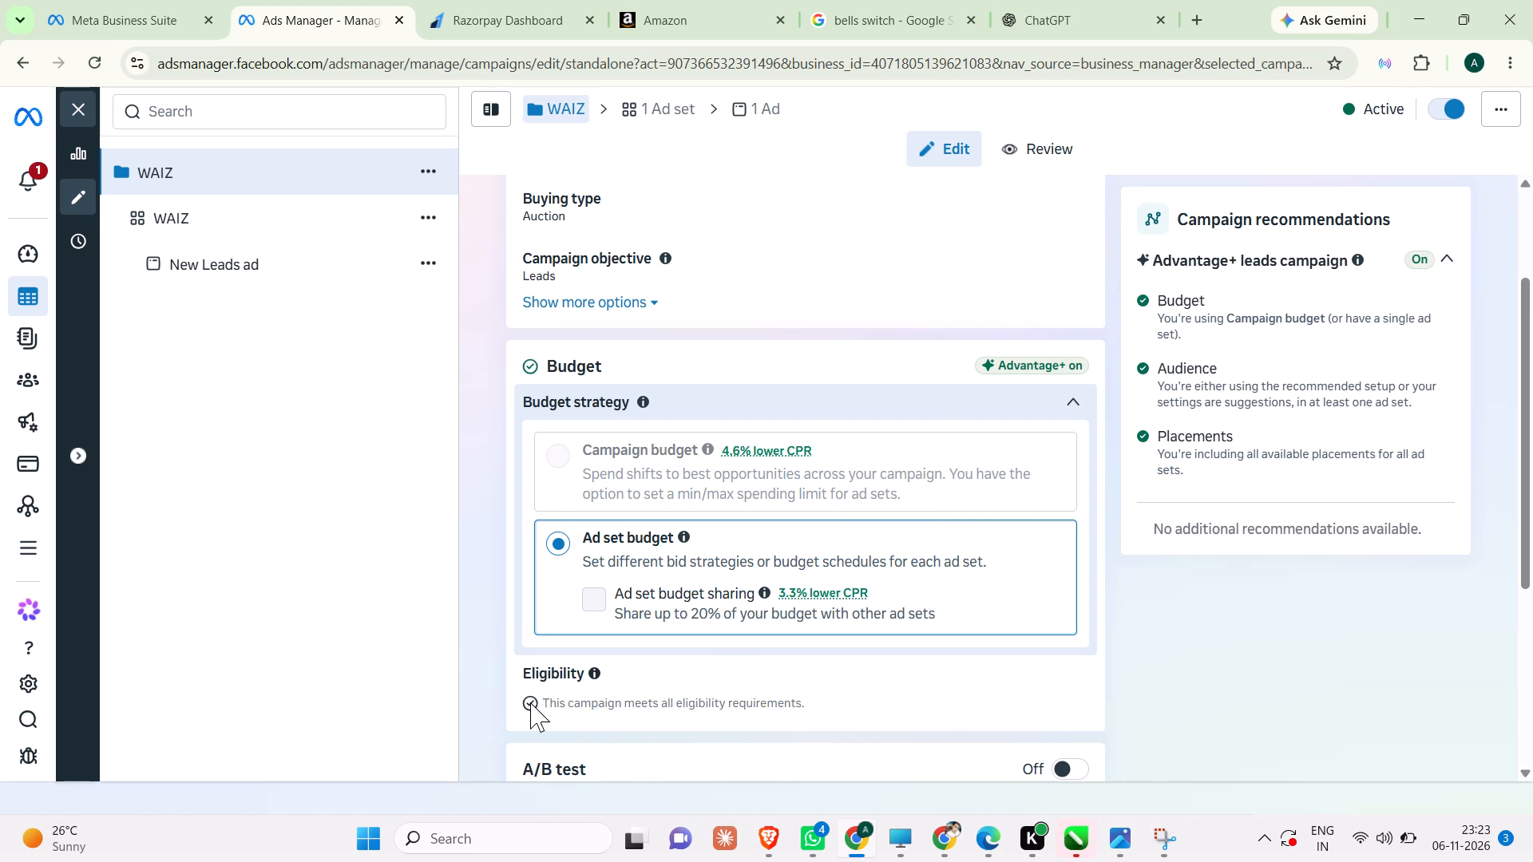
pyautogui.click(530, 702)
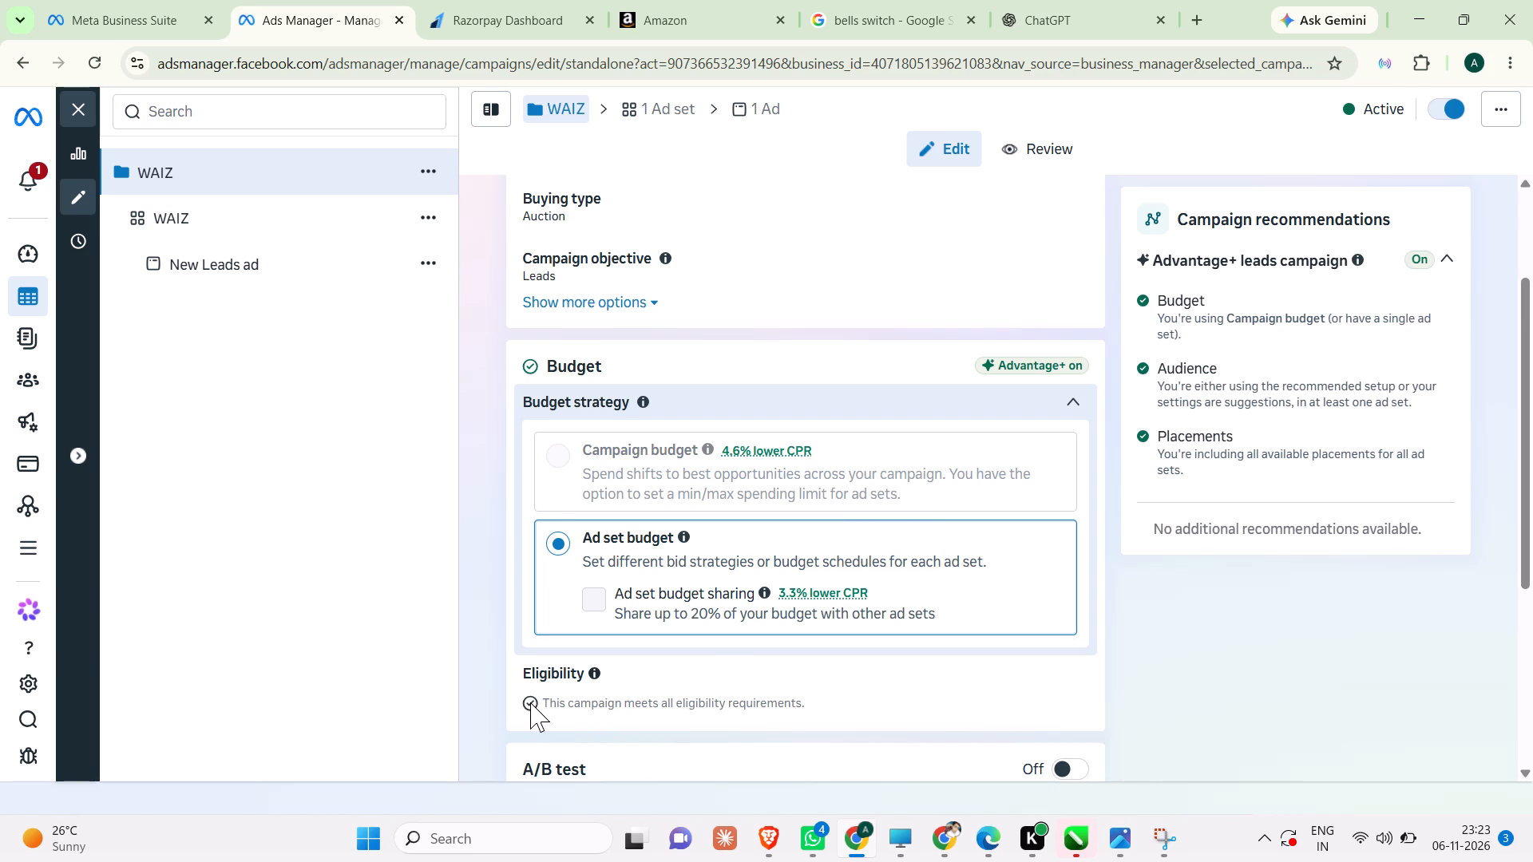
pyautogui.tripleClick(530, 702)
pyautogui.click(530, 702)
pyautogui.click(530, 702)
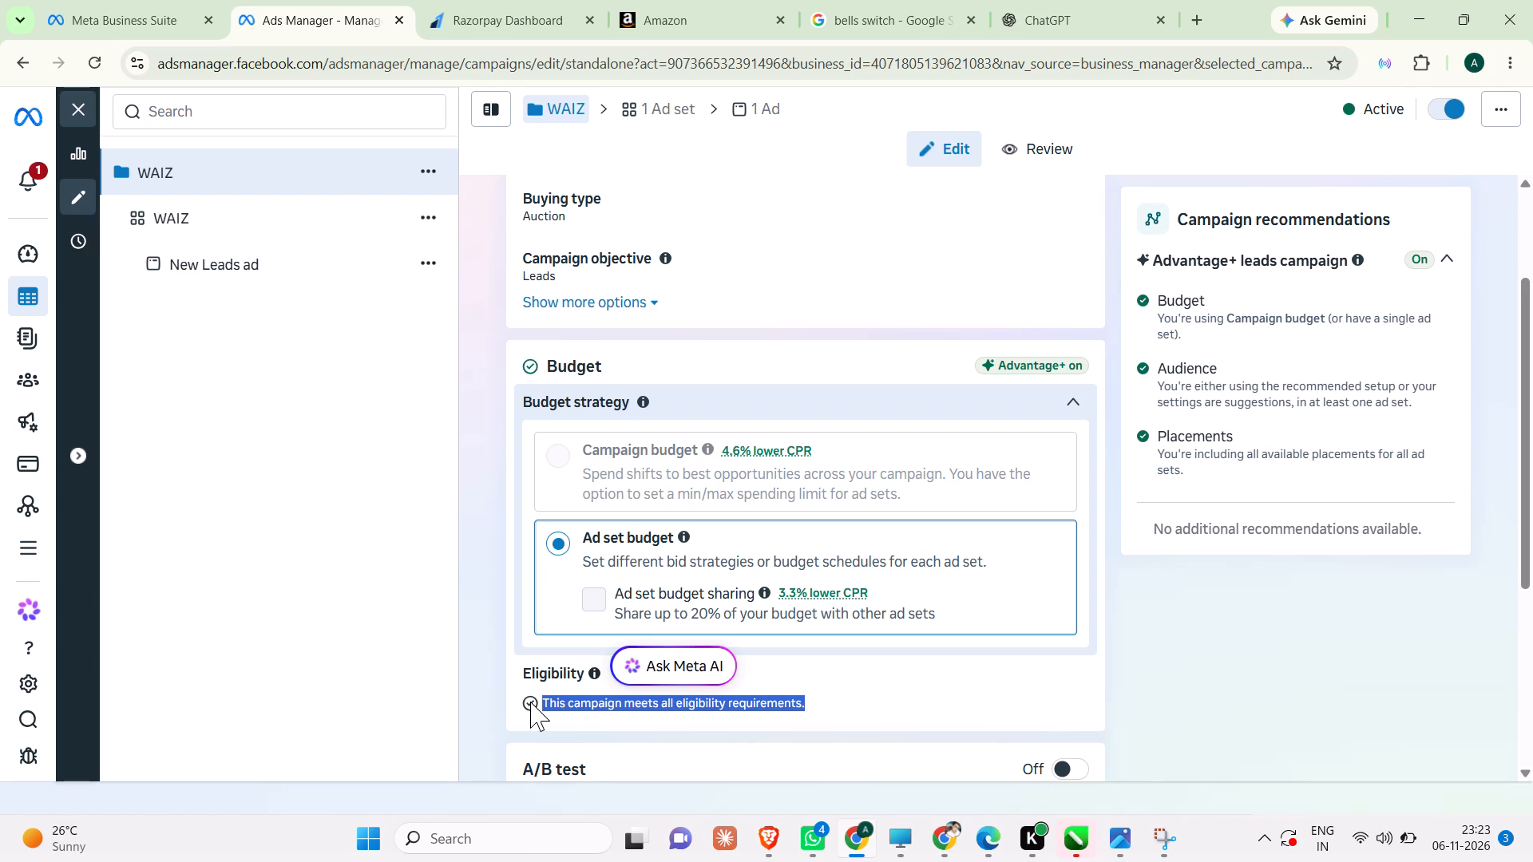
# Switch the WAIZ campaign off.
pyautogui.click(1429, 112)
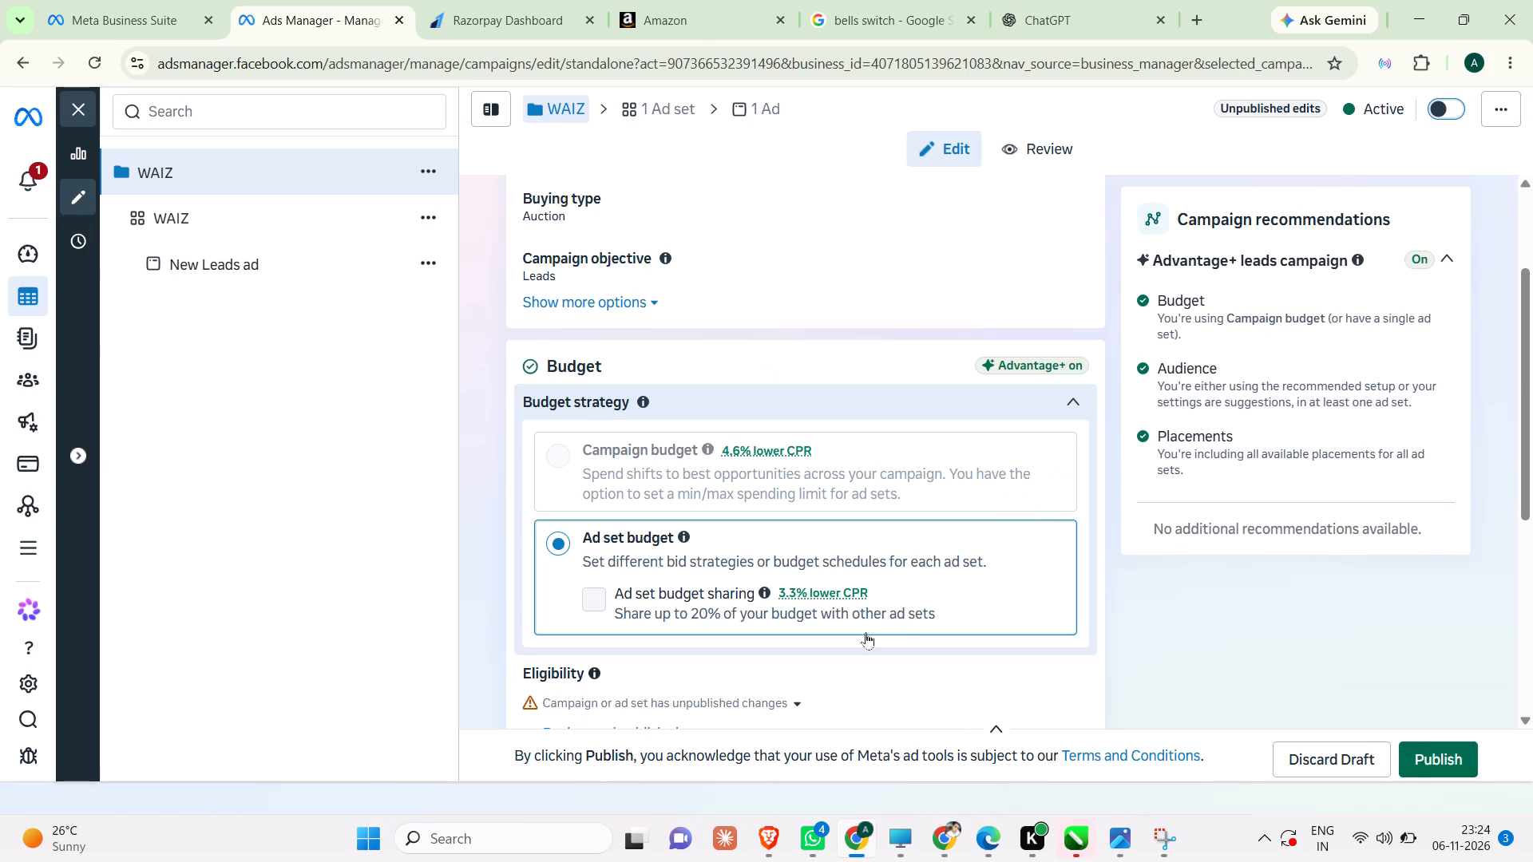
# Expand the eligibility notice in the Budget section to read its details.
pyautogui.click(522, 701)
pyautogui.scroll(-3, 766, 653)
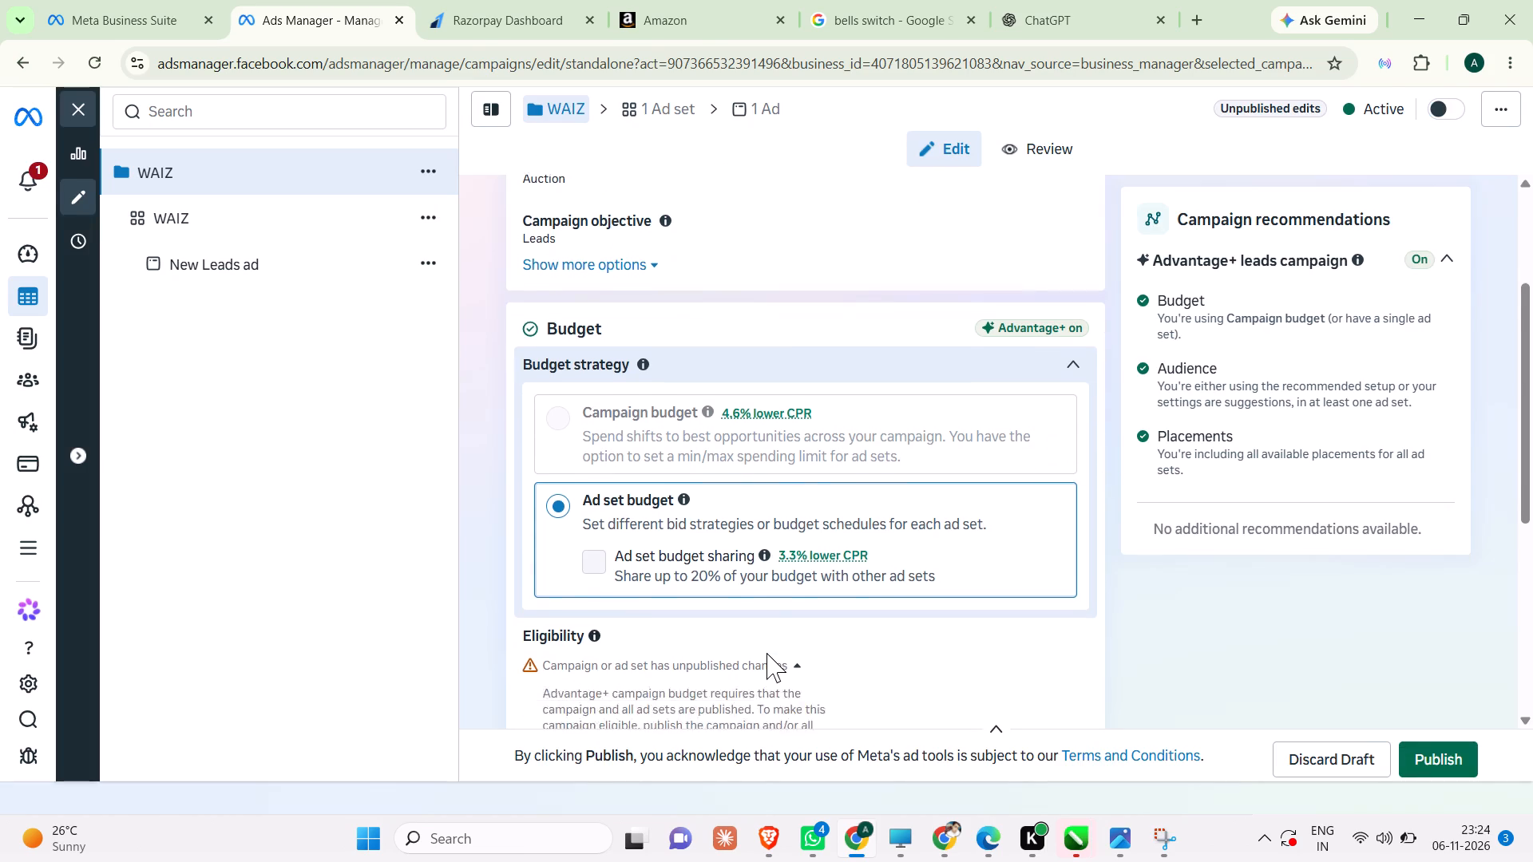
pyautogui.scroll(-1, 766, 653)
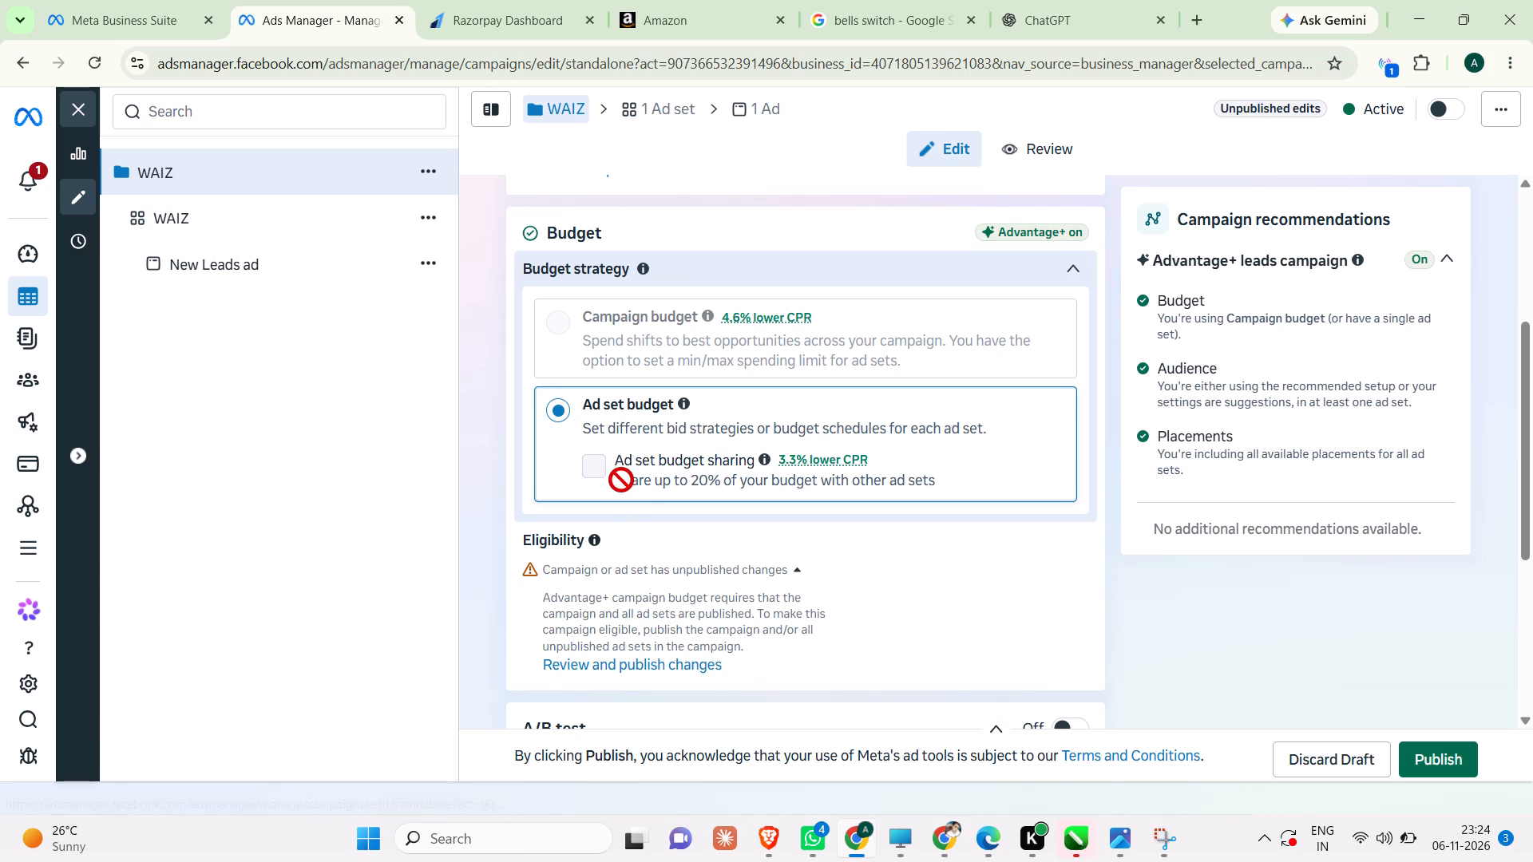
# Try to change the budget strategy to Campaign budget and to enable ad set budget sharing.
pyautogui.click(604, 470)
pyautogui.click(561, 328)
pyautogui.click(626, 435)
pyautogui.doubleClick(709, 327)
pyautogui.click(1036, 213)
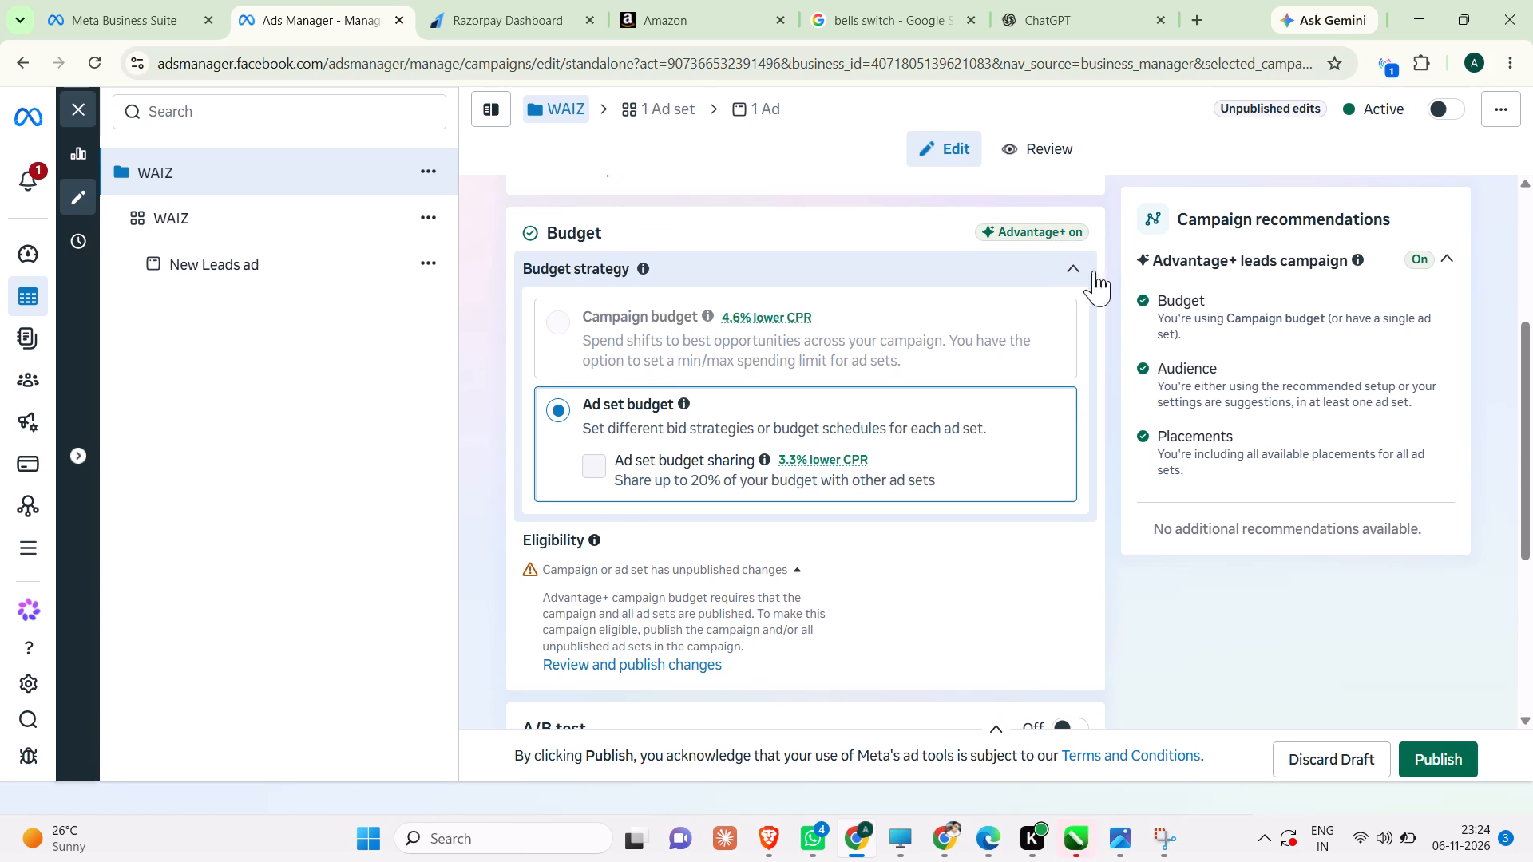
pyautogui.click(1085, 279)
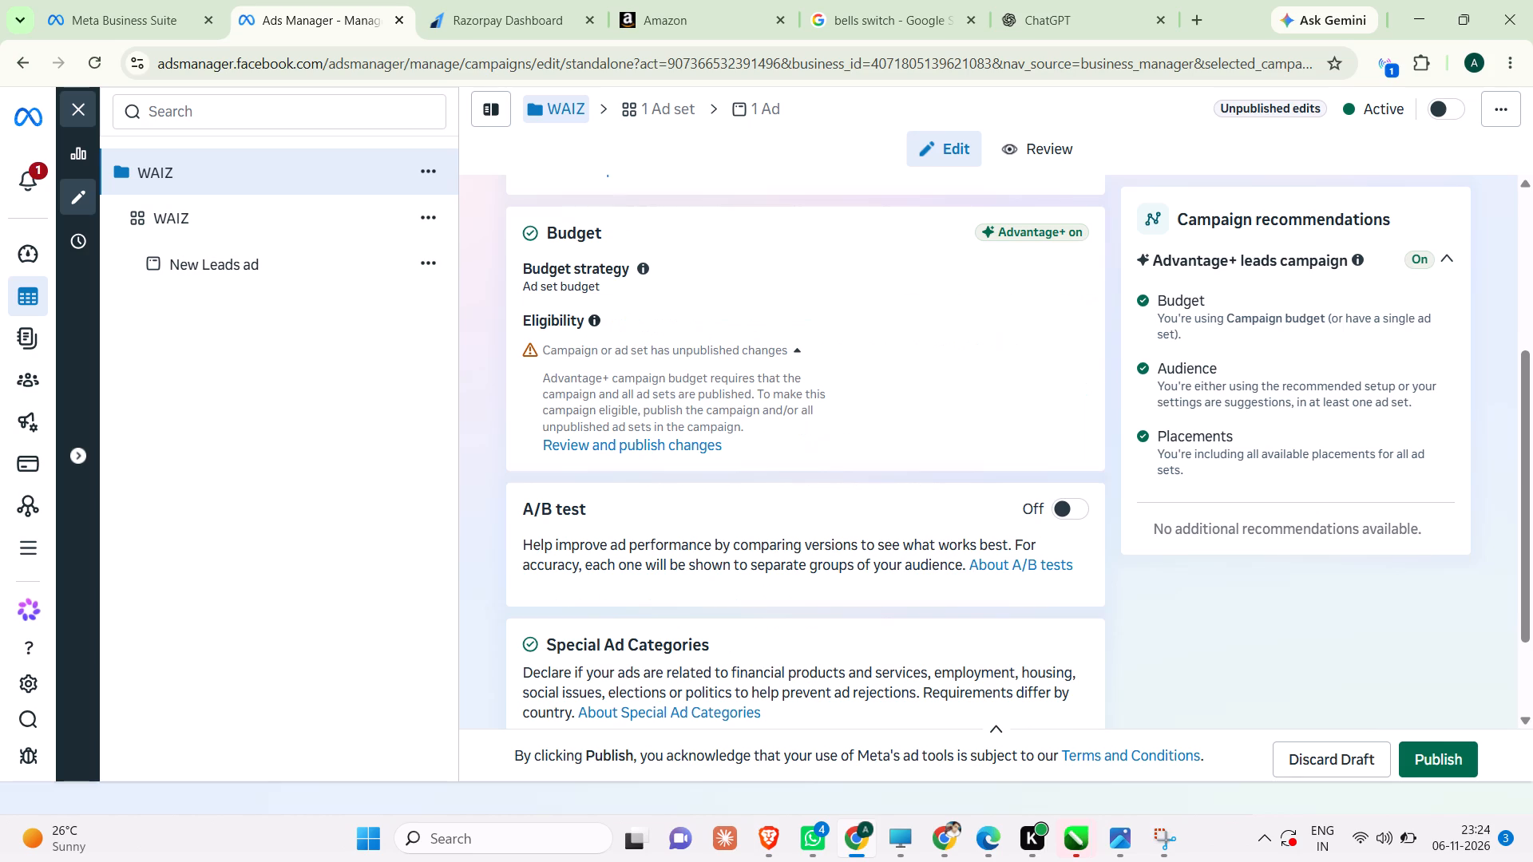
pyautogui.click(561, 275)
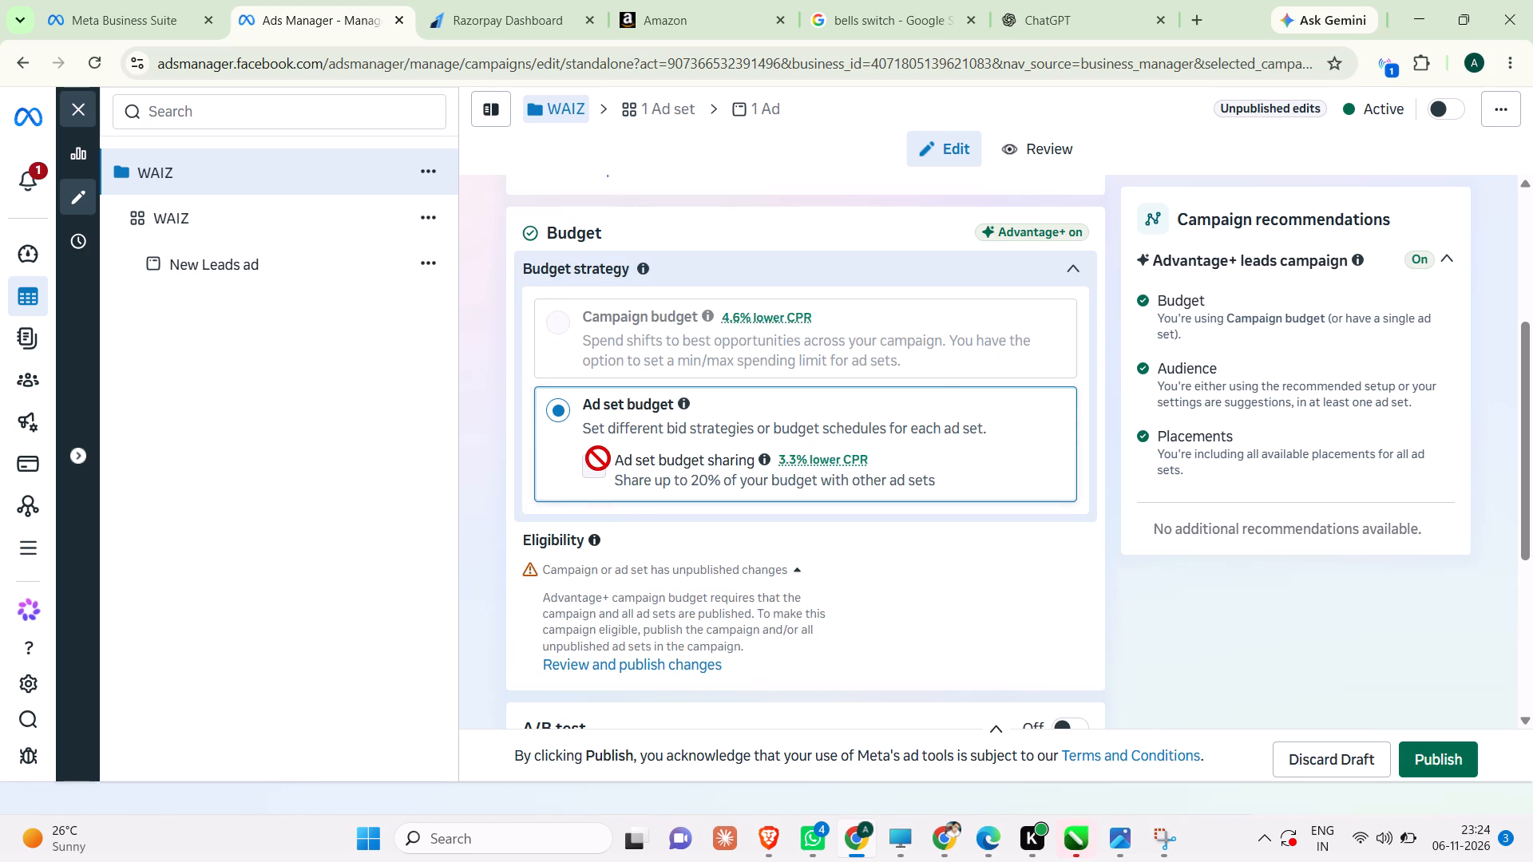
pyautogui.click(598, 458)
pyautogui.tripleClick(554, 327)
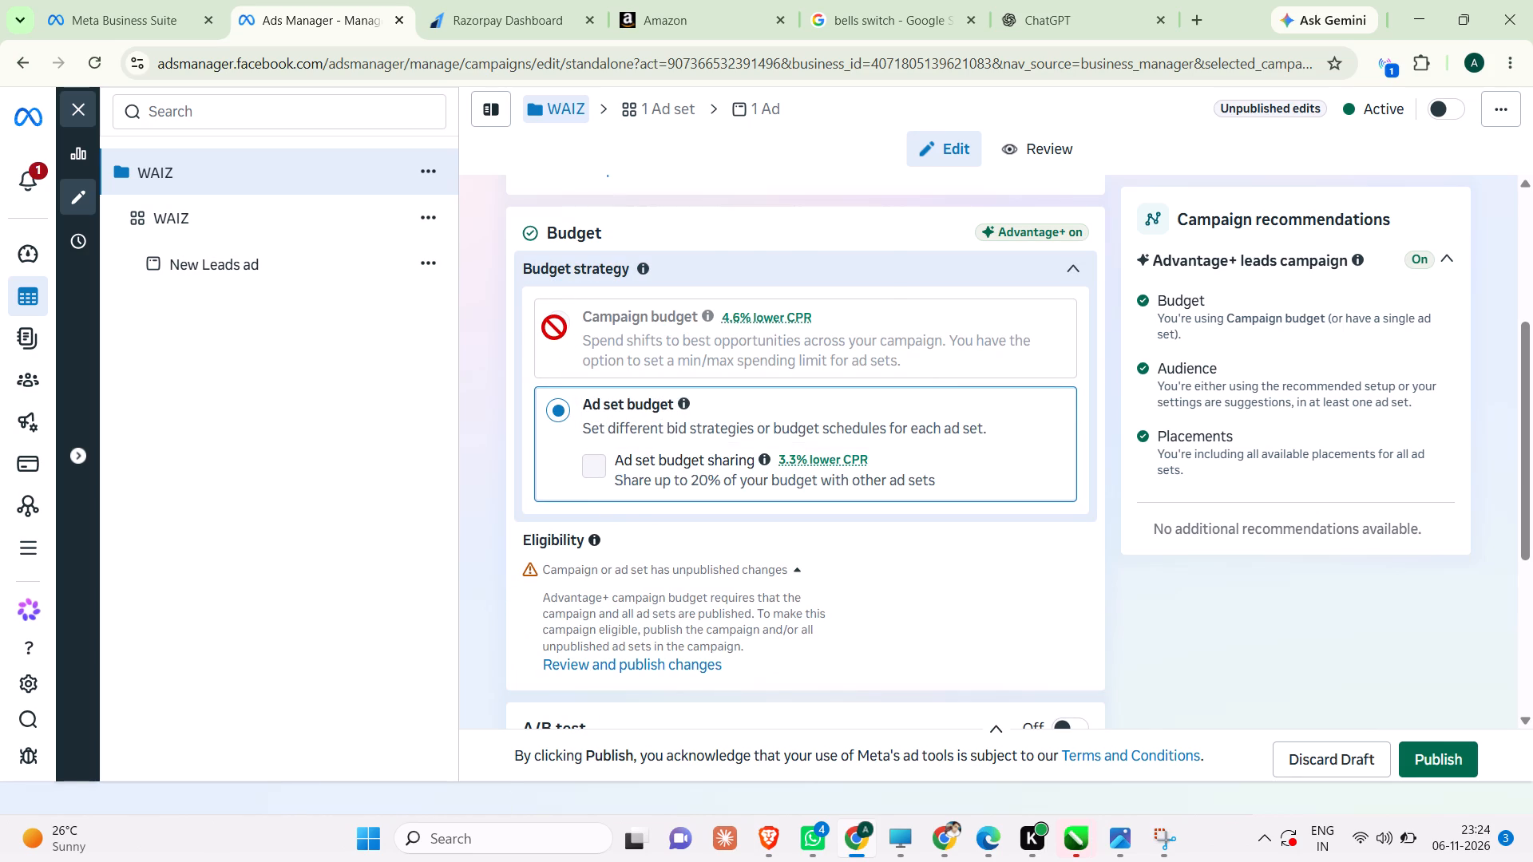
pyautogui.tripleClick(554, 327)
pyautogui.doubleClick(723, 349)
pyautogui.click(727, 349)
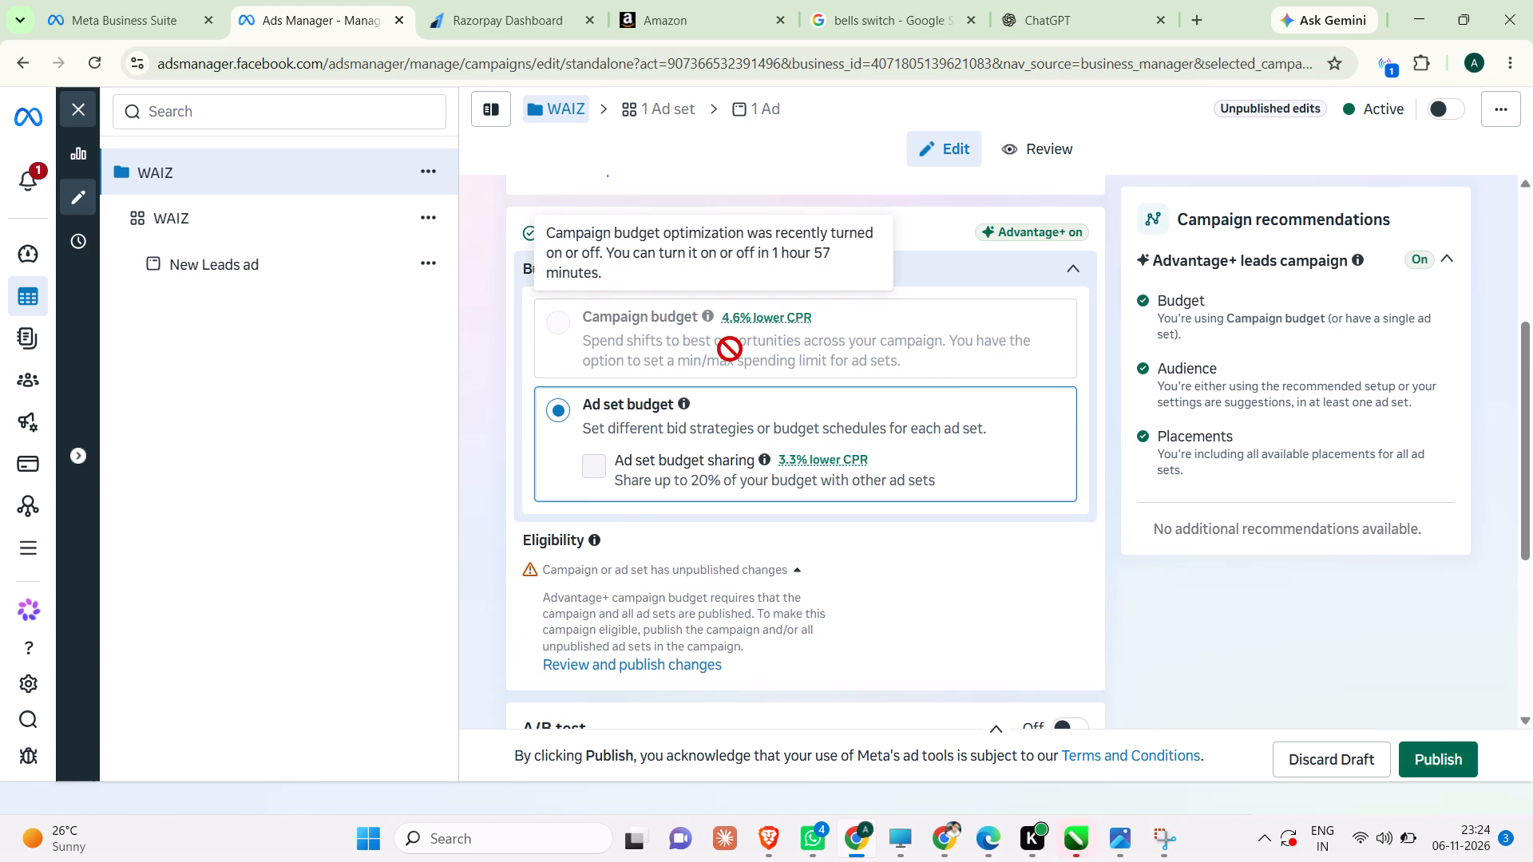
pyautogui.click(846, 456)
# Look through the campaign's remaining A/B test and Special Ad Categories settings for an Advantage+ control.
pyautogui.scroll(-4, 848, 456)
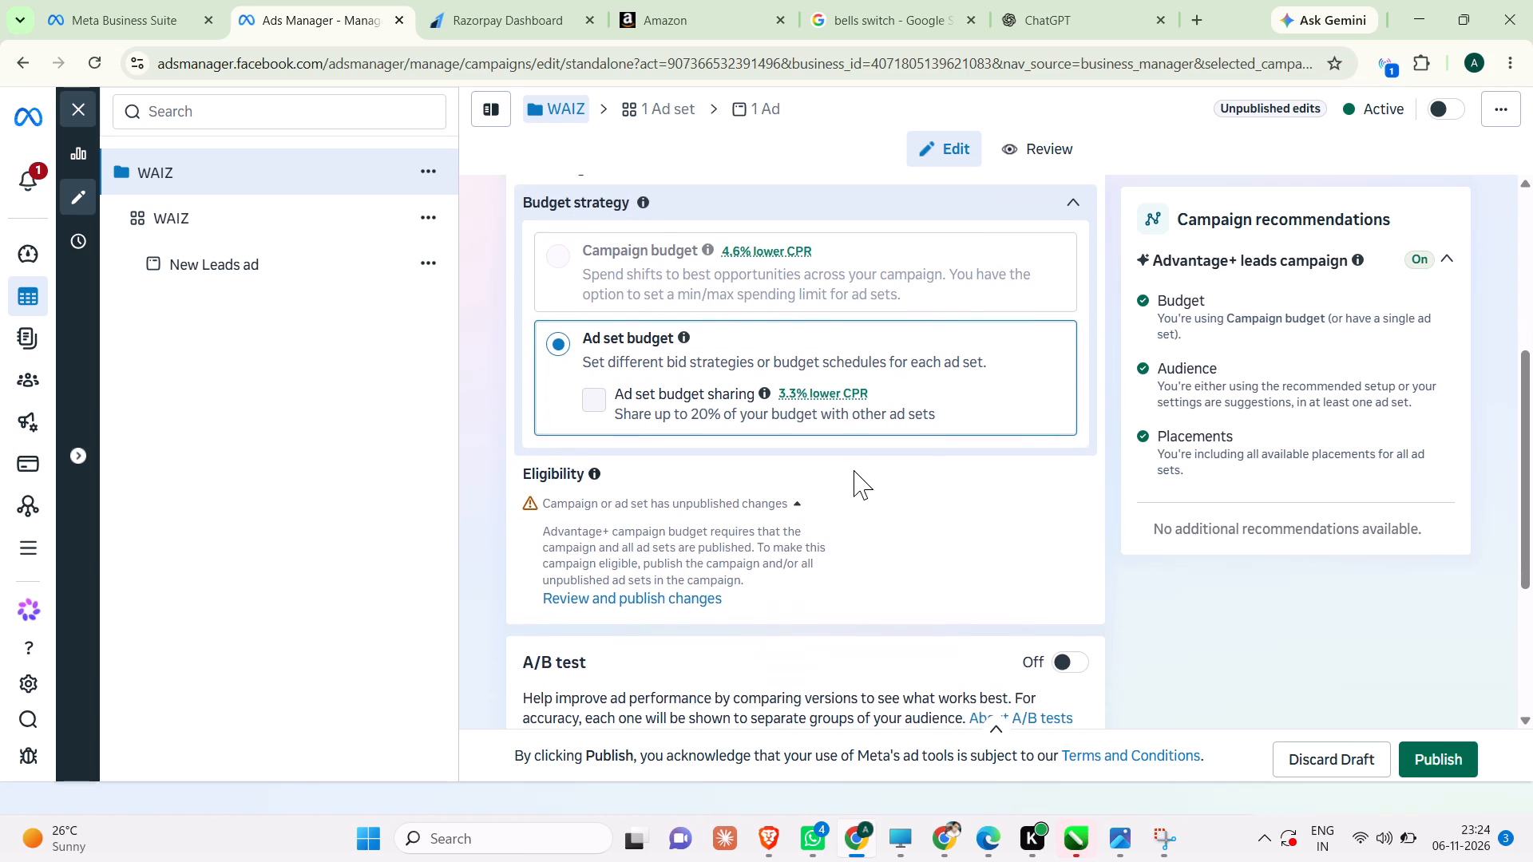
pyautogui.scroll(-5, 854, 470)
pyautogui.click(856, 488)
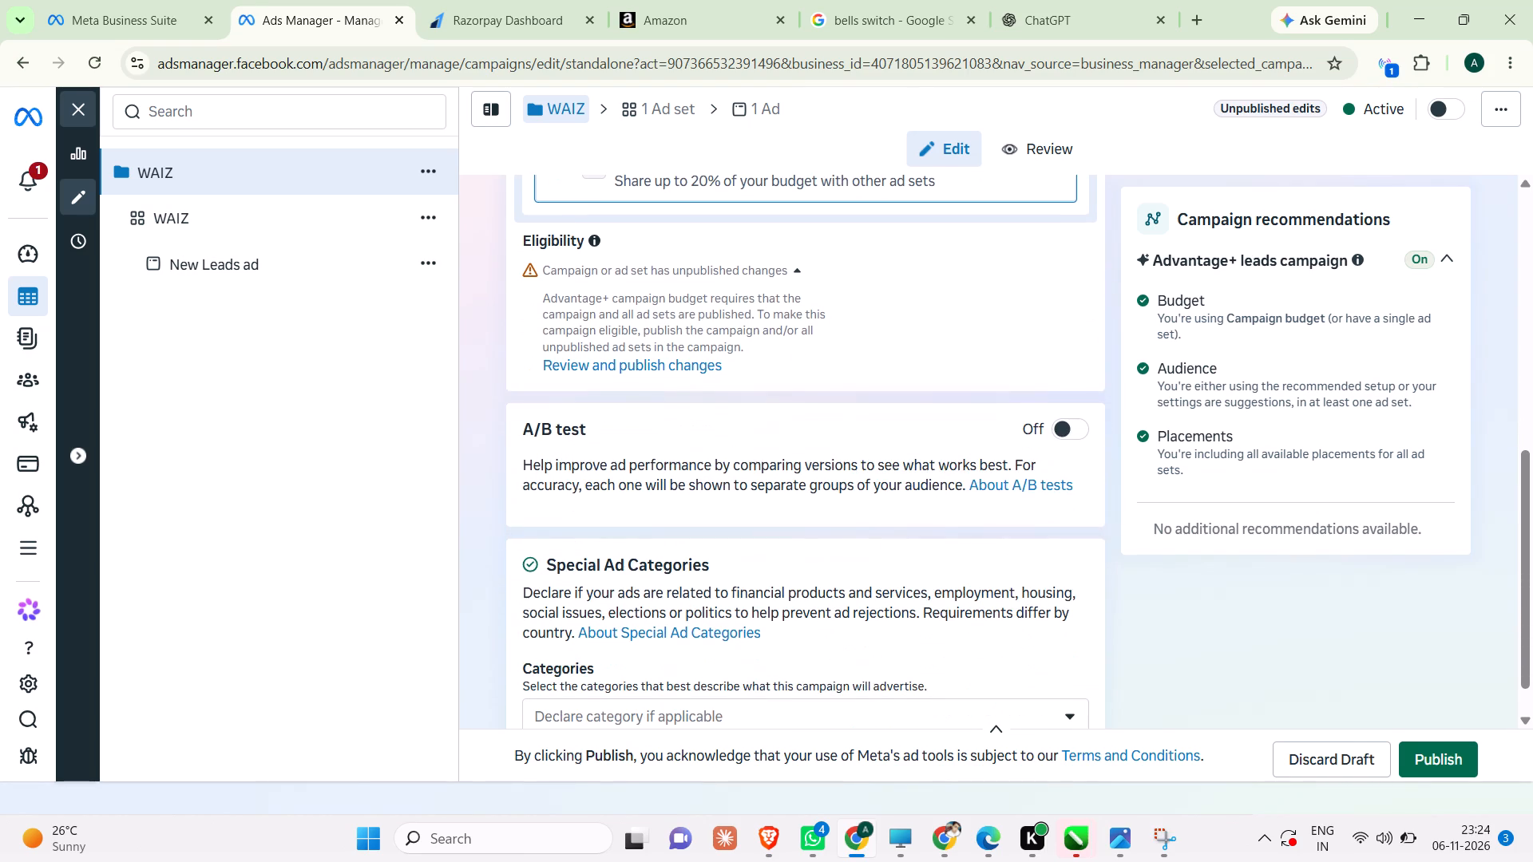
pyautogui.scroll(-6, 959, 522)
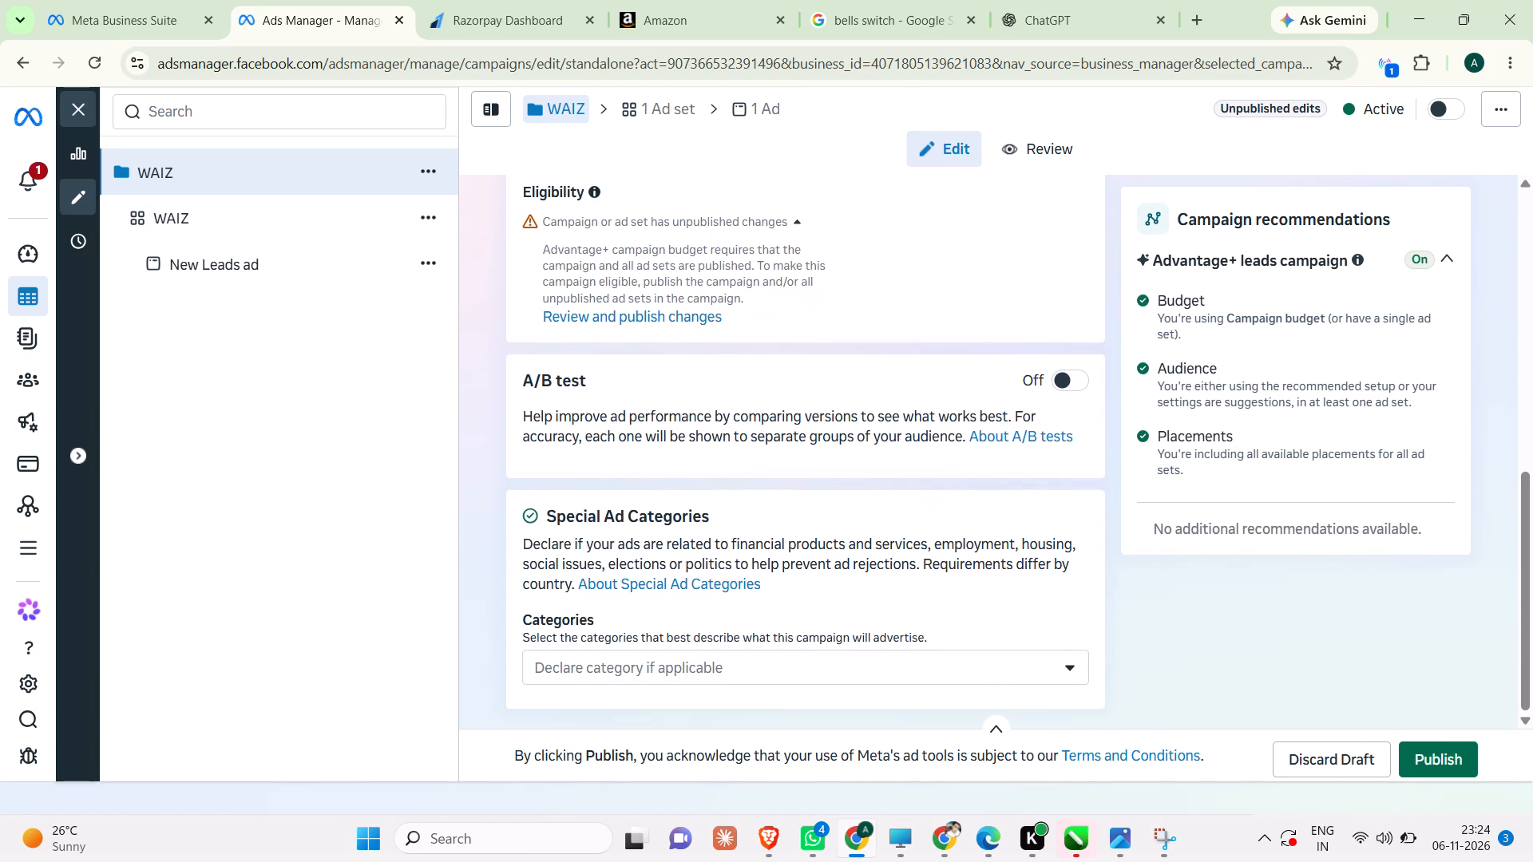
pyautogui.click(1232, 309)
# Close the campaign editor, leaving the WAIZ edits as an unpublished draft.
pyautogui.click(73, 103)
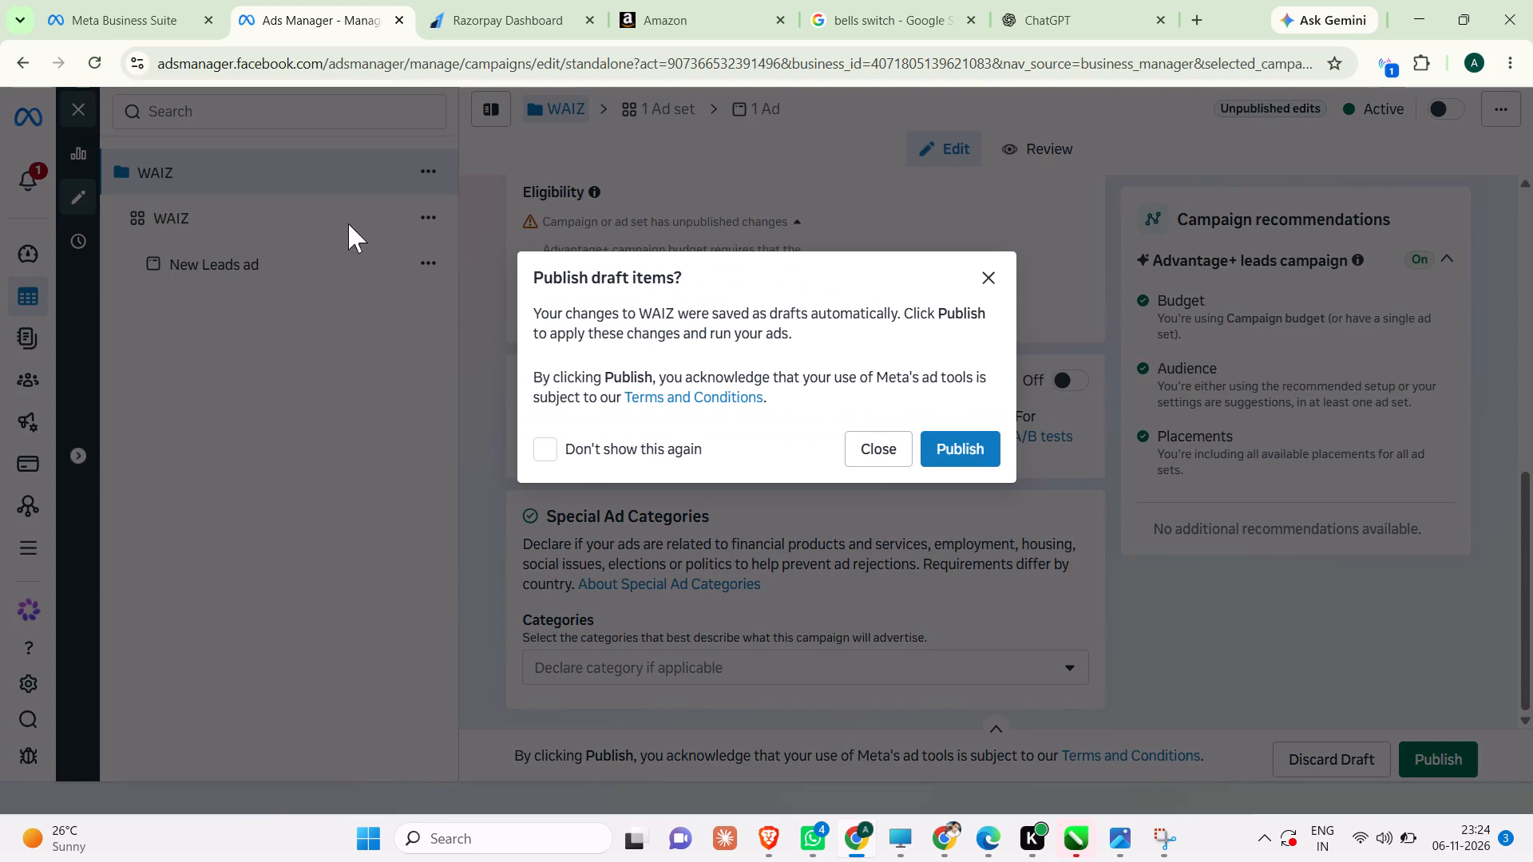
pyautogui.click(879, 437)
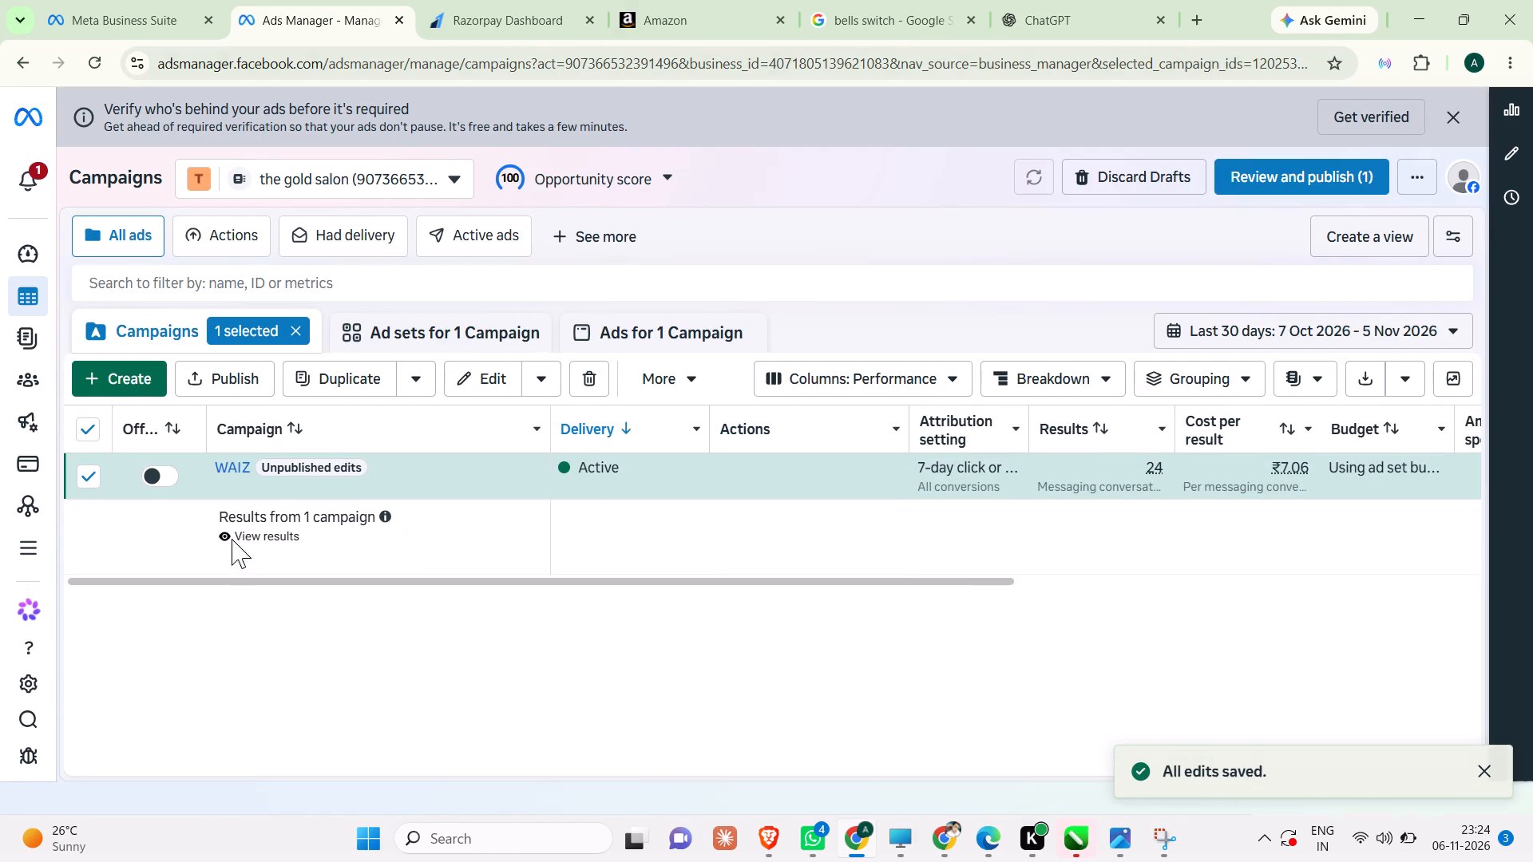
# Duplicate the WAIZ campaign with the recommendation to add an image applied.
pyautogui.click(179, 318)
pyautogui.click(359, 482)
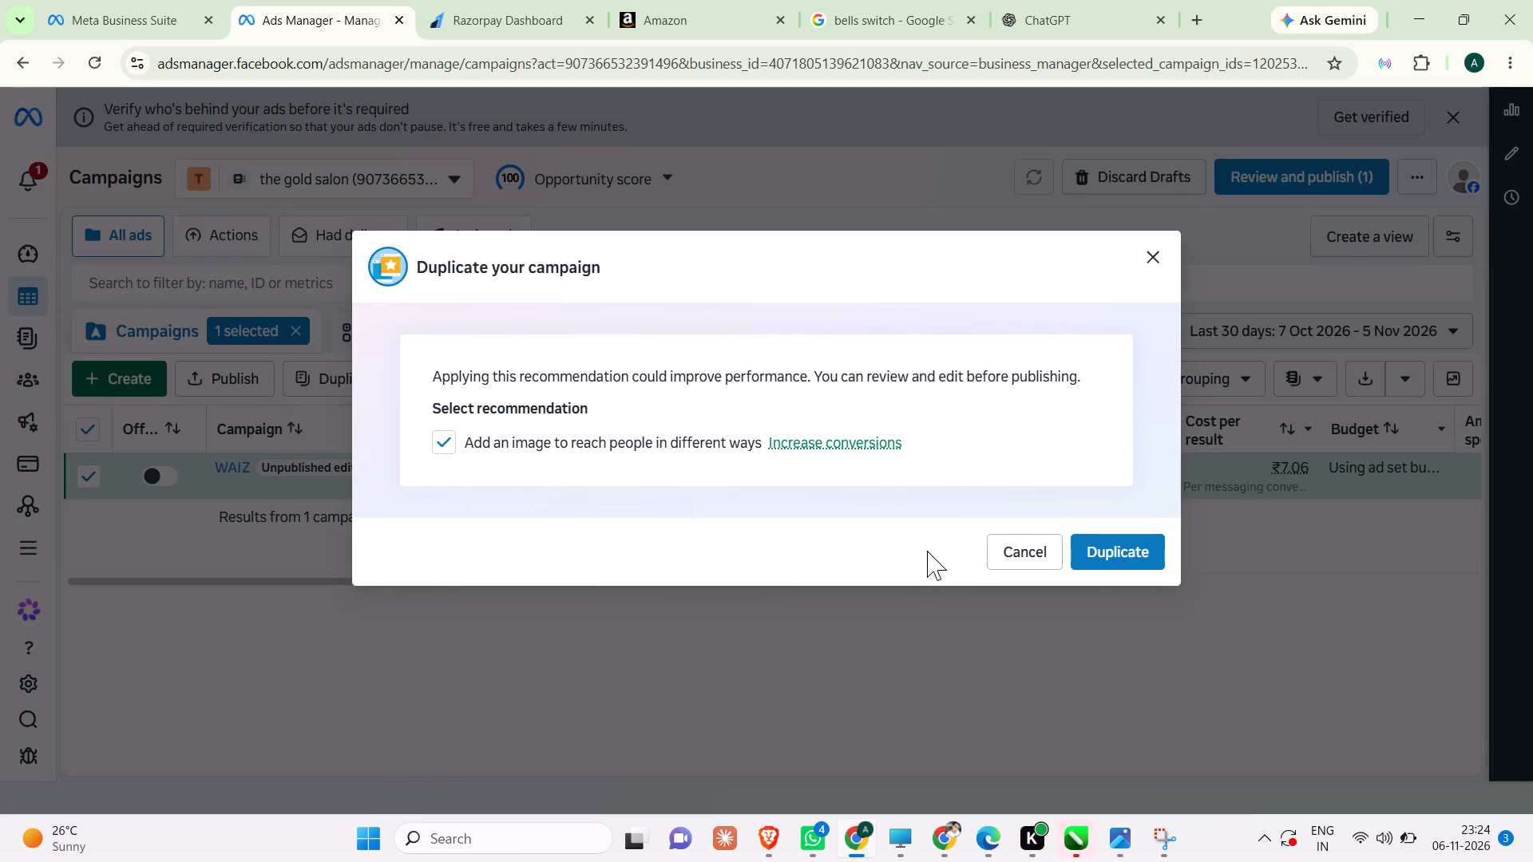
pyautogui.click(1131, 559)
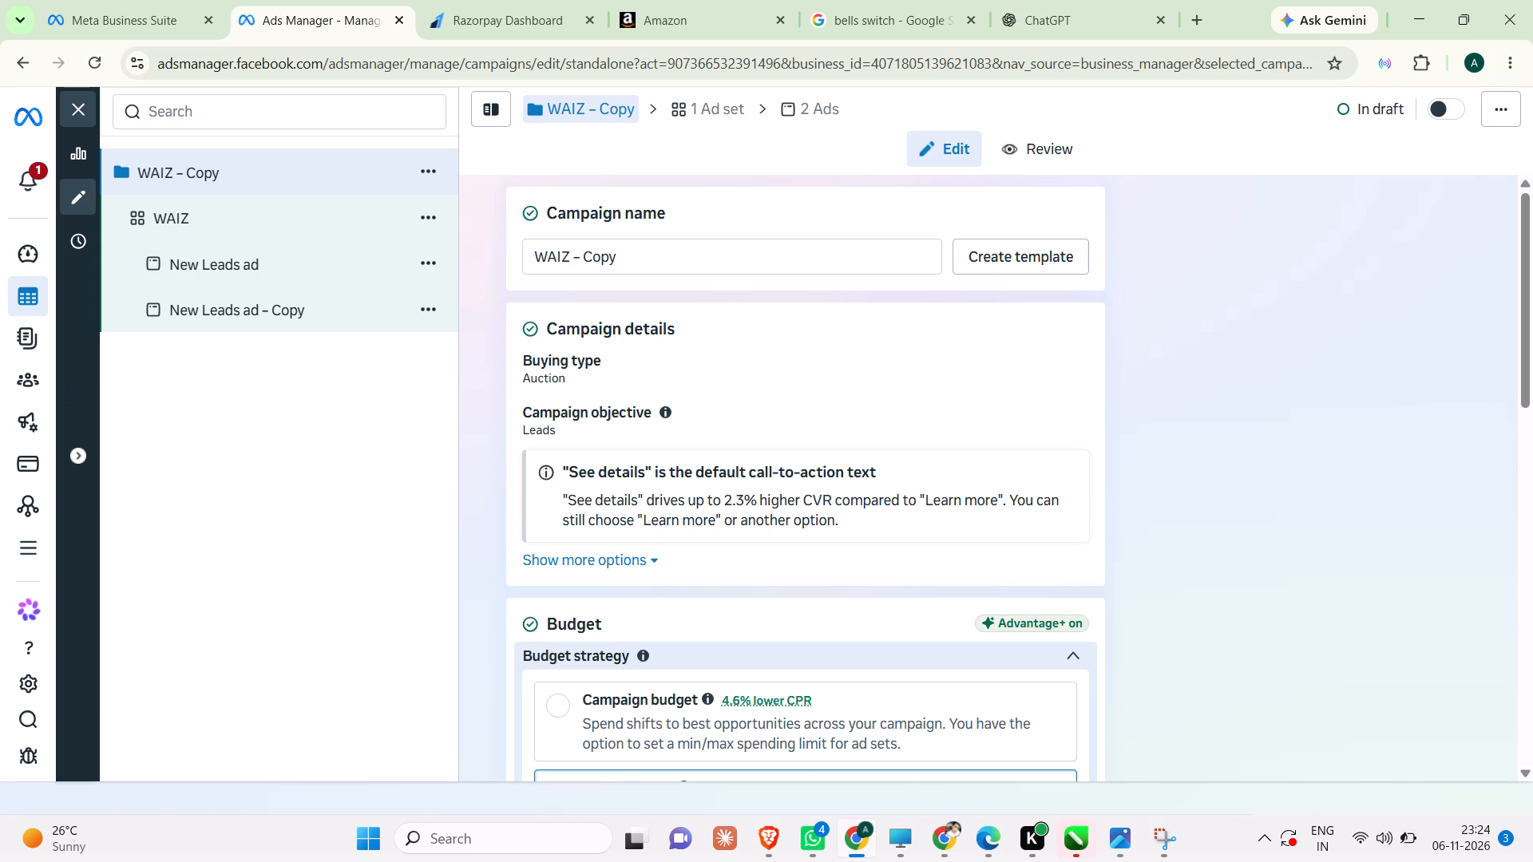
# Examine WAIZ – Copy's Advantage+ status, budget strategy, A/B test and special ad category options for a way to turn Advantage+ off.
pyautogui.scroll(-2, 826, 443)
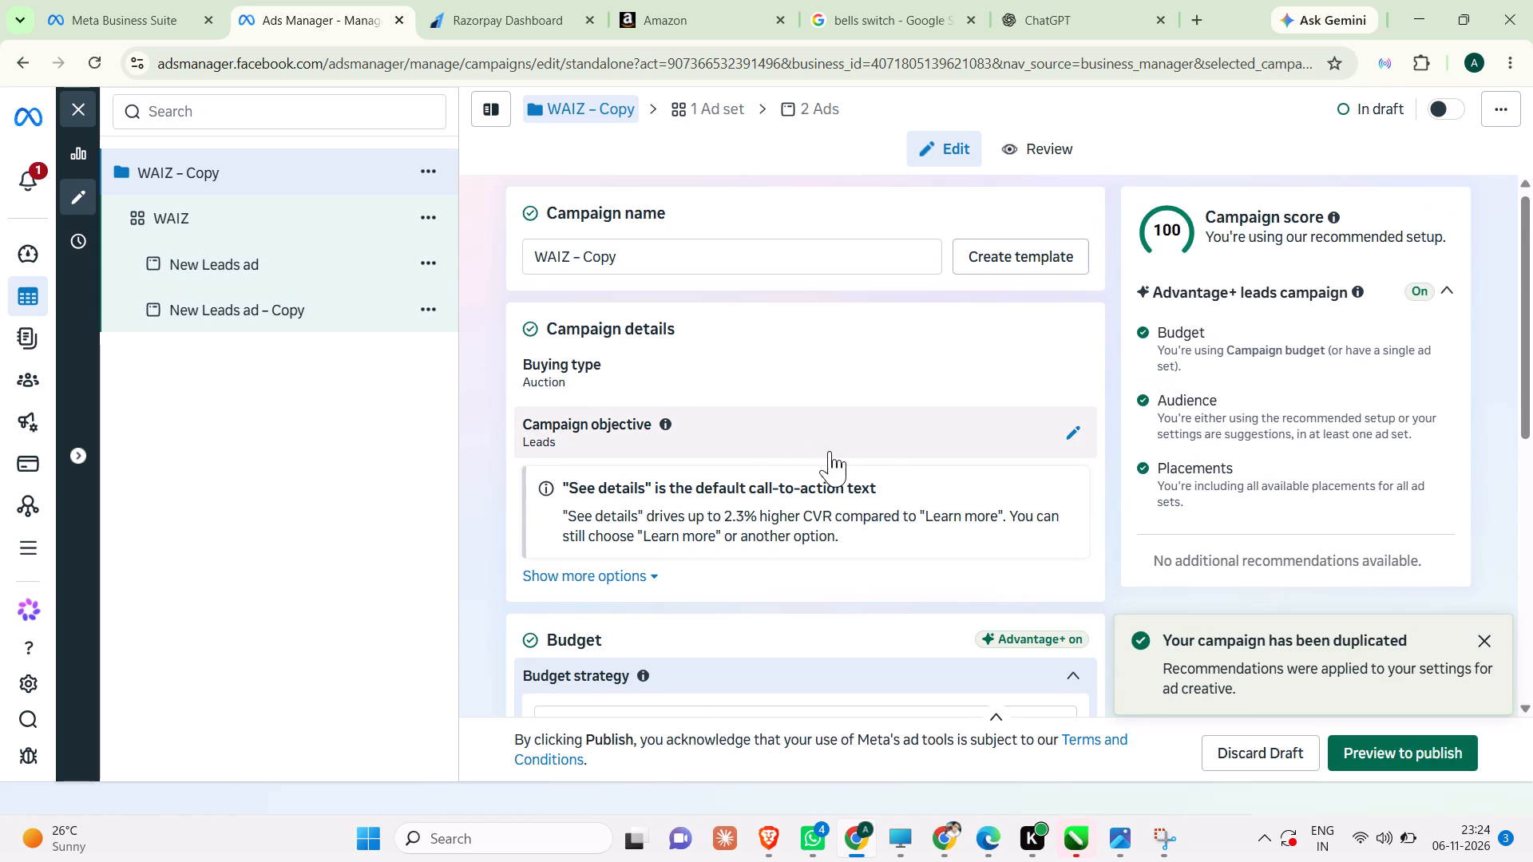
pyautogui.scroll(-6, 830, 451)
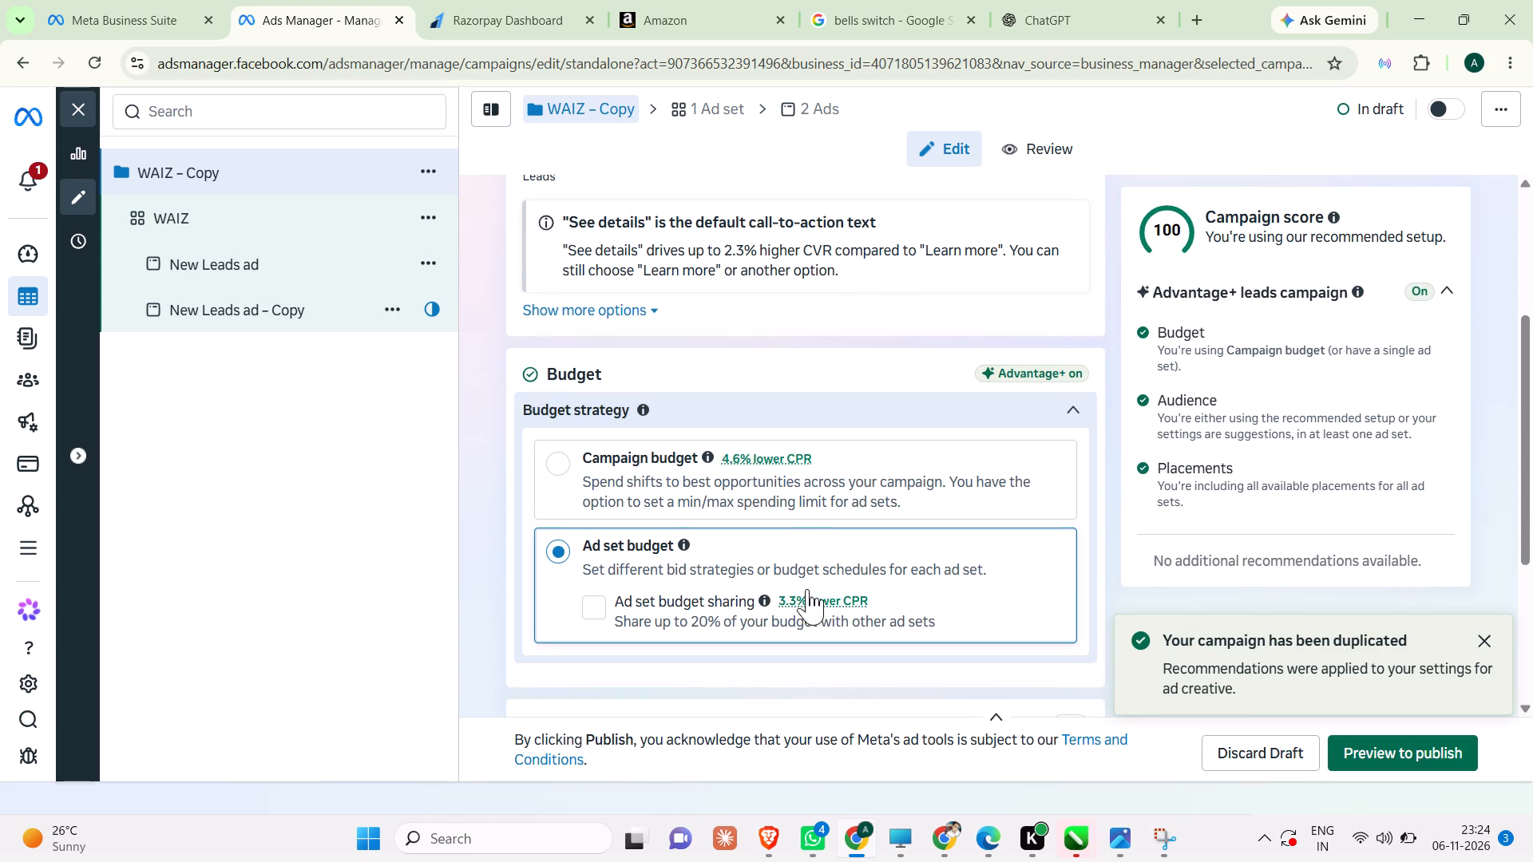
pyautogui.doubleClick(1173, 395)
pyautogui.click(1081, 366)
pyautogui.scroll(-6, 1024, 465)
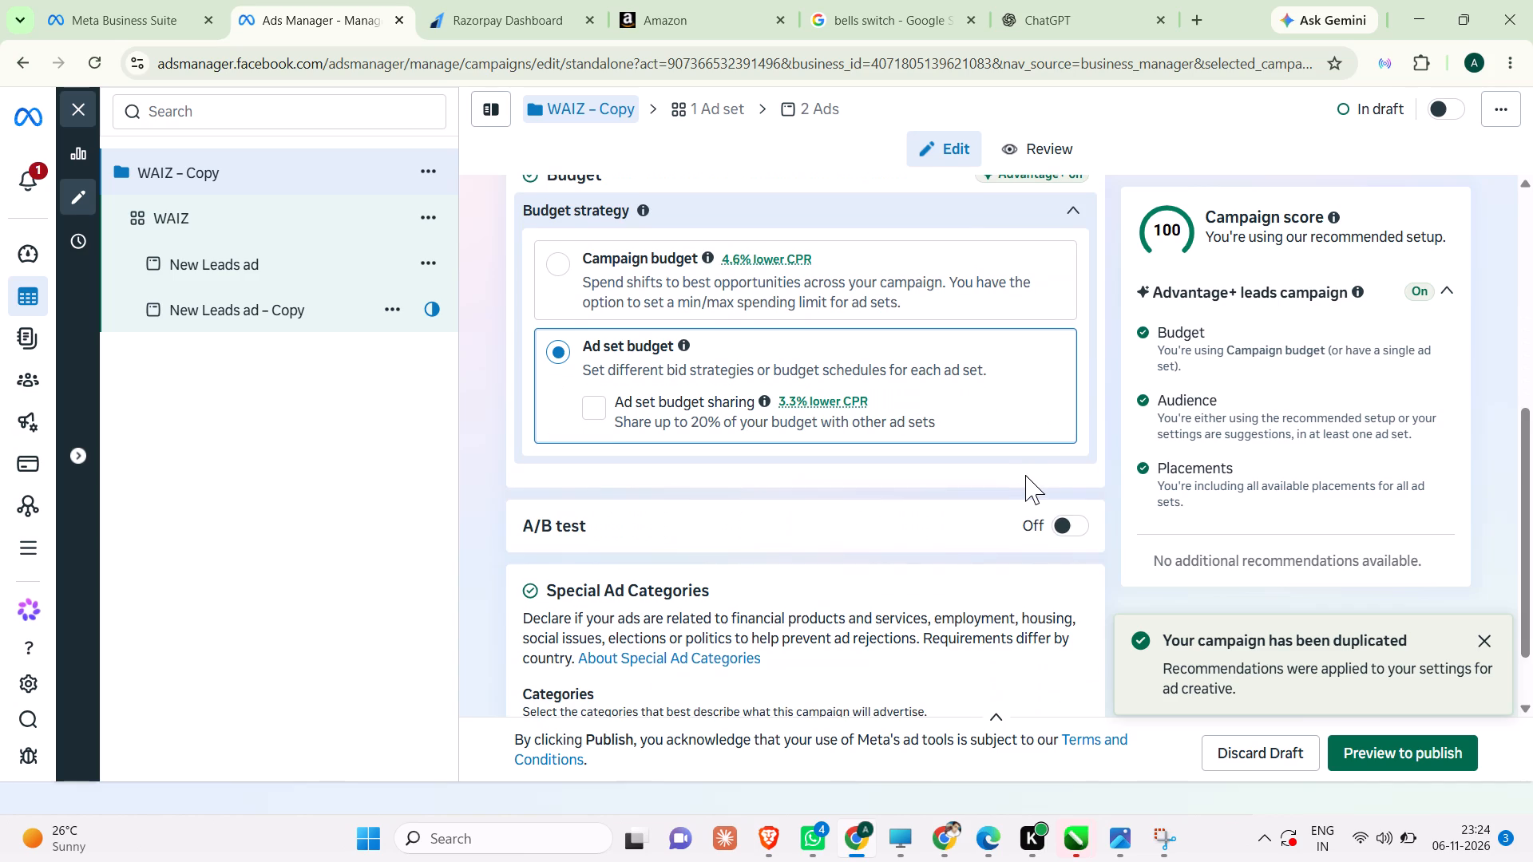
pyautogui.scroll(-4, 1026, 476)
pyautogui.scroll(-5, 623, 522)
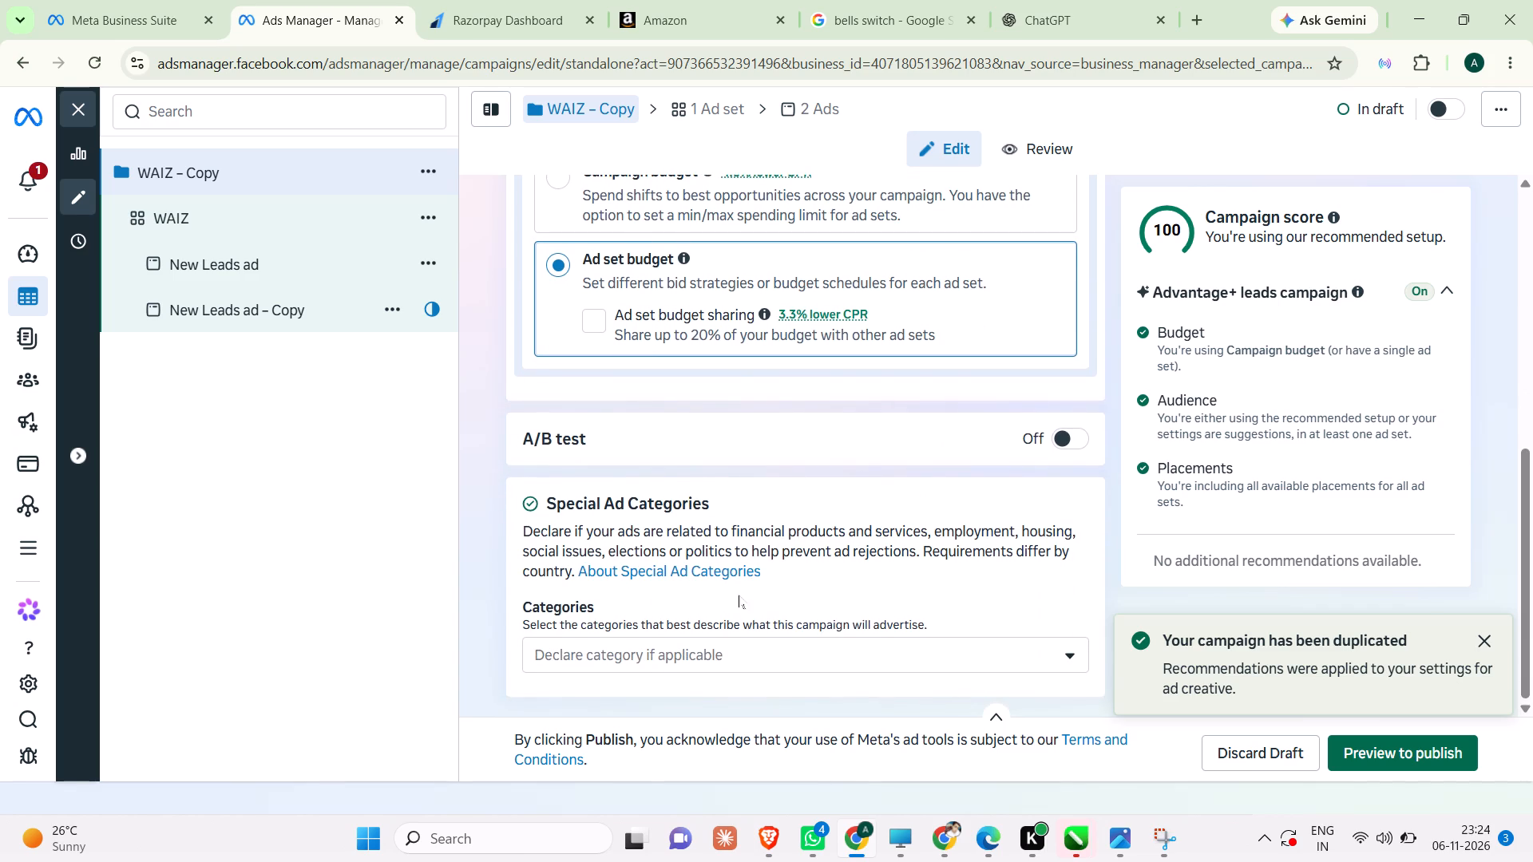
pyautogui.click(789, 650)
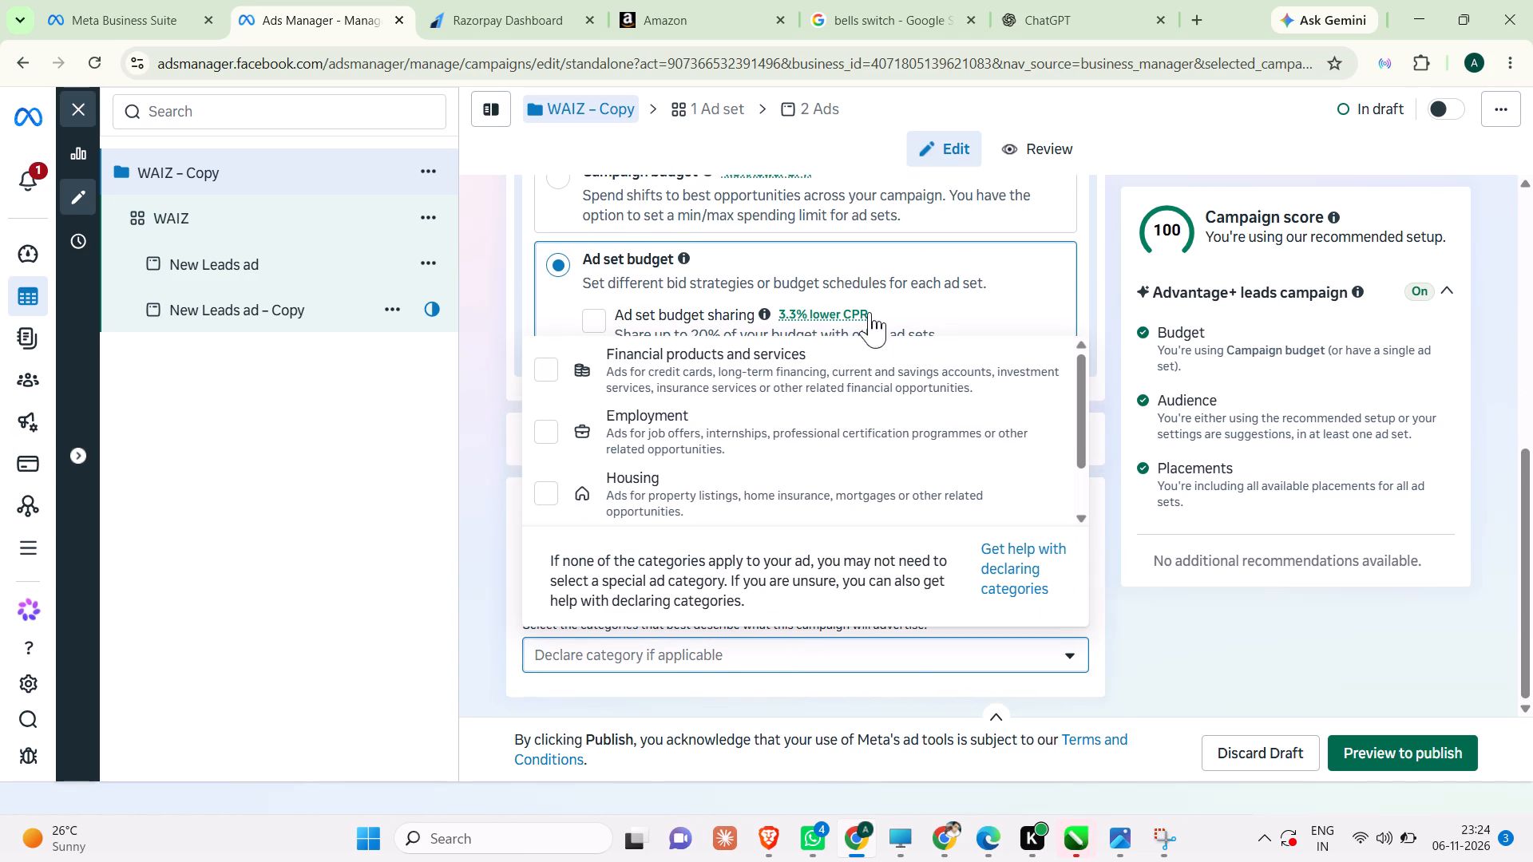
pyautogui.click(890, 308)
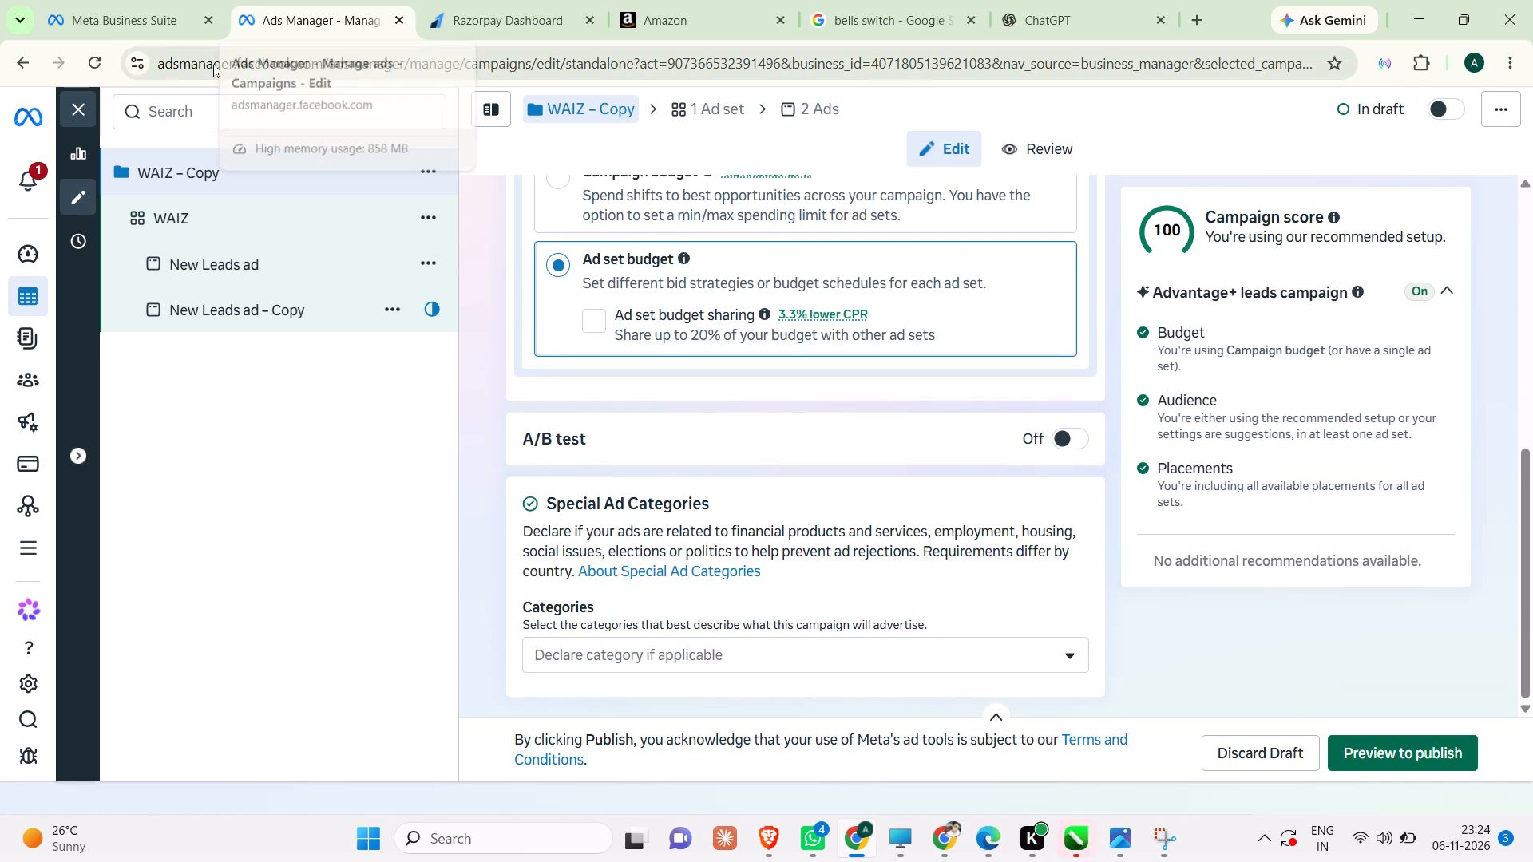
# Leave the WAIZ – Copy campaign editor without publishing its draft items.
pyautogui.click(16, 295)
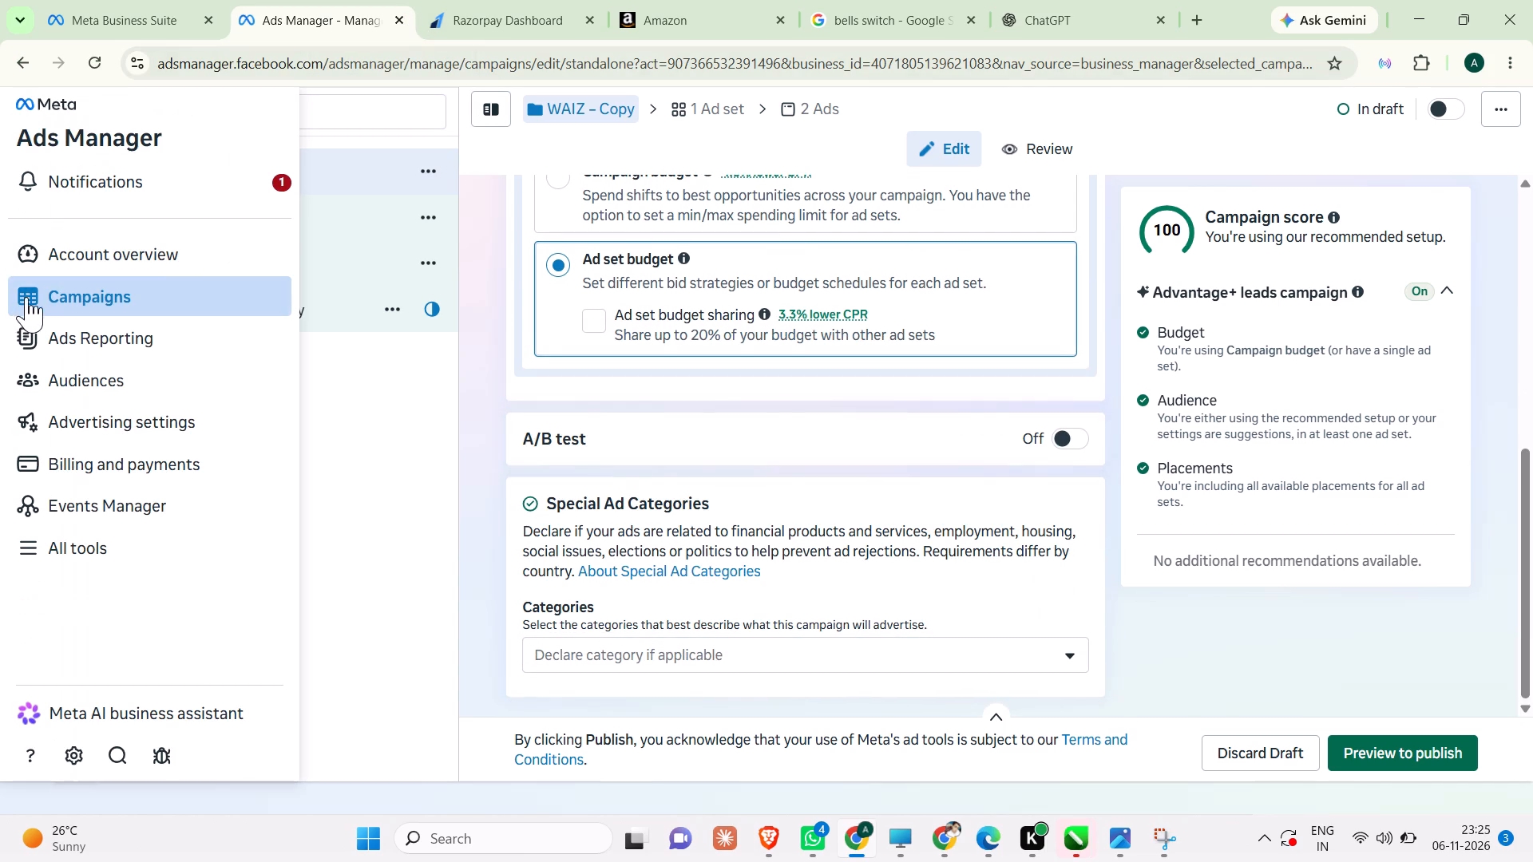
pyautogui.click(86, 303)
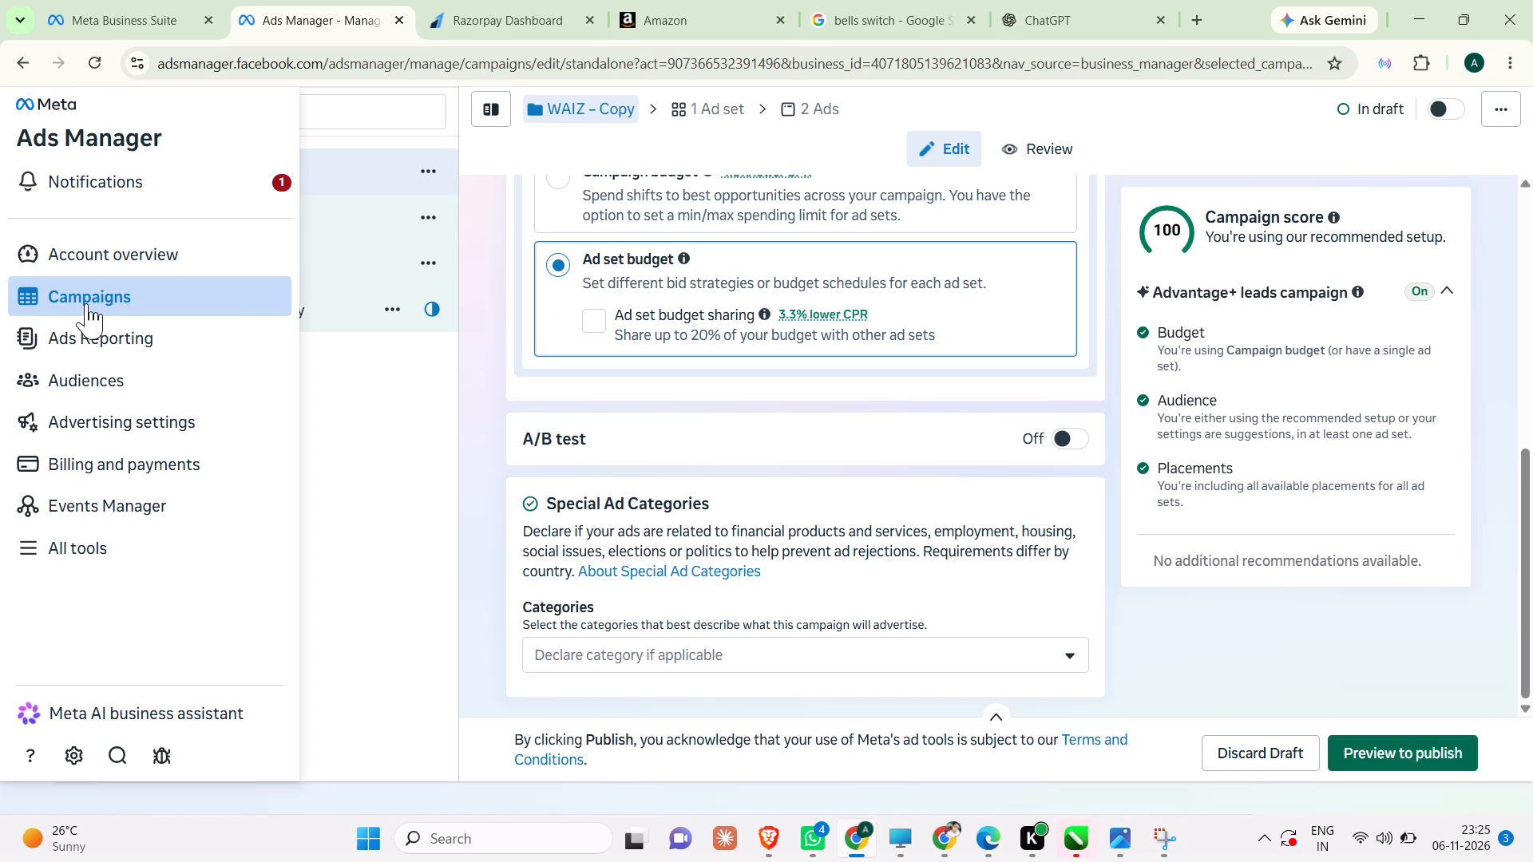
pyautogui.tripleClick(86, 303)
pyautogui.doubleClick(86, 303)
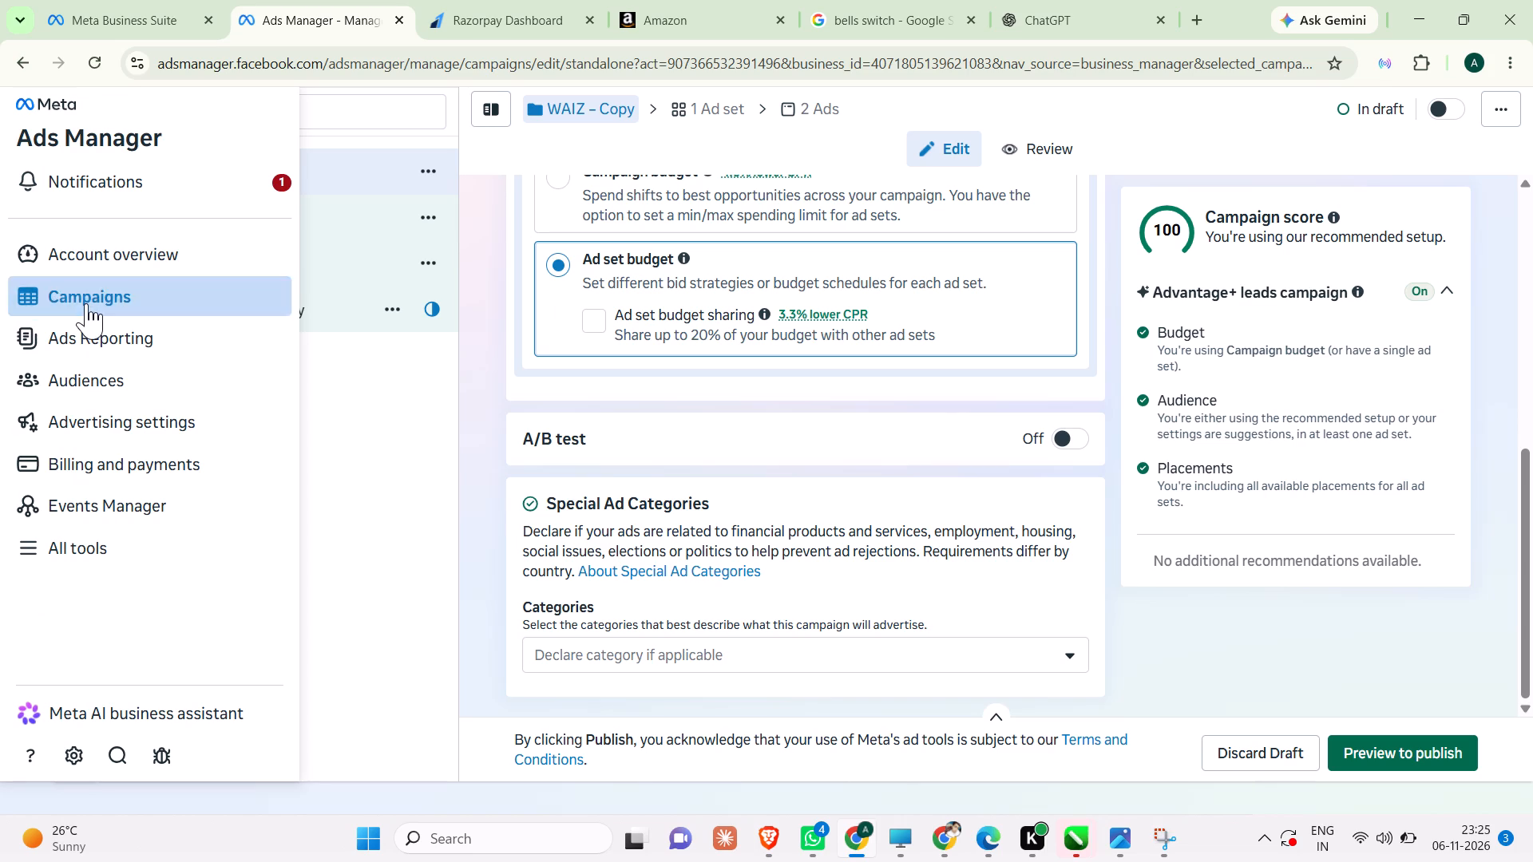
pyautogui.tripleClick(86, 303)
pyautogui.click(295, 436)
pyautogui.click(378, 398)
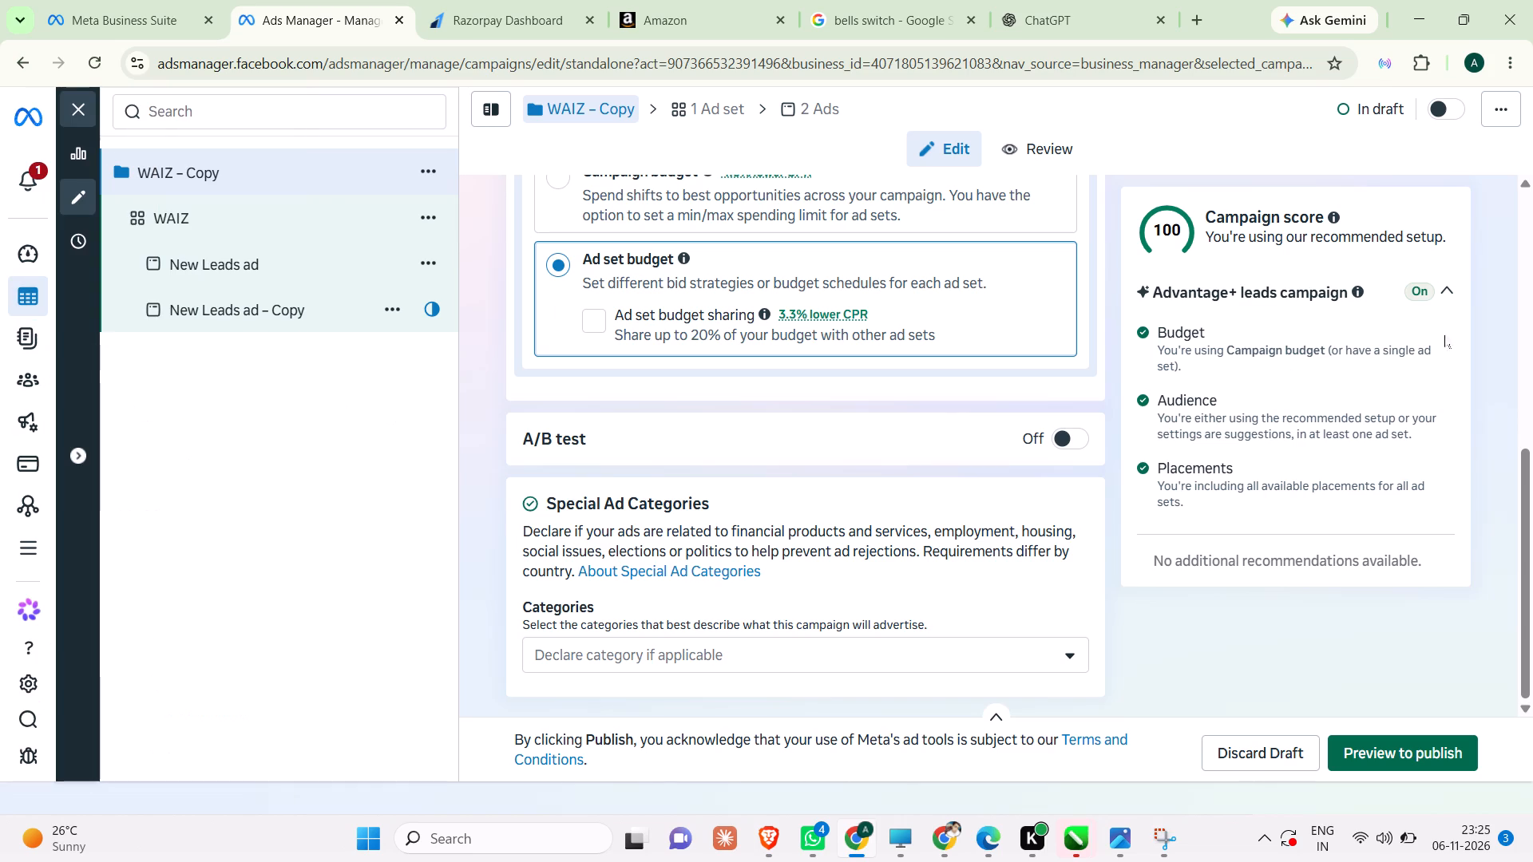
pyautogui.click(76, 97)
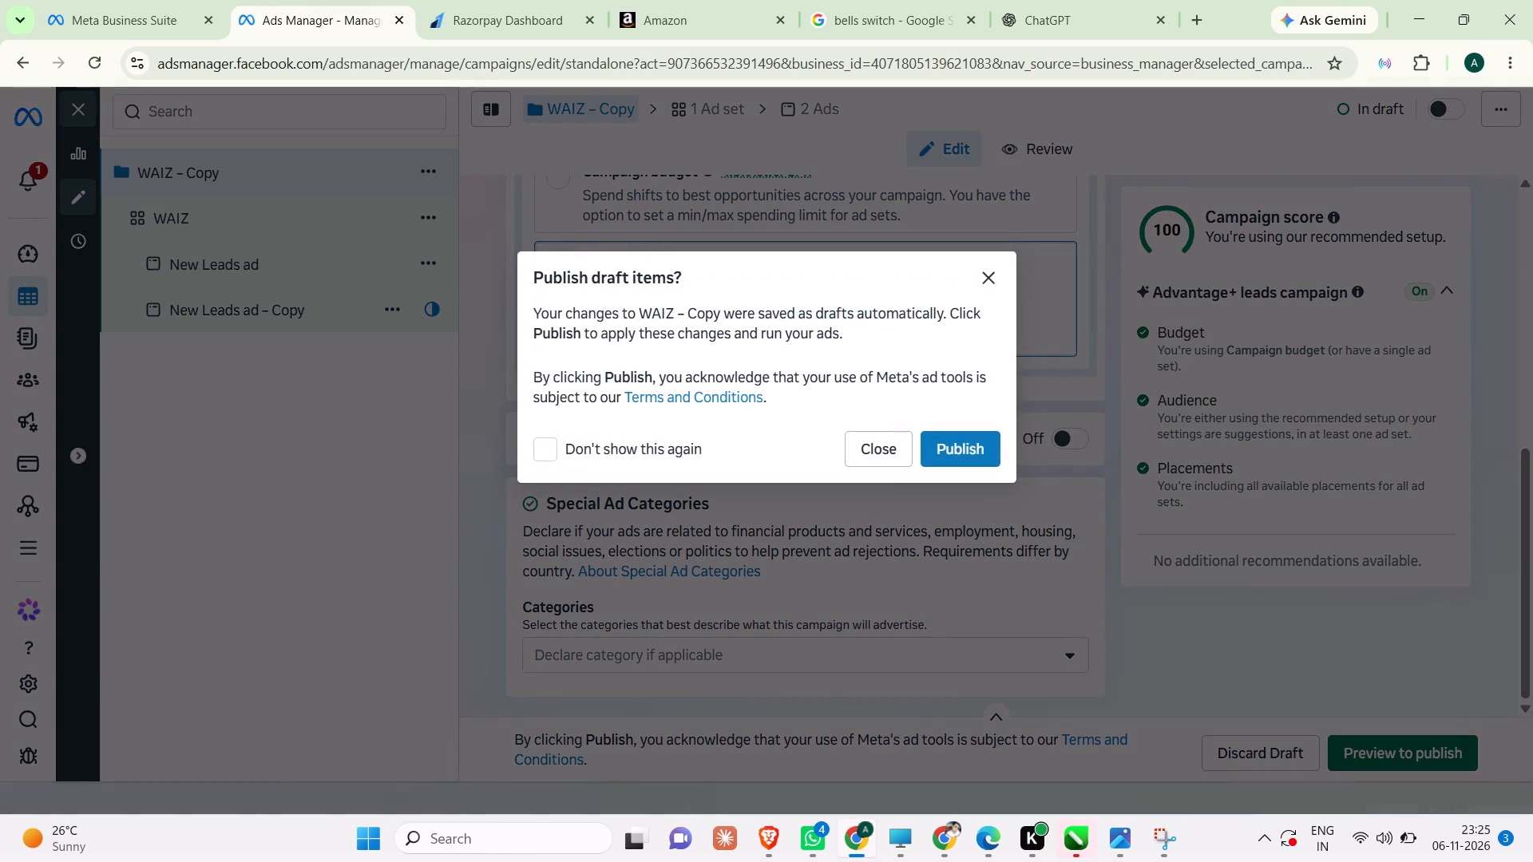
pyautogui.click(892, 437)
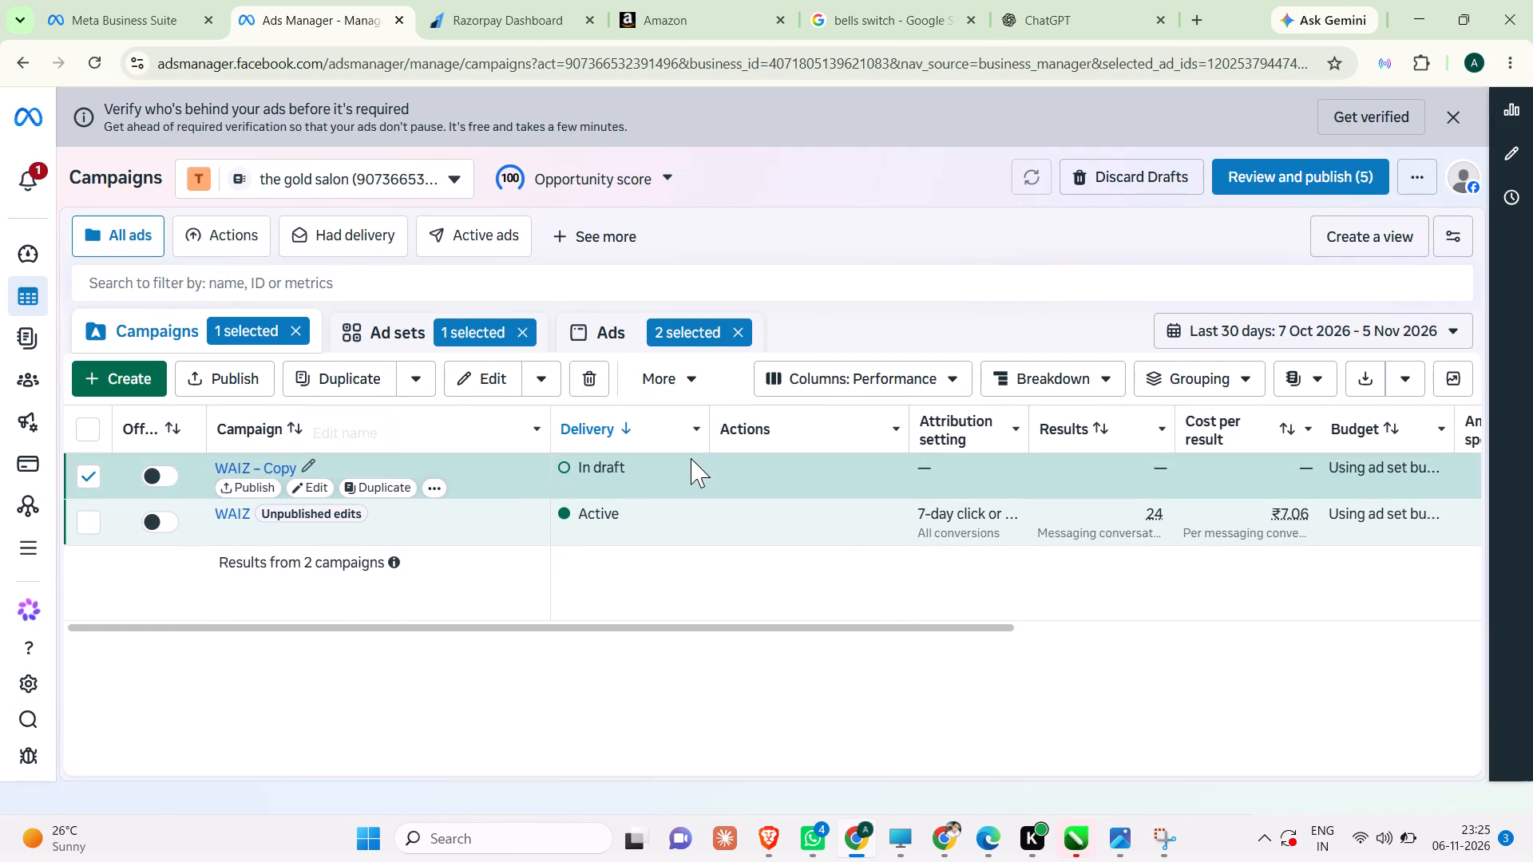
# Delete the draft WAIZ – Copy campaign from the campaigns list.
pyautogui.click(590, 384)
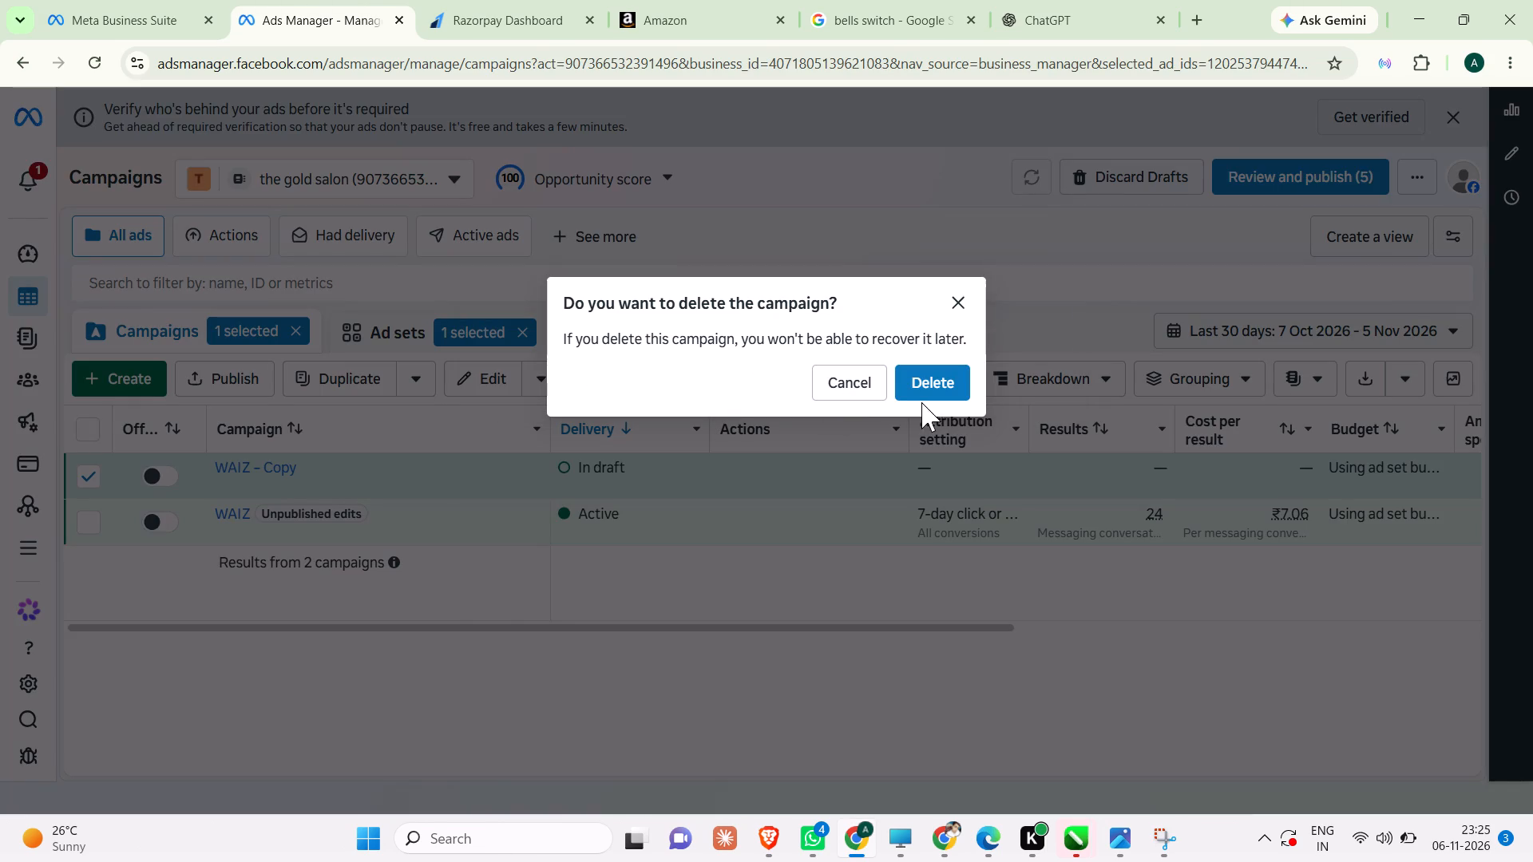
pyautogui.click(929, 394)
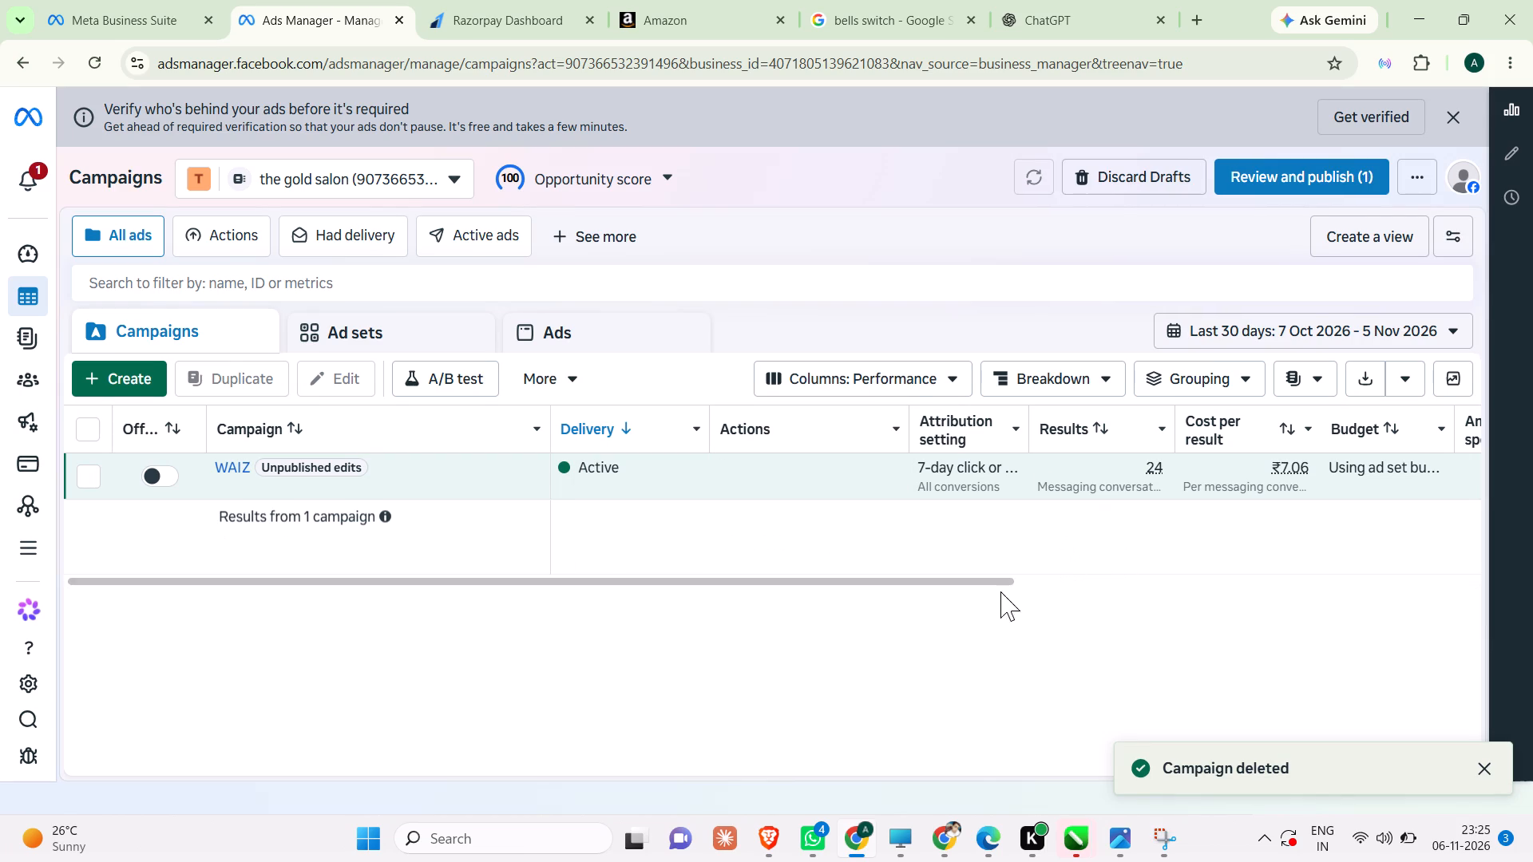
# Switch the remaining WAIZ campaign on.
pyautogui.moveTo(970, 575); pyautogui.dragTo(1025, 568)
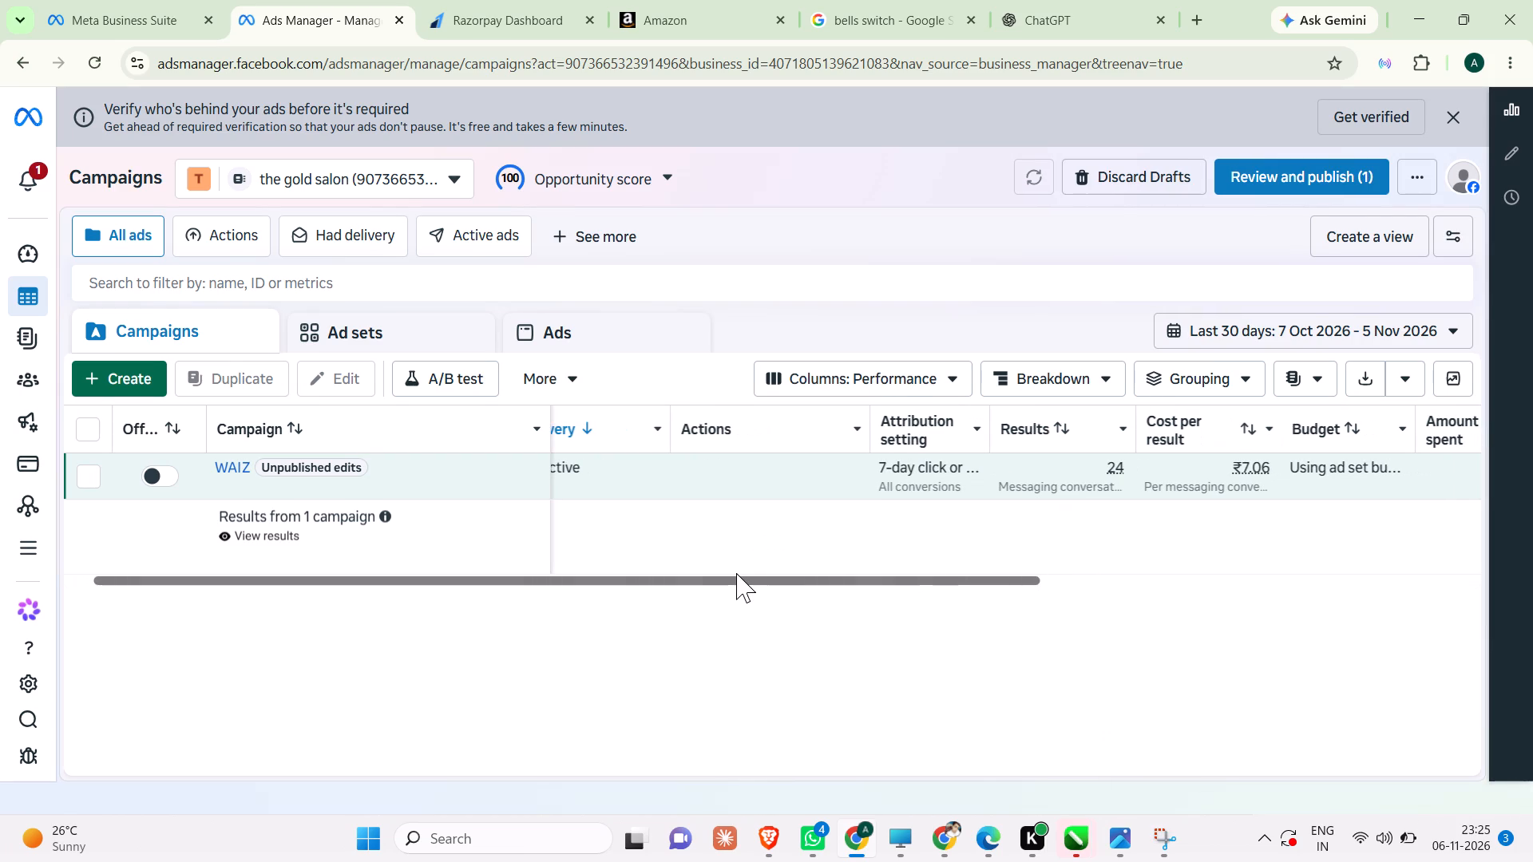
pyautogui.moveTo(736, 573); pyautogui.dragTo(486, 563)
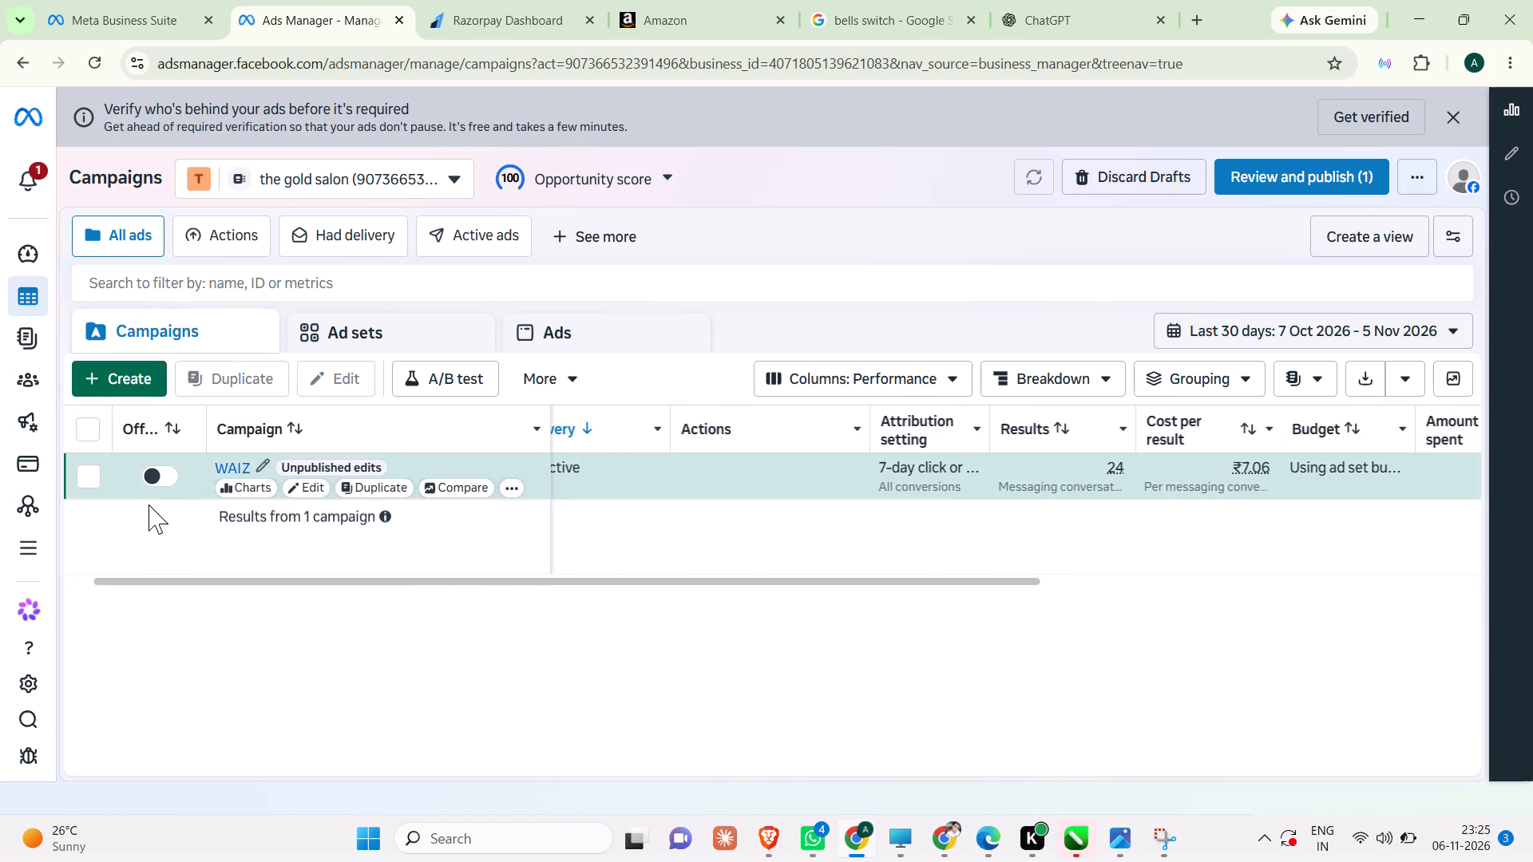
pyautogui.click(172, 476)
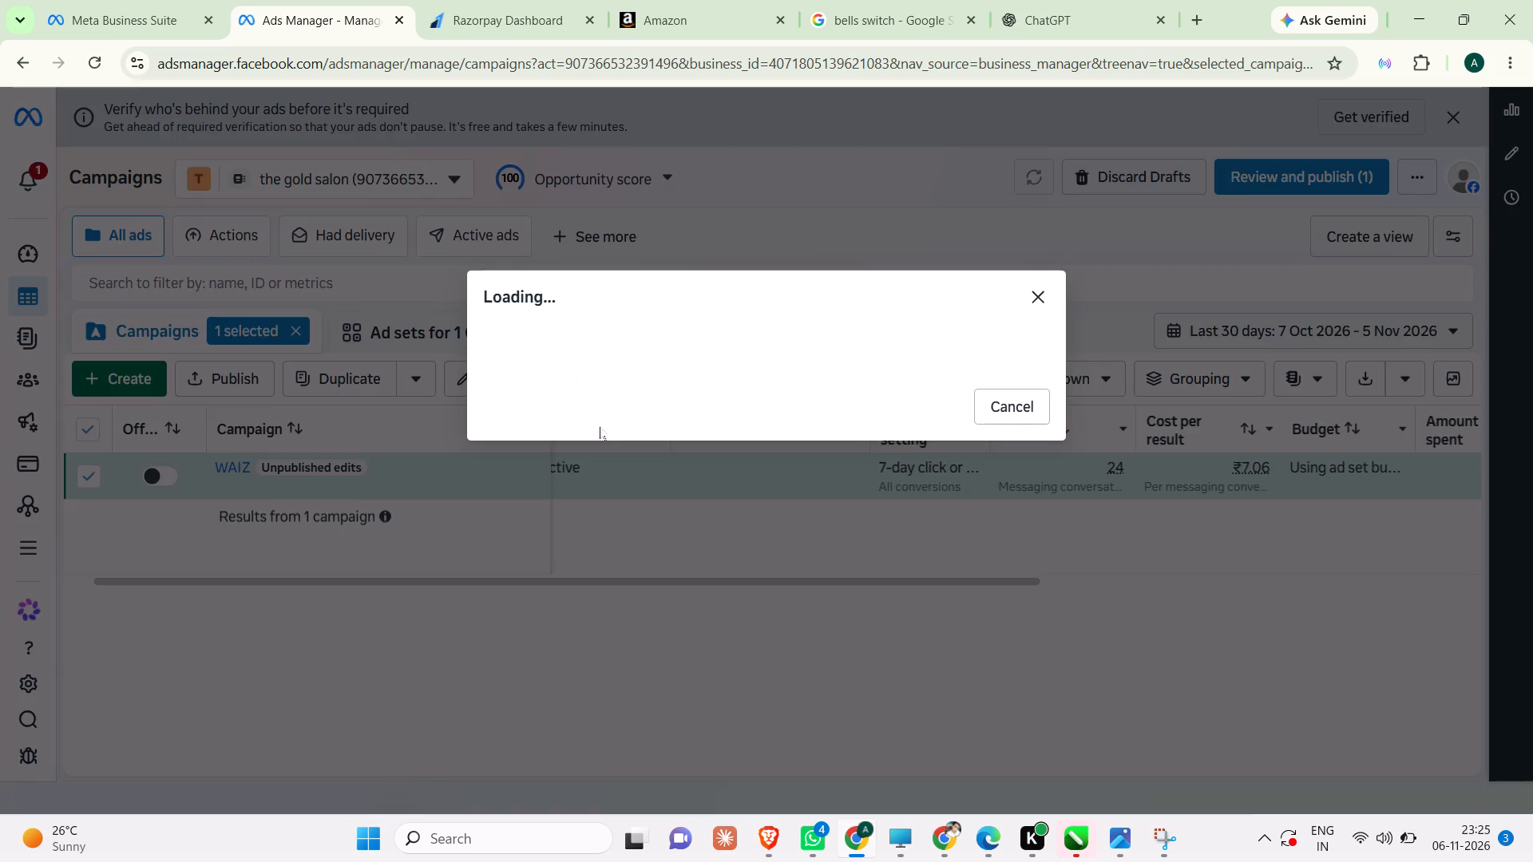
# Review the WAIZ campaign's ad set and its ad's results, from cost and reach through bid strategy to quality rankings.
pyautogui.click(421, 337)
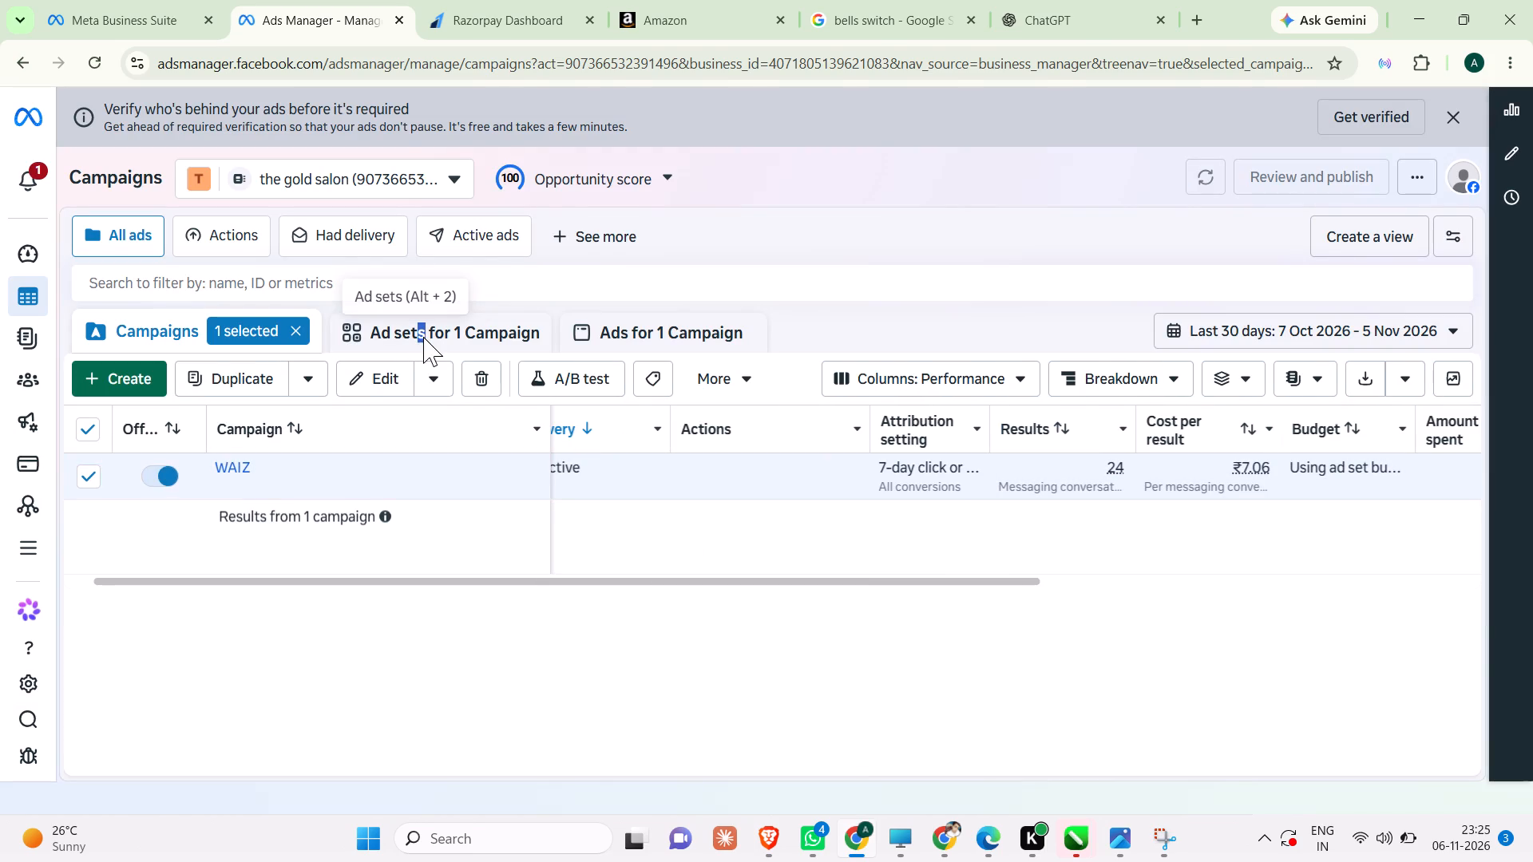
pyautogui.click(703, 330)
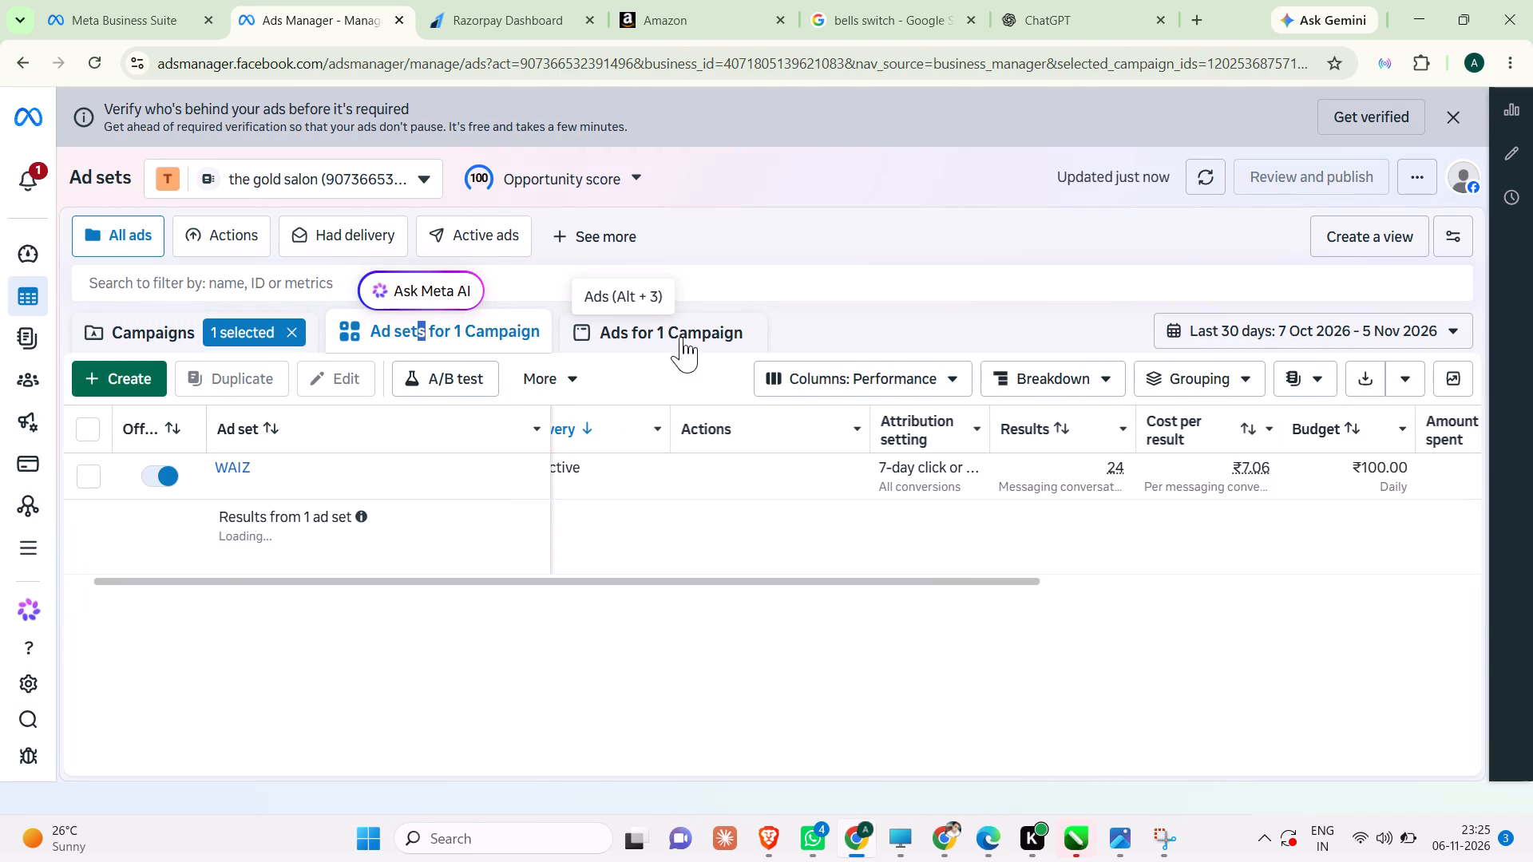
pyautogui.moveTo(601, 599); pyautogui.dragTo(695, 623)
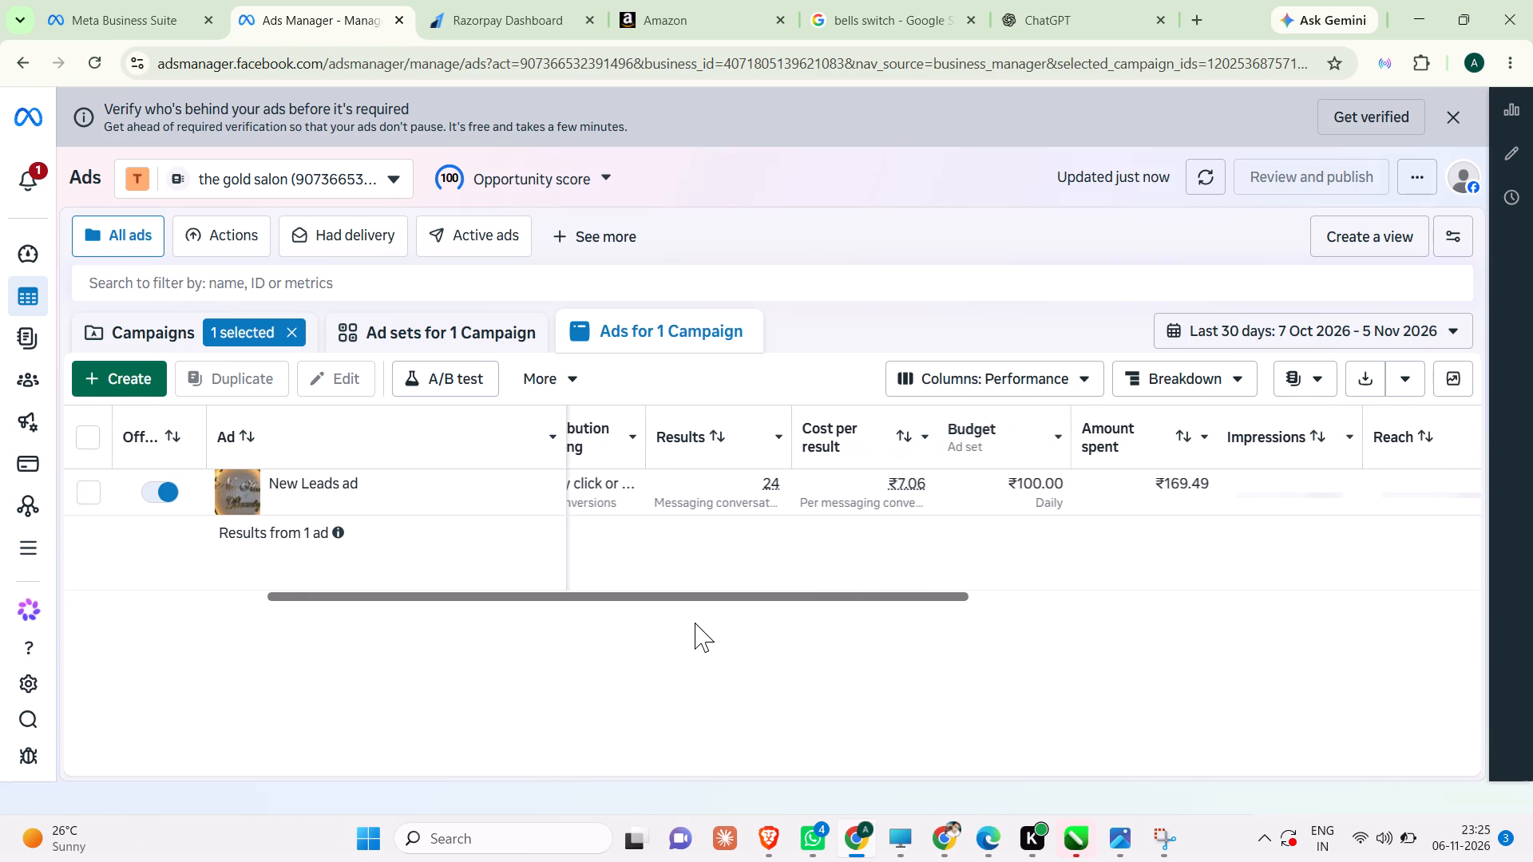
pyautogui.moveTo(695, 623); pyautogui.dragTo(1269, 623)
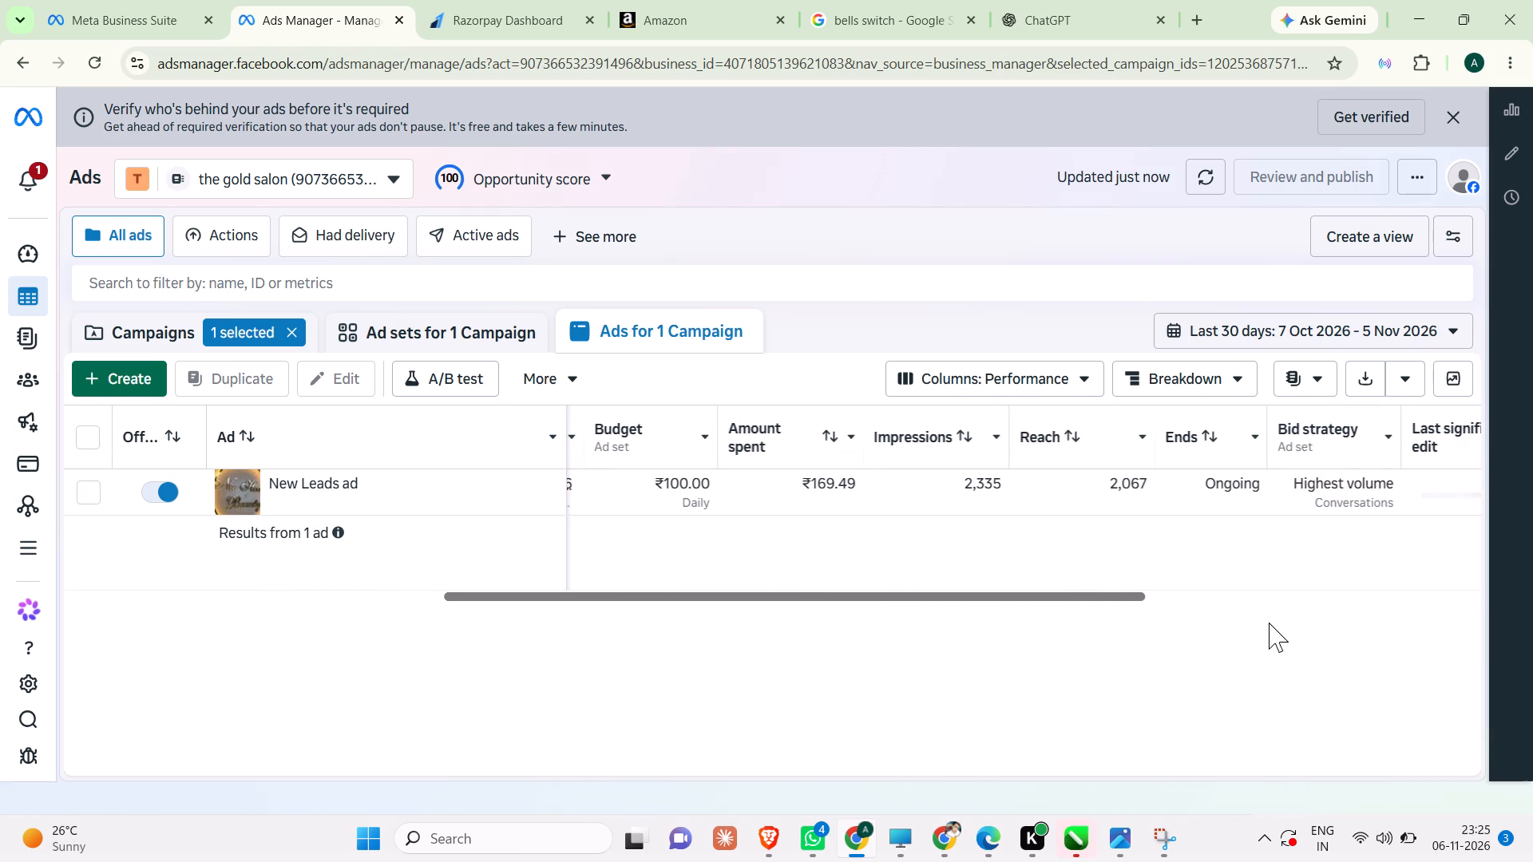
pyautogui.moveTo(1269, 623); pyautogui.dragTo(1521, 632)
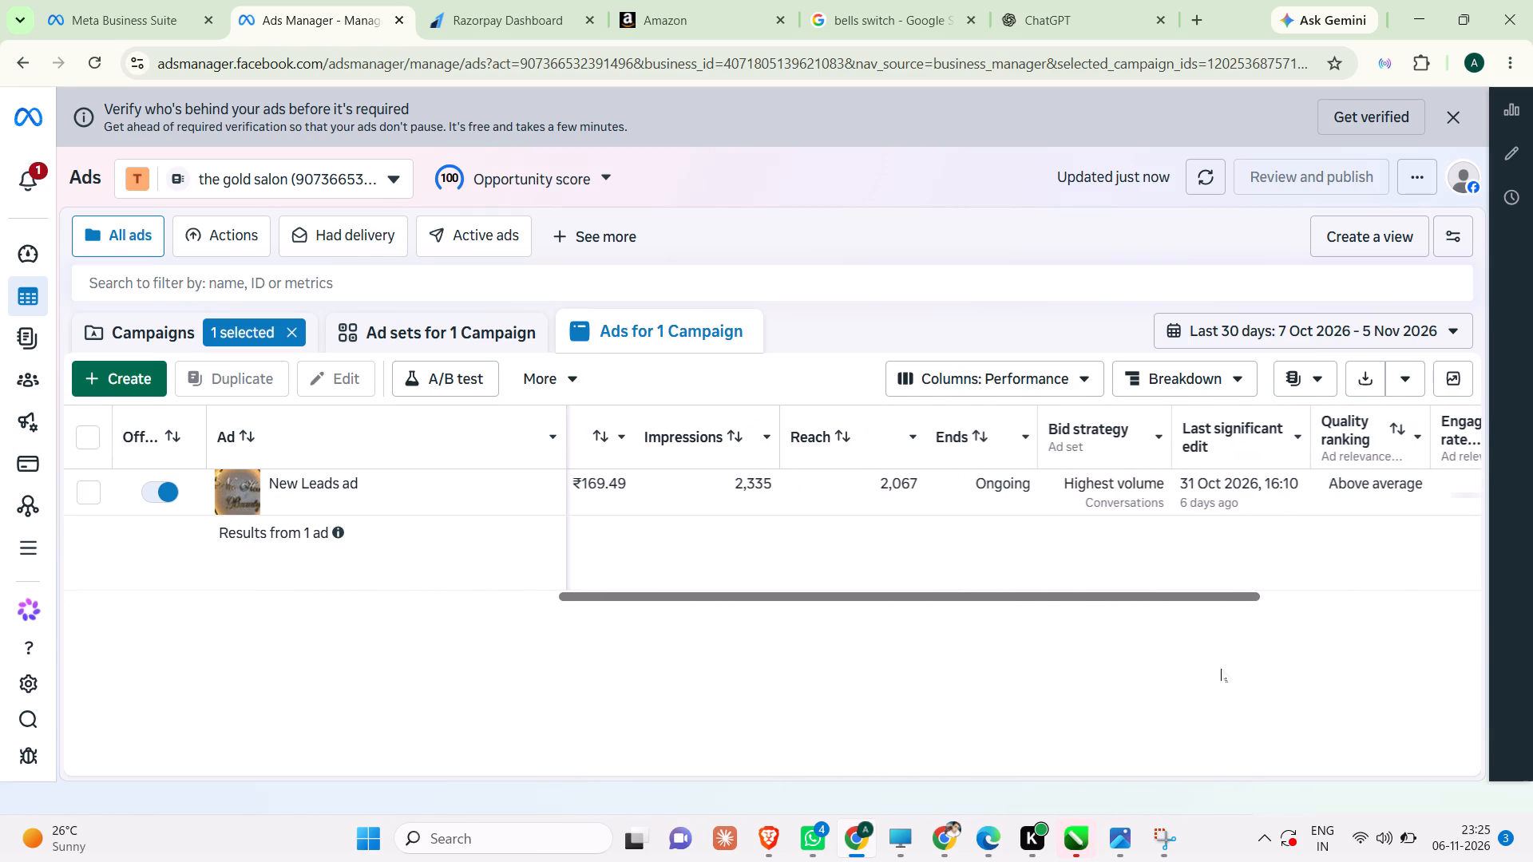
pyautogui.moveTo(1193, 597); pyautogui.dragTo(1532, 595)
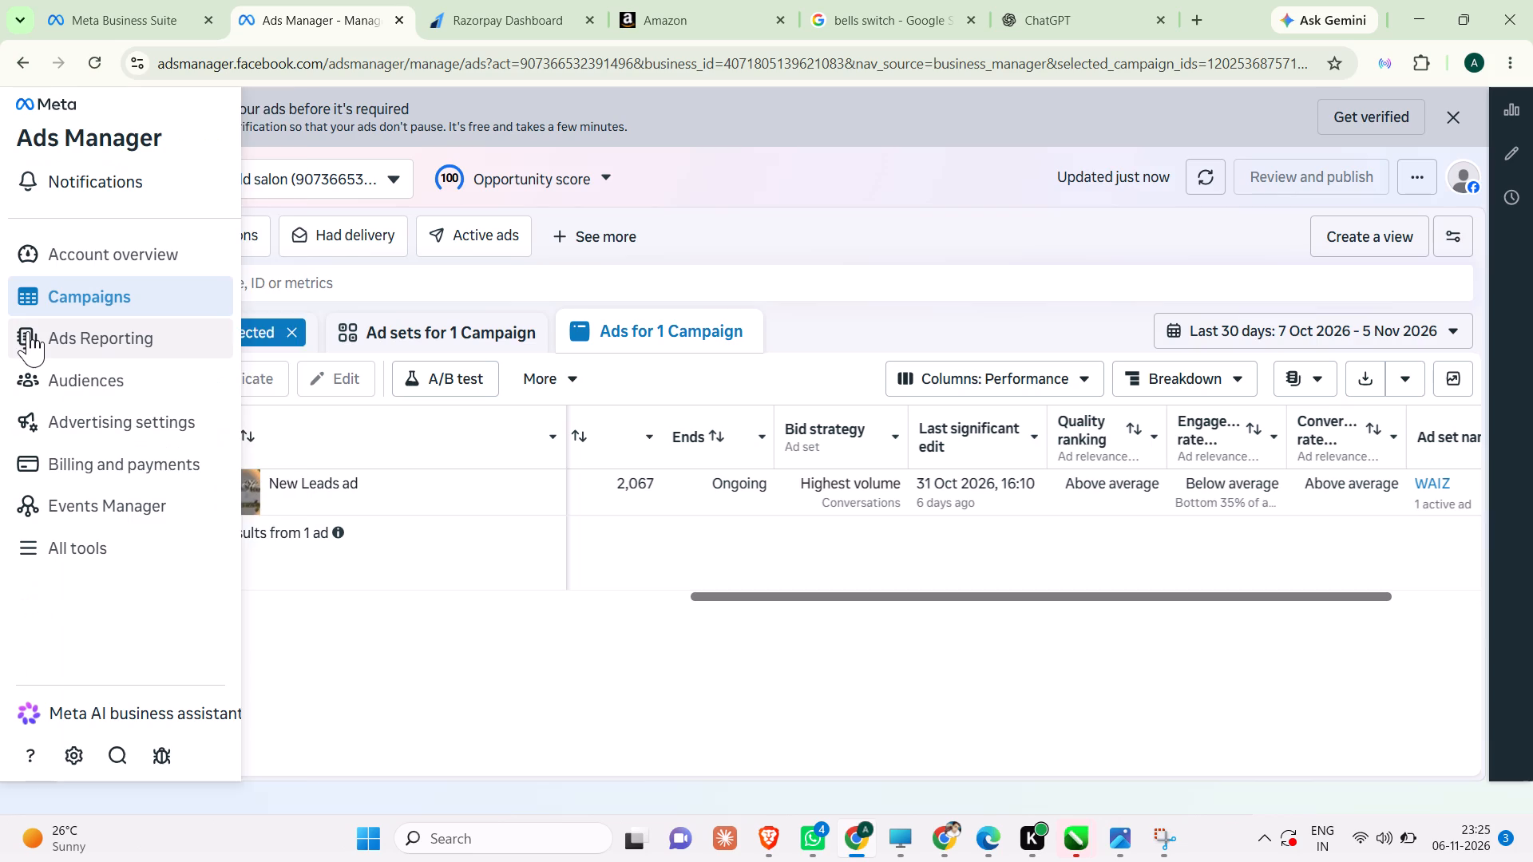
# Open the existing Untitled report in Ads Reporting and set its date range to Today.
pyautogui.click(68, 334)
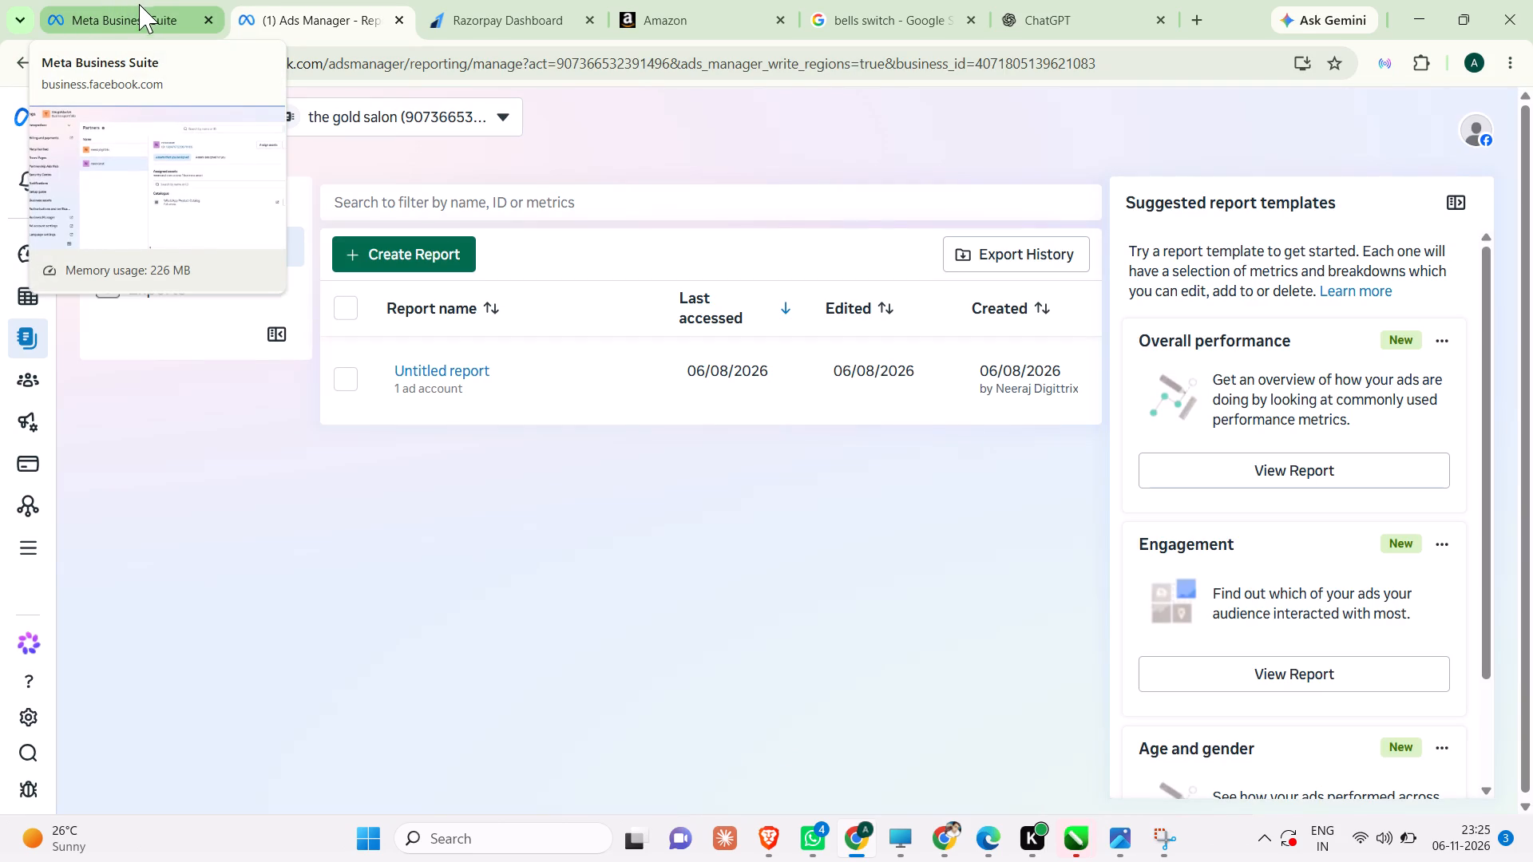
pyautogui.click(399, 368)
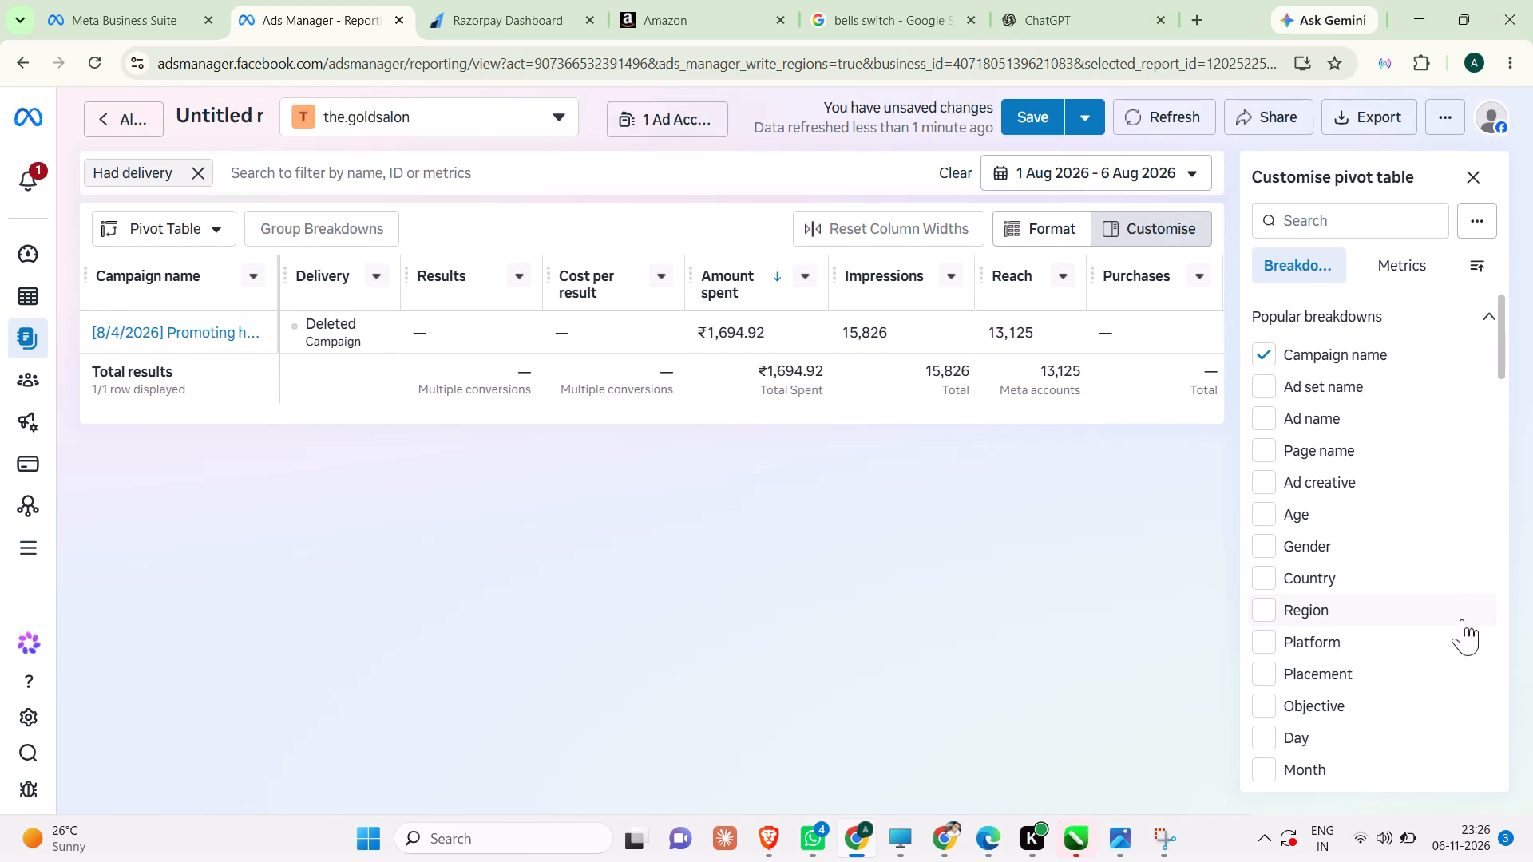
pyautogui.click(1155, 179)
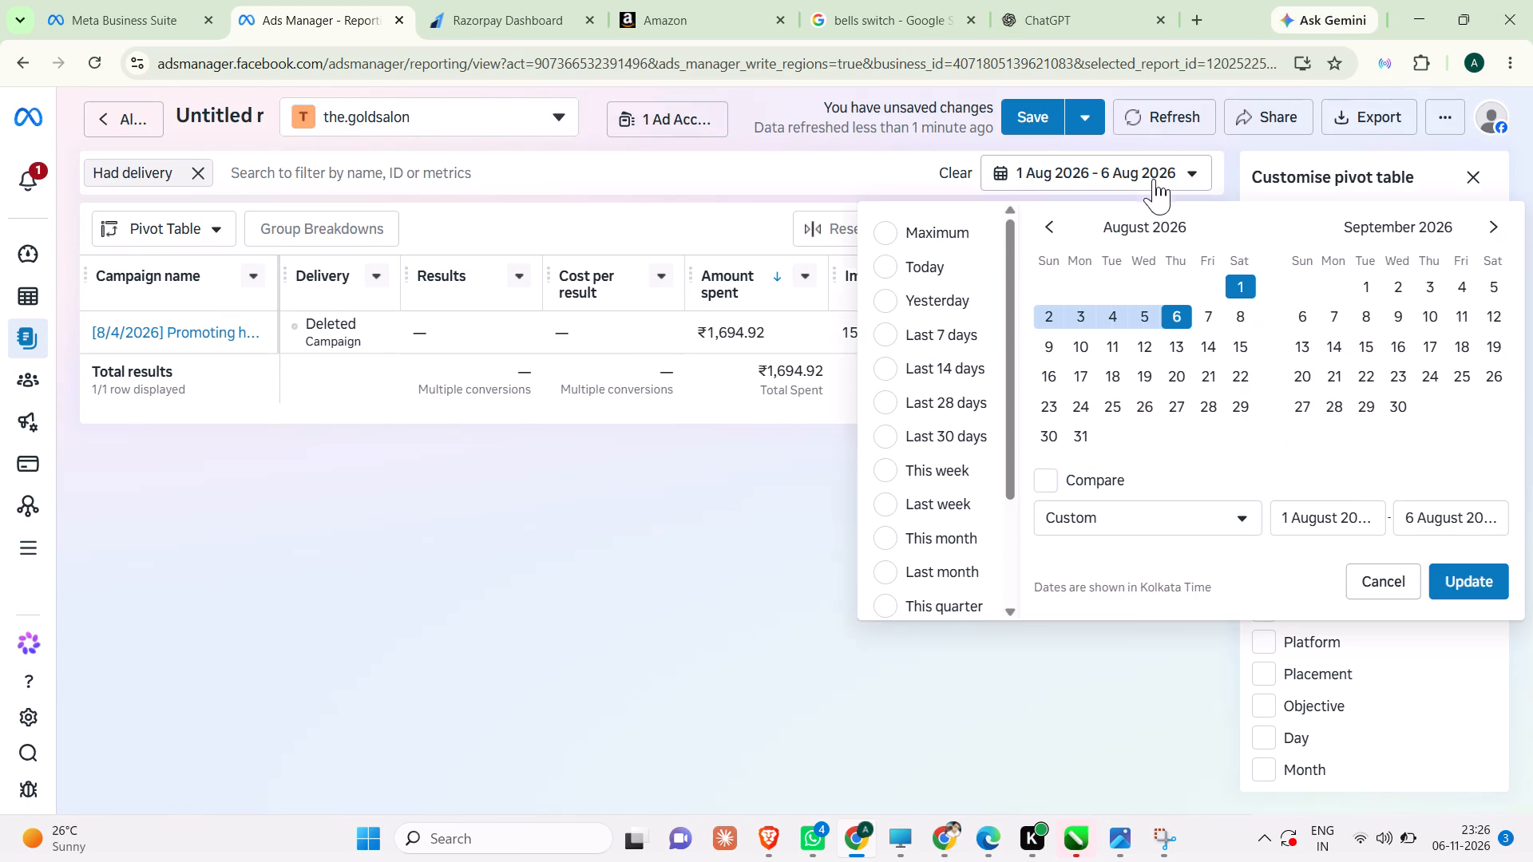
pyautogui.click(913, 267)
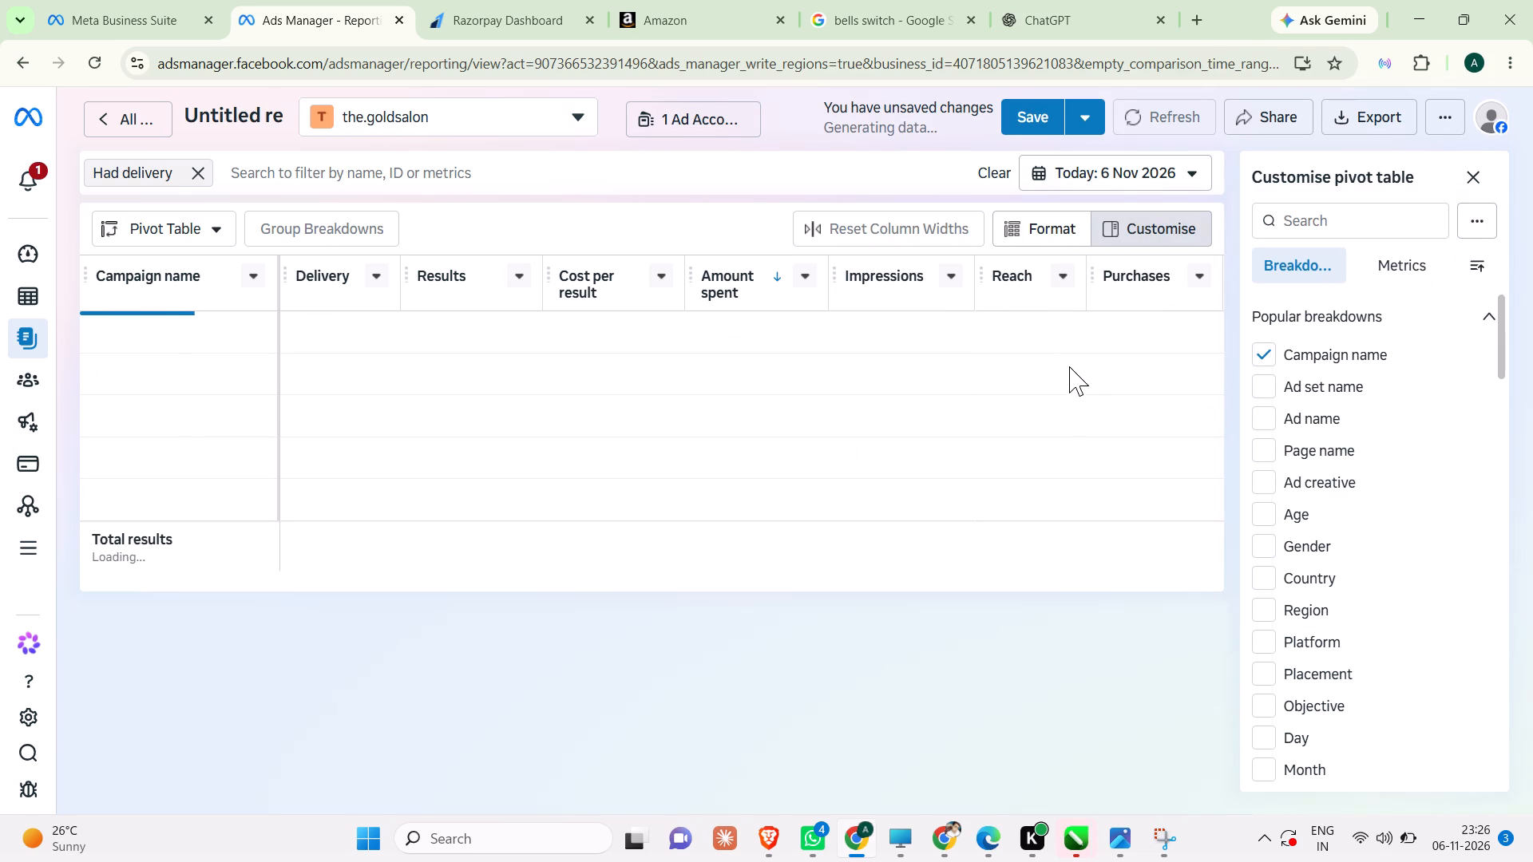
# Look through the pivot table's available breakdowns, from popular and delivery to action, dynamic creative asset and value rule options.
pyautogui.scroll(-1, 819, 394)
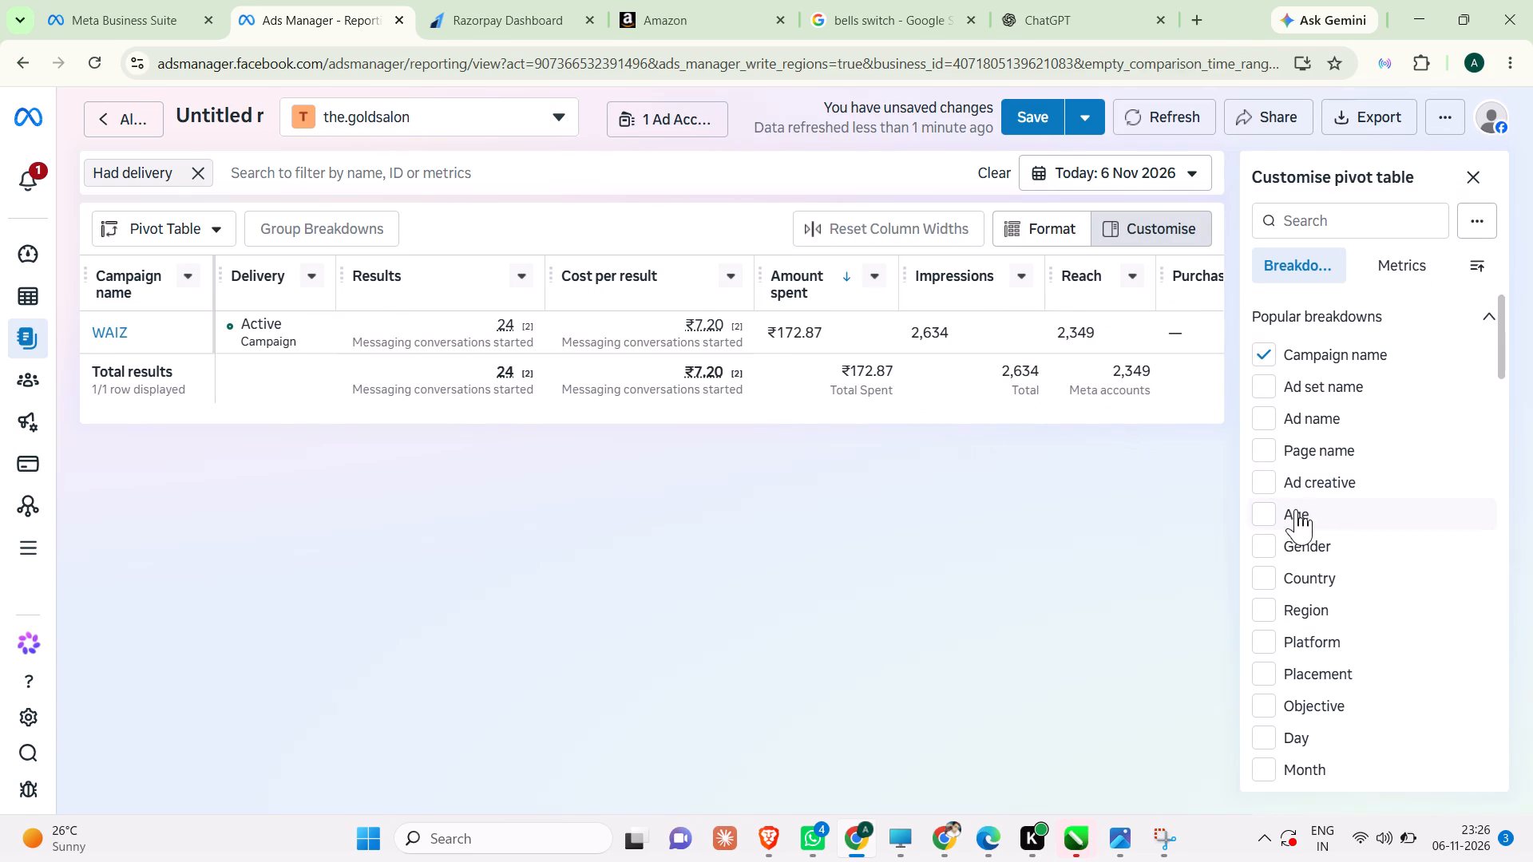
pyautogui.scroll(-11, 1296, 540)
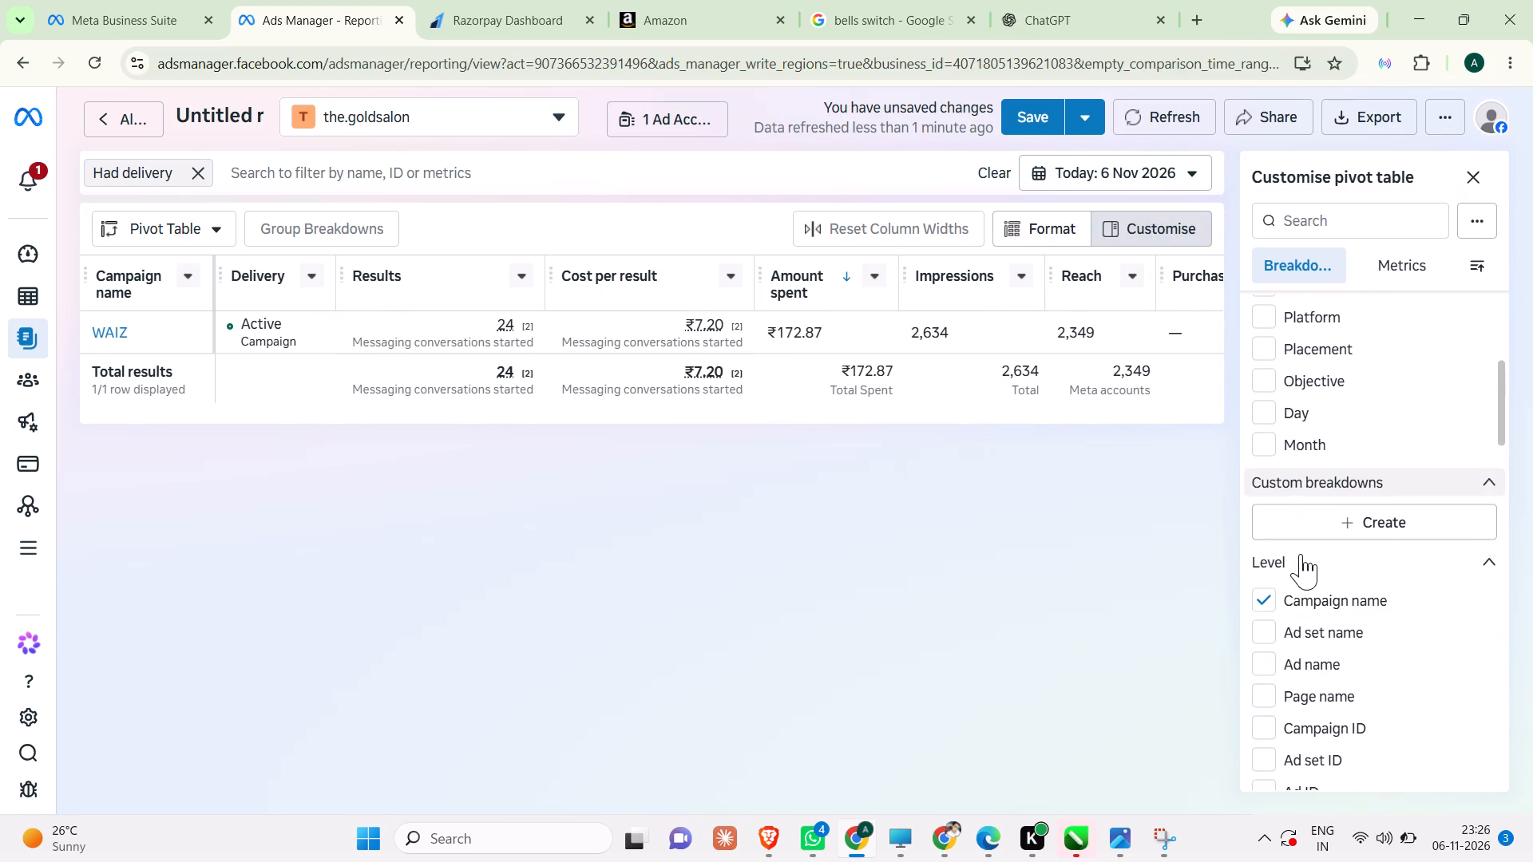
pyautogui.scroll(-5, 1307, 673)
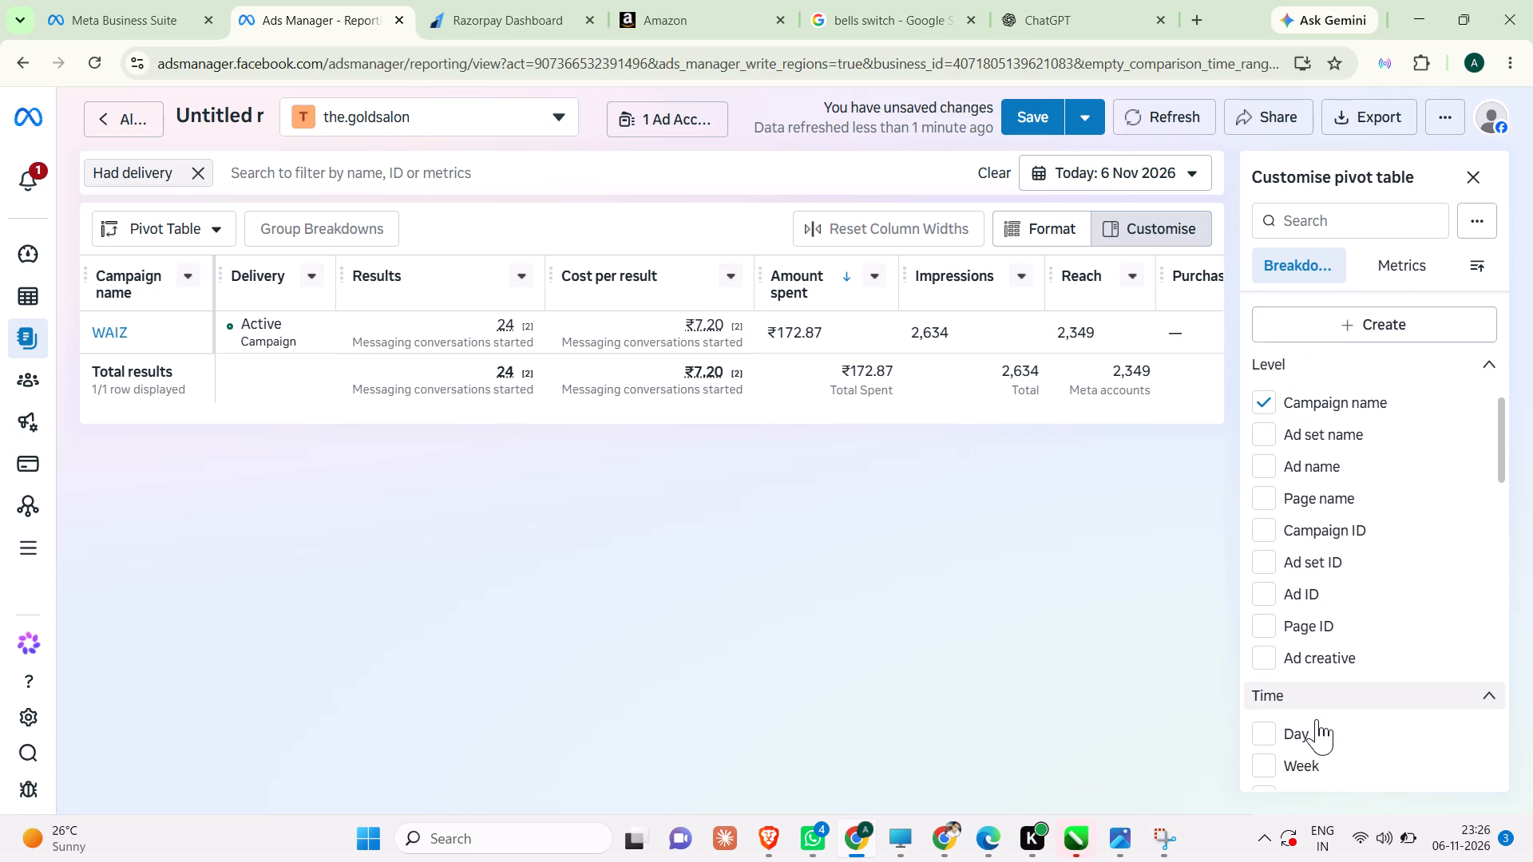
pyautogui.scroll(-12, 1317, 719)
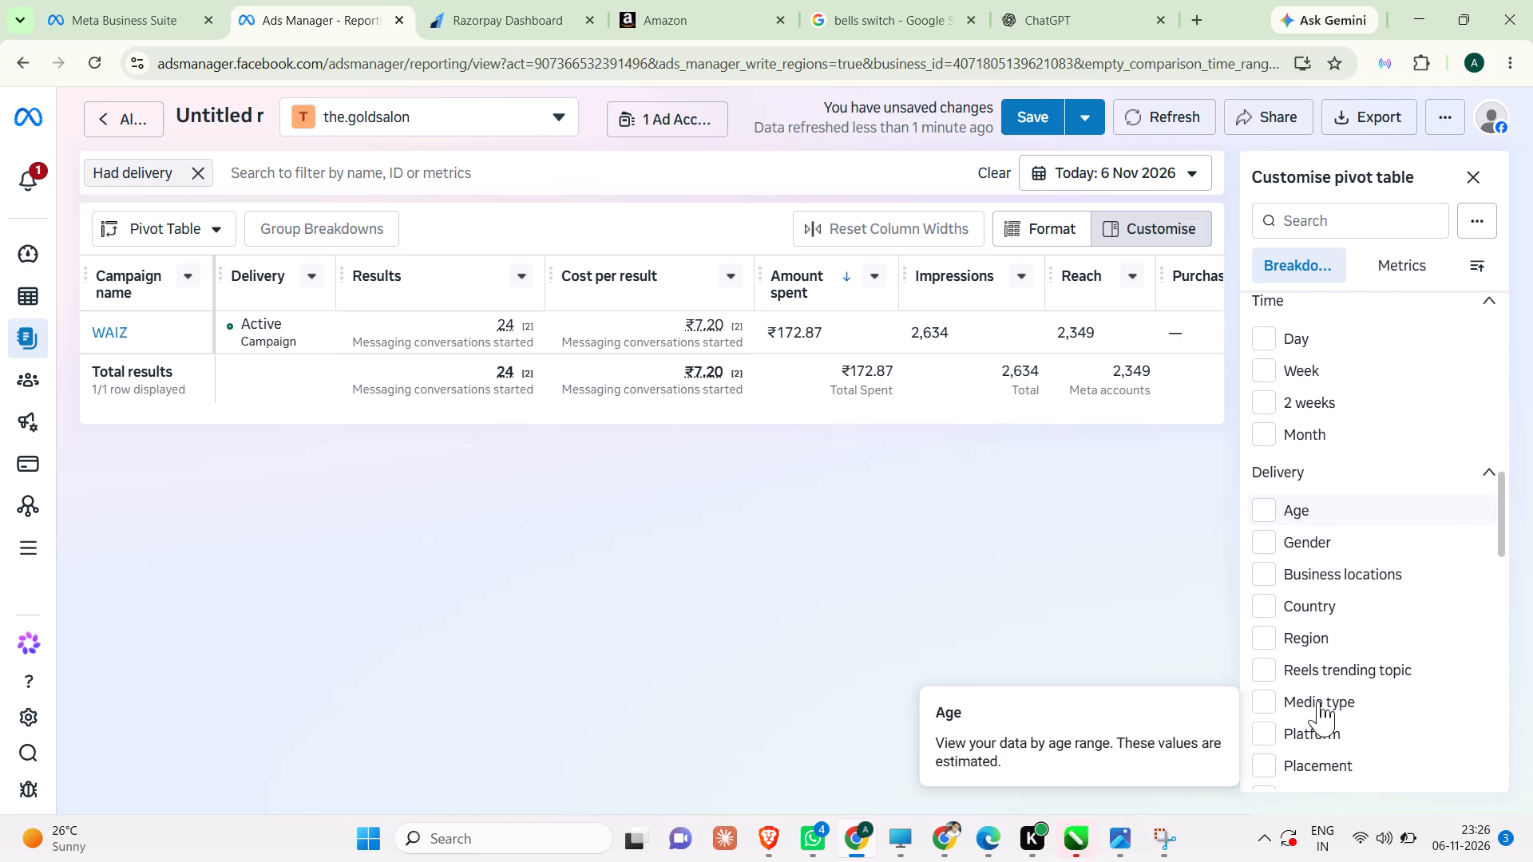
pyautogui.scroll(-13, 1327, 691)
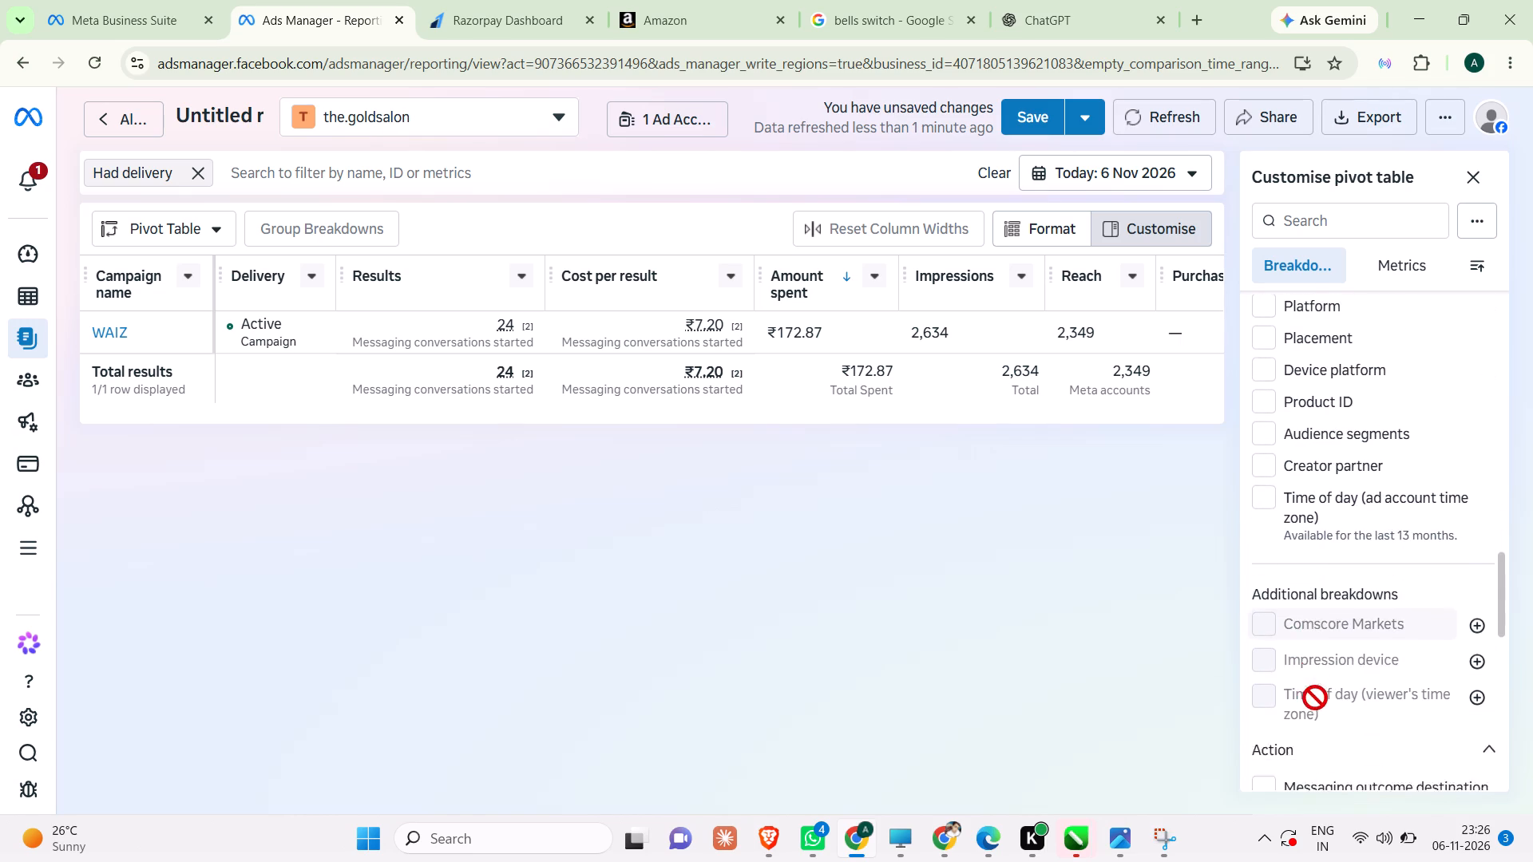
pyautogui.scroll(-9, 1315, 698)
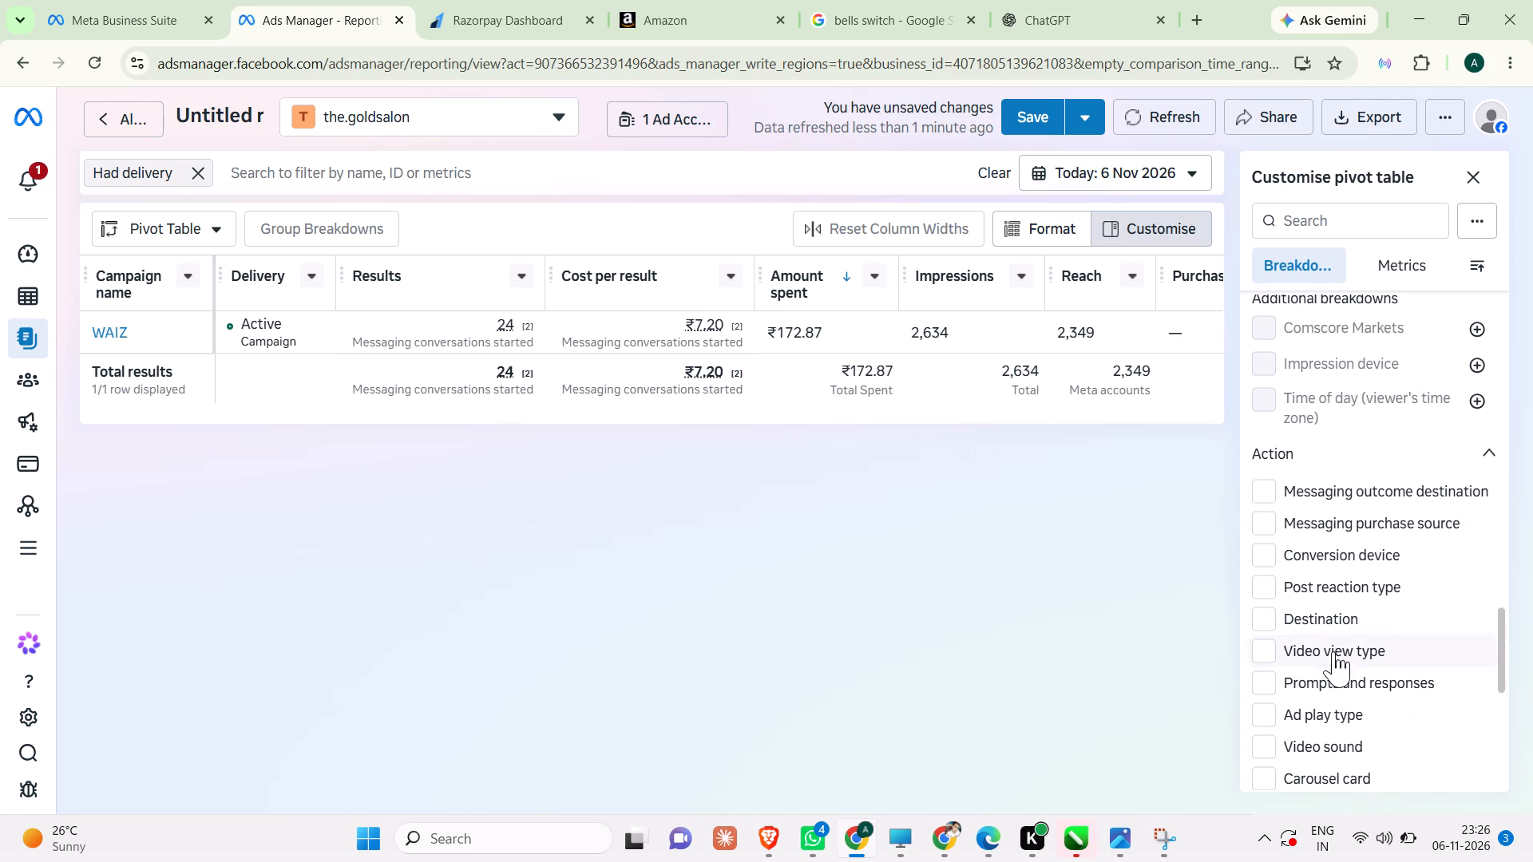
pyautogui.scroll(-3, 1345, 614)
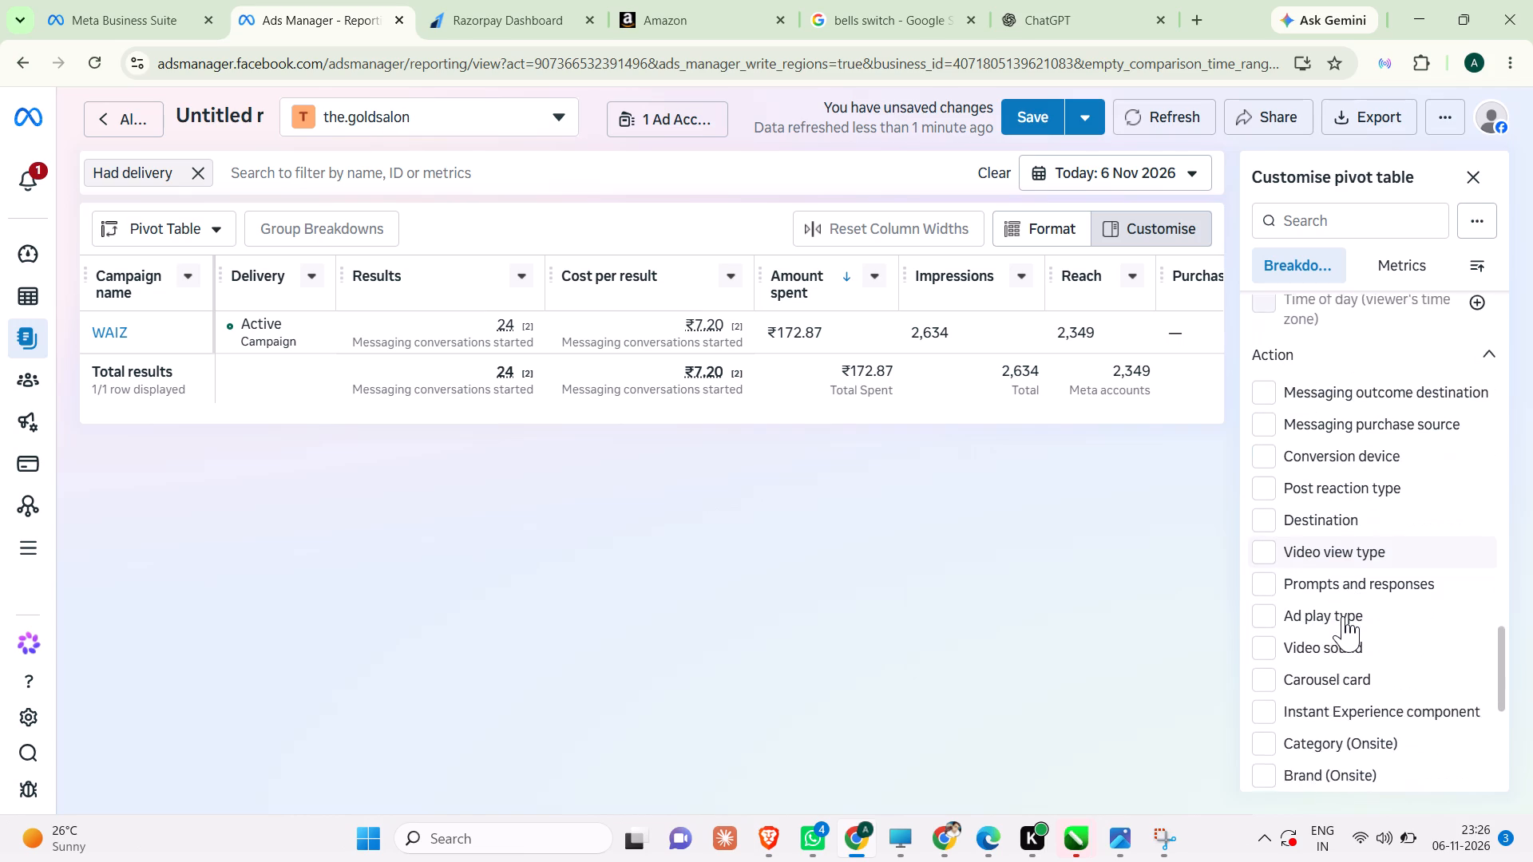
pyautogui.scroll(-5, 1343, 616)
pyautogui.scroll(-4, 1338, 688)
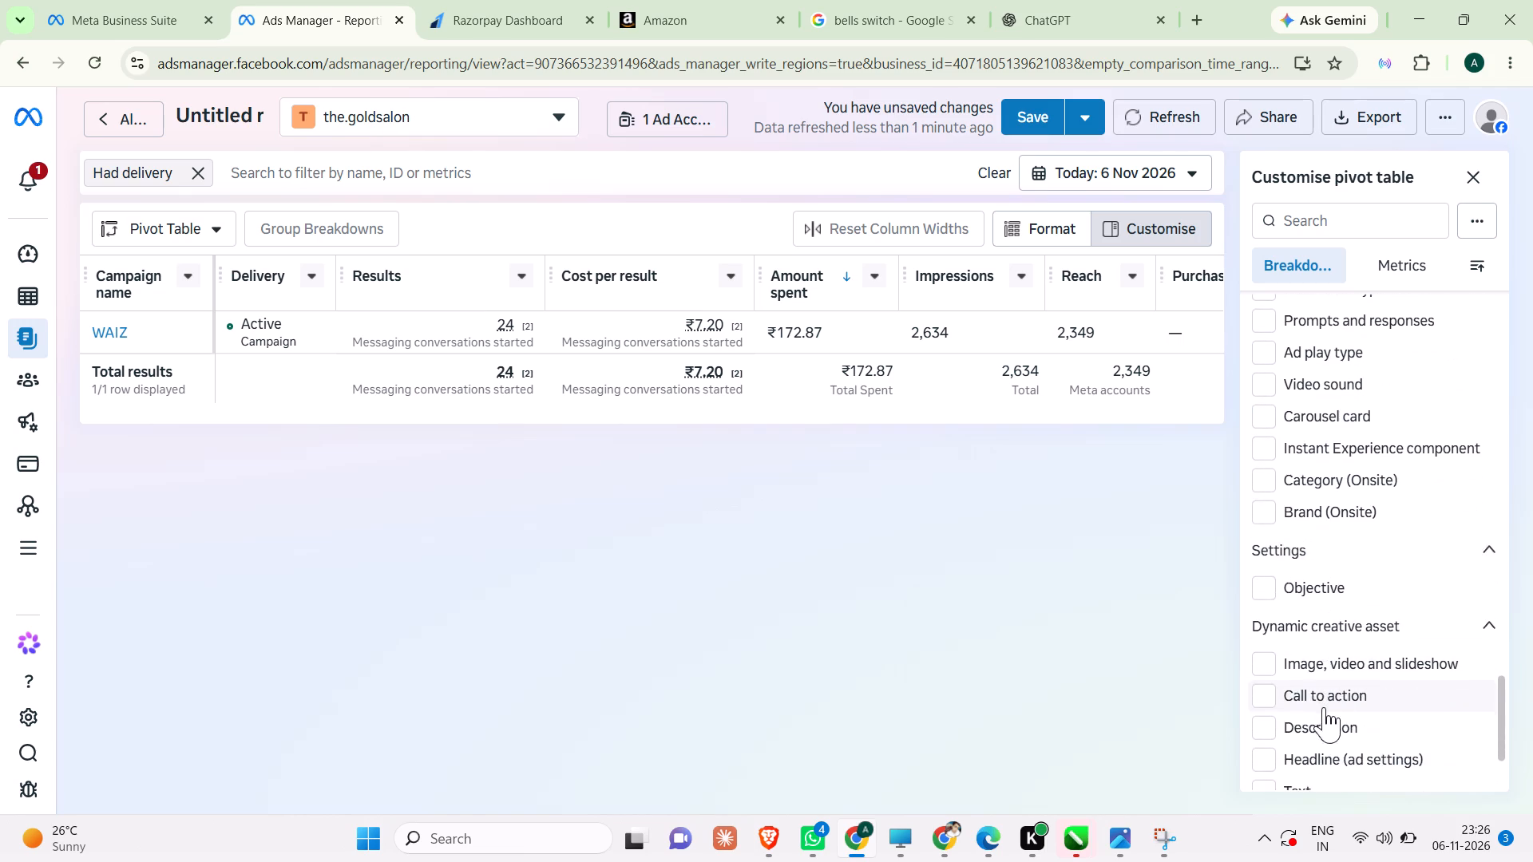
pyautogui.scroll(-11, 1314, 716)
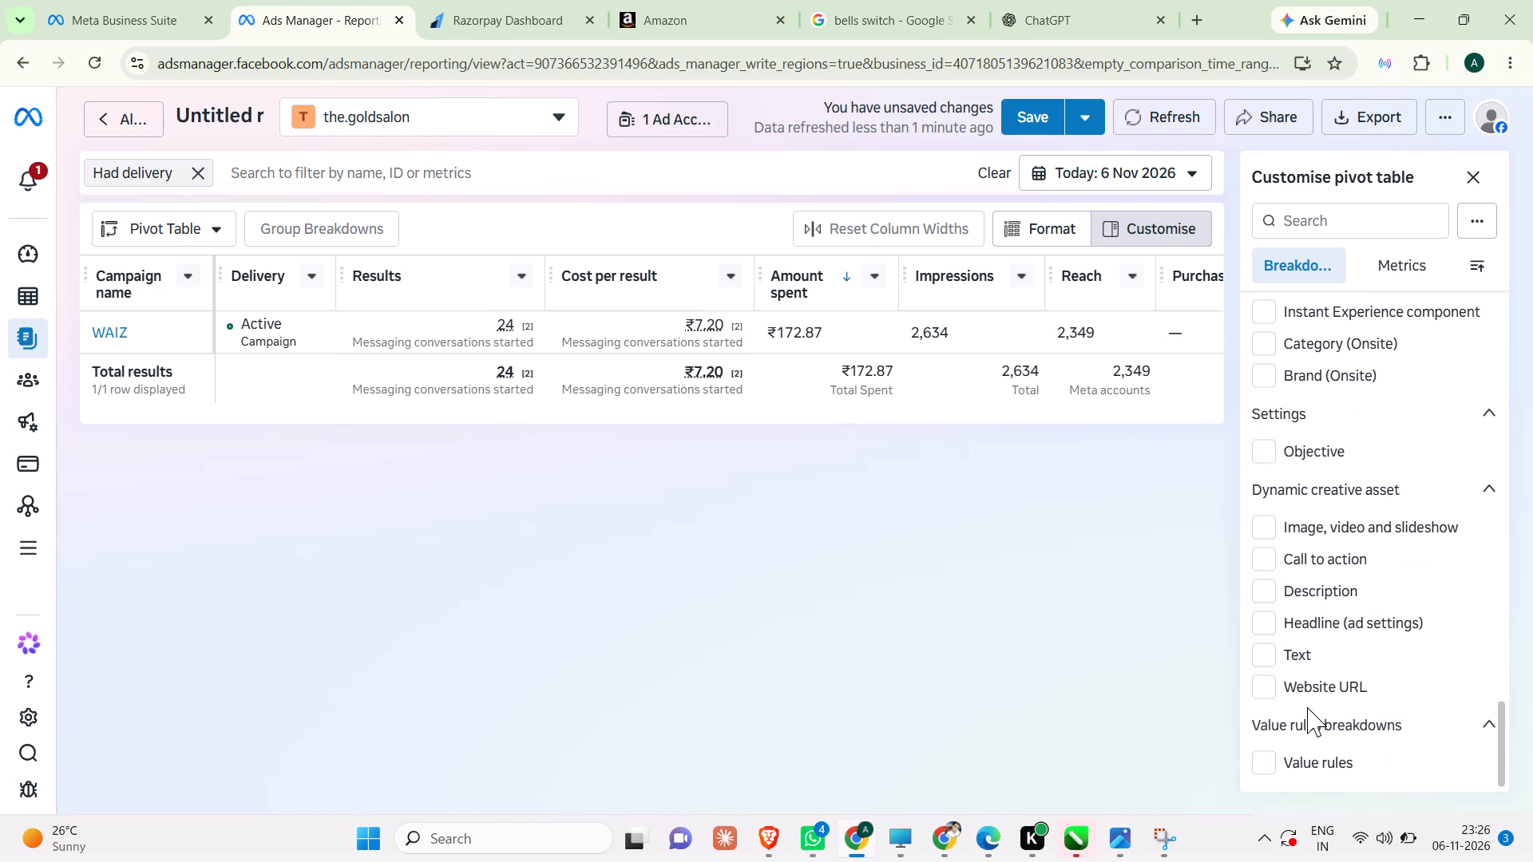
pyautogui.scroll(15, 1306, 672)
pyautogui.scroll(8, 1293, 647)
pyautogui.scroll(6, 1275, 504)
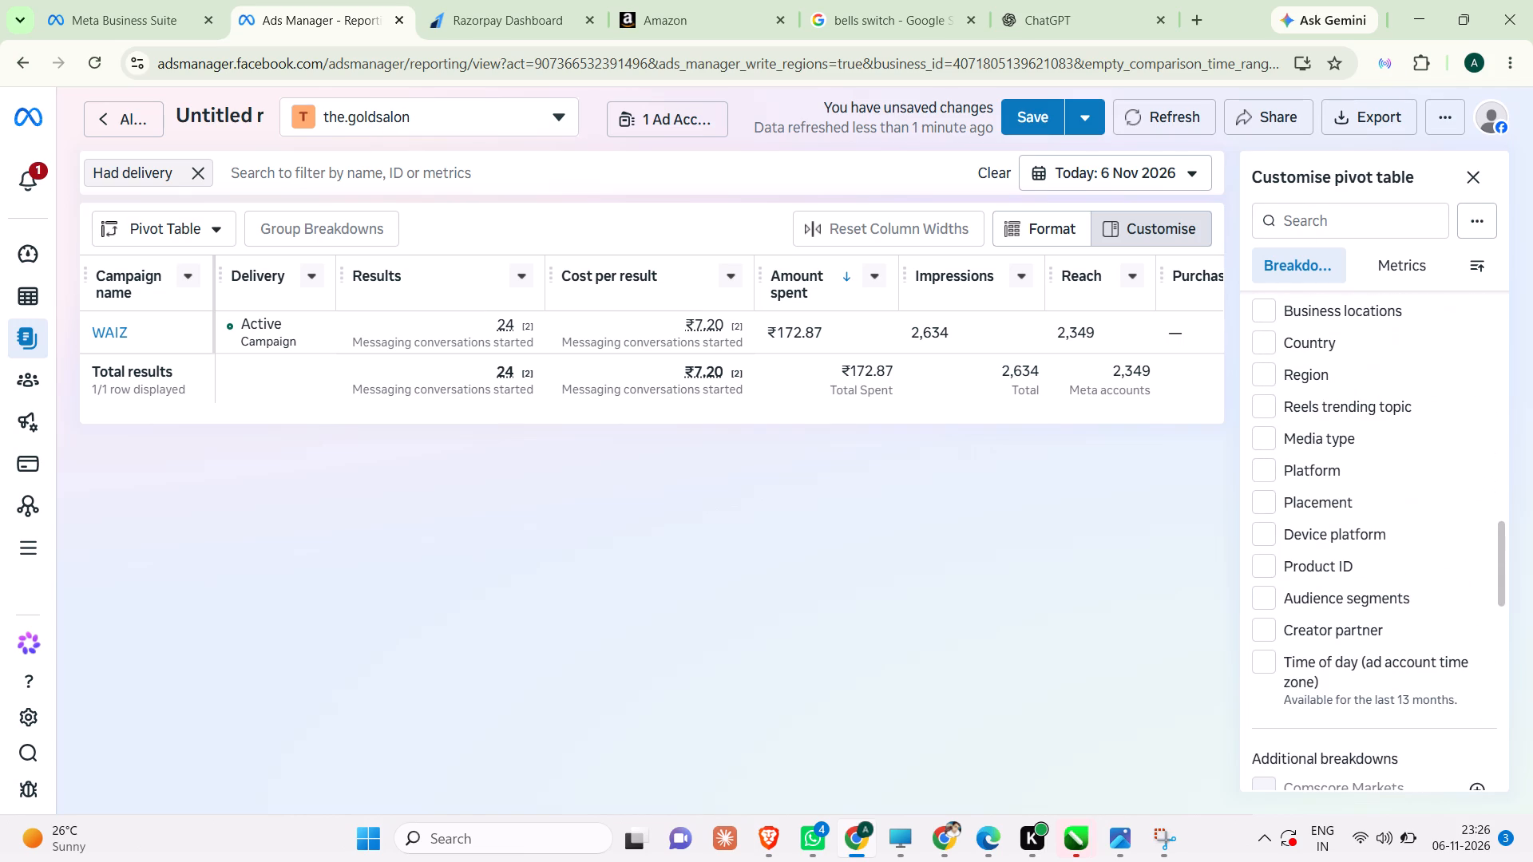
# Search the pivot table customisation options for "ctr" and add the CTR (all) metric to the report.
pyautogui.click(1298, 224)
pyautogui.press('c')
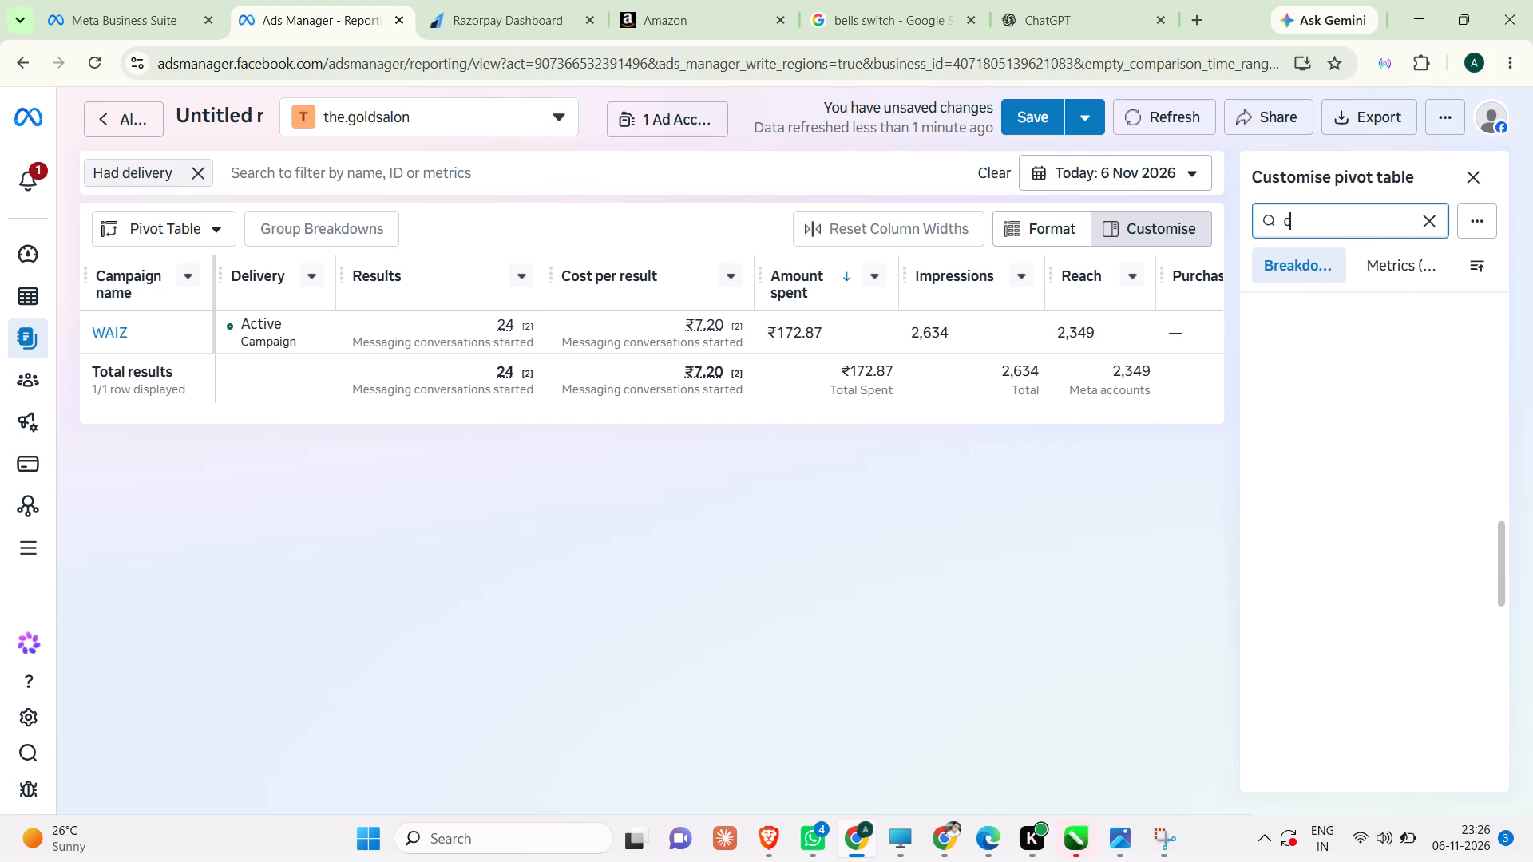
pyautogui.press('t')
pyautogui.press('r')
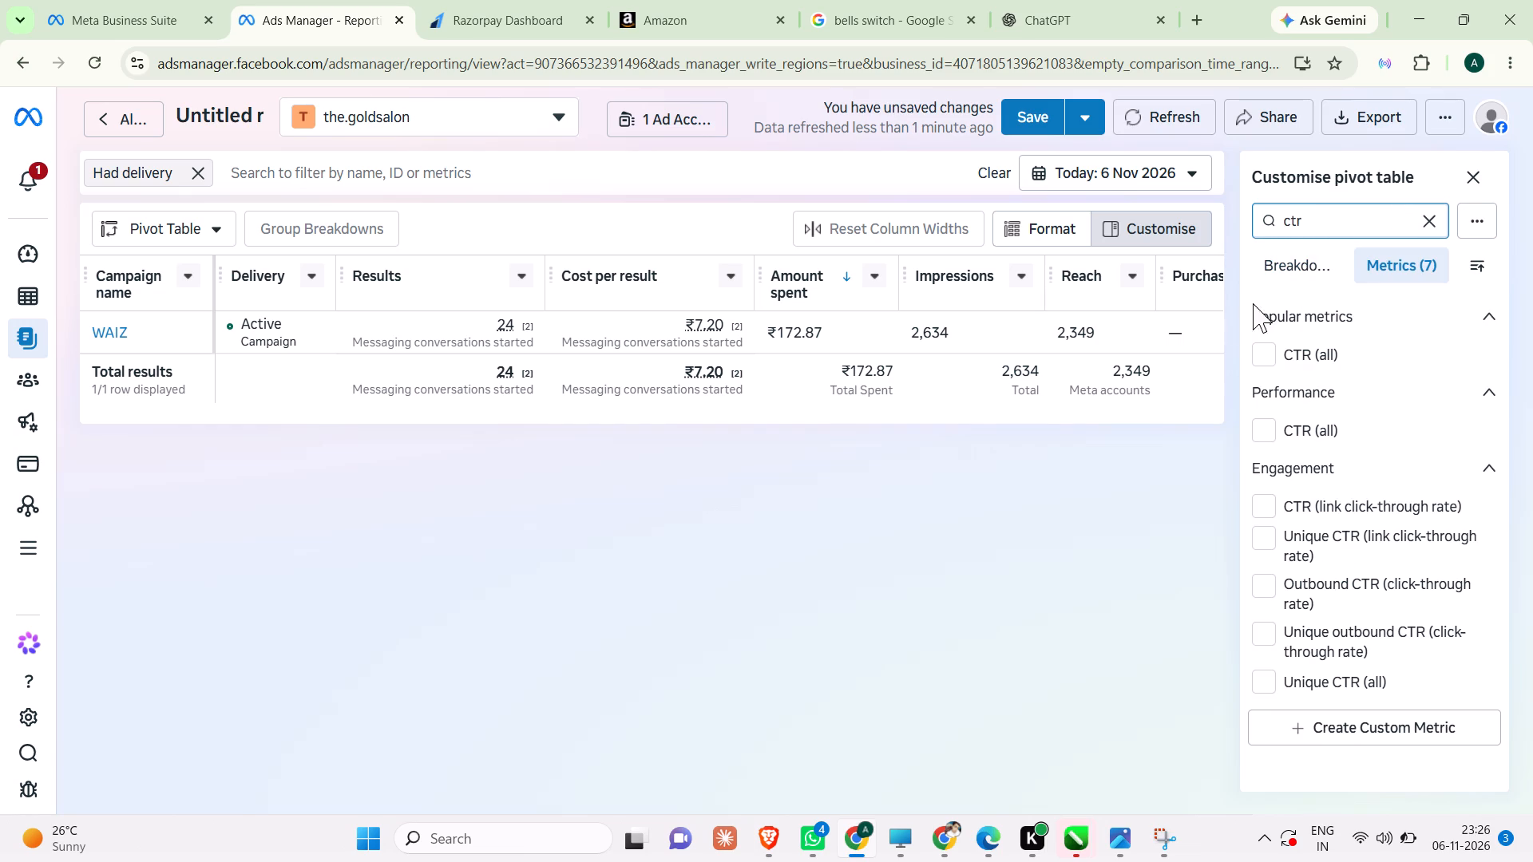
pyautogui.click(1276, 353)
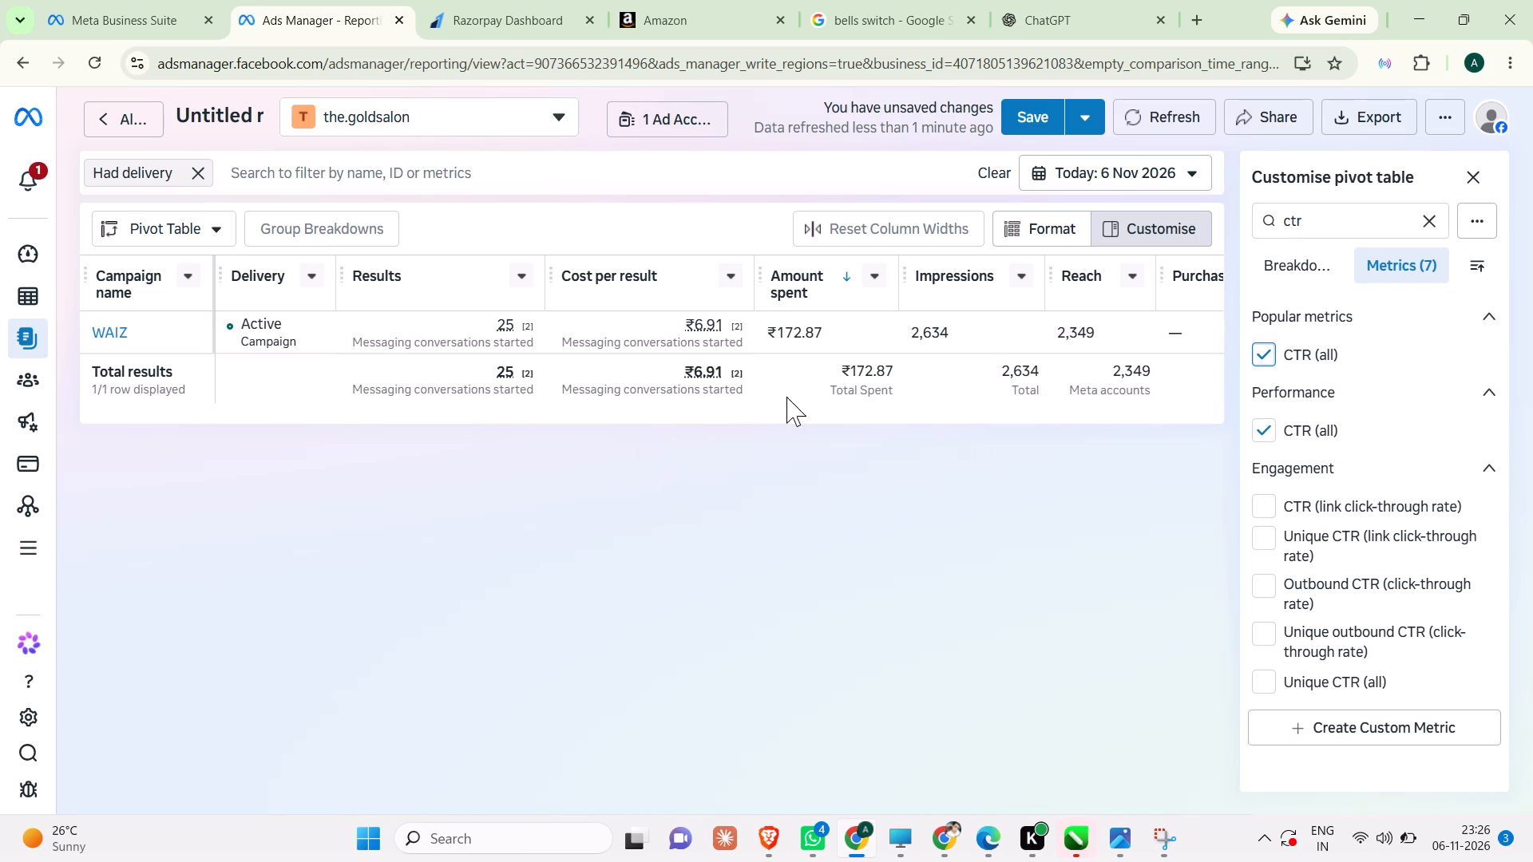
# Refresh the report's data with the CTR (all) metric included.
pyautogui.scroll(-4, 885, 394)
pyautogui.scroll(3, 980, 357)
pyautogui.click(1191, 110)
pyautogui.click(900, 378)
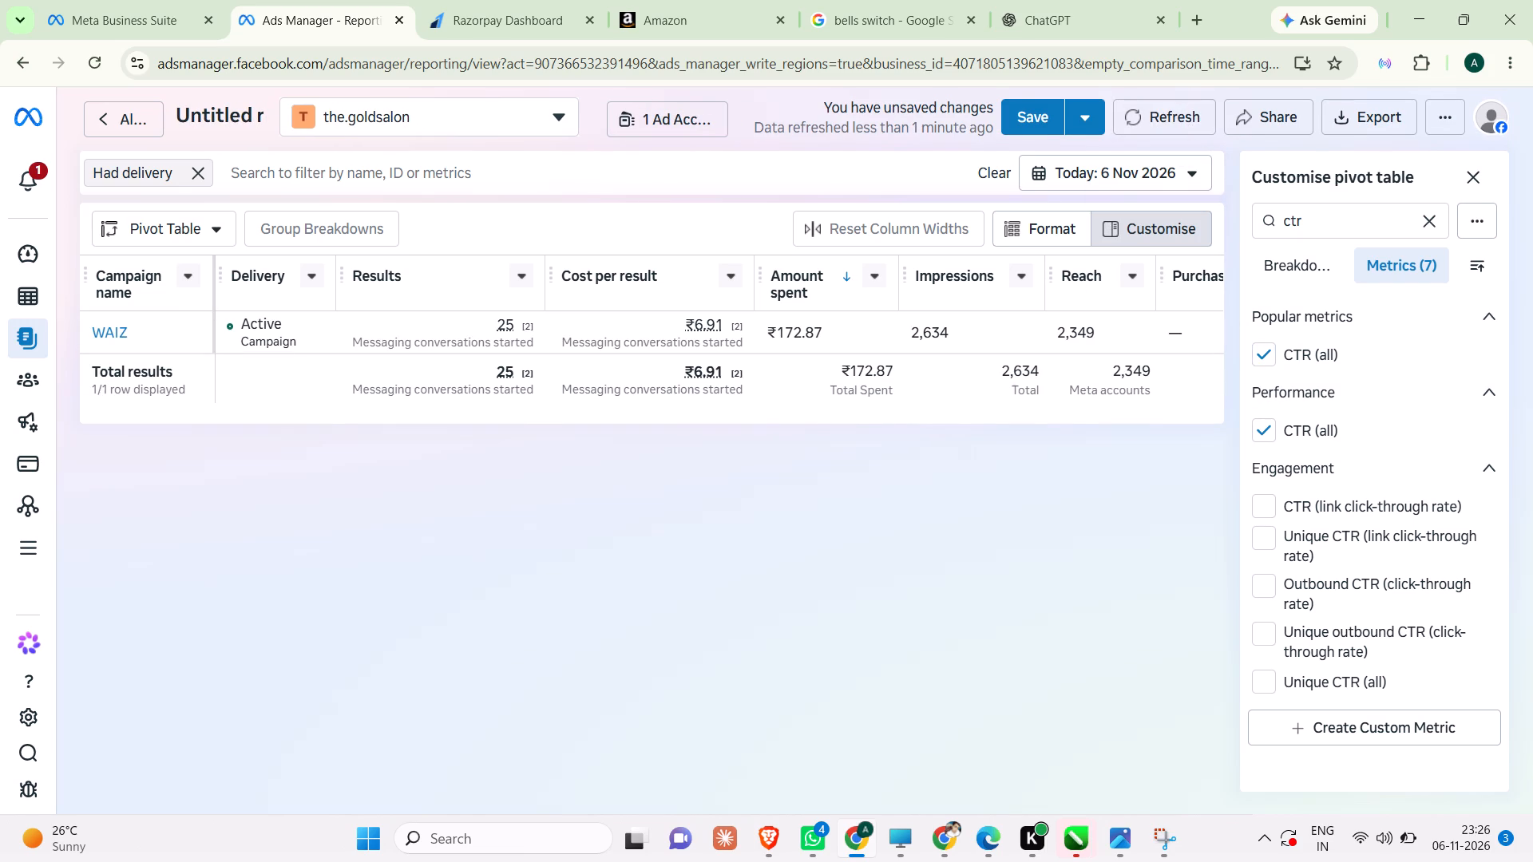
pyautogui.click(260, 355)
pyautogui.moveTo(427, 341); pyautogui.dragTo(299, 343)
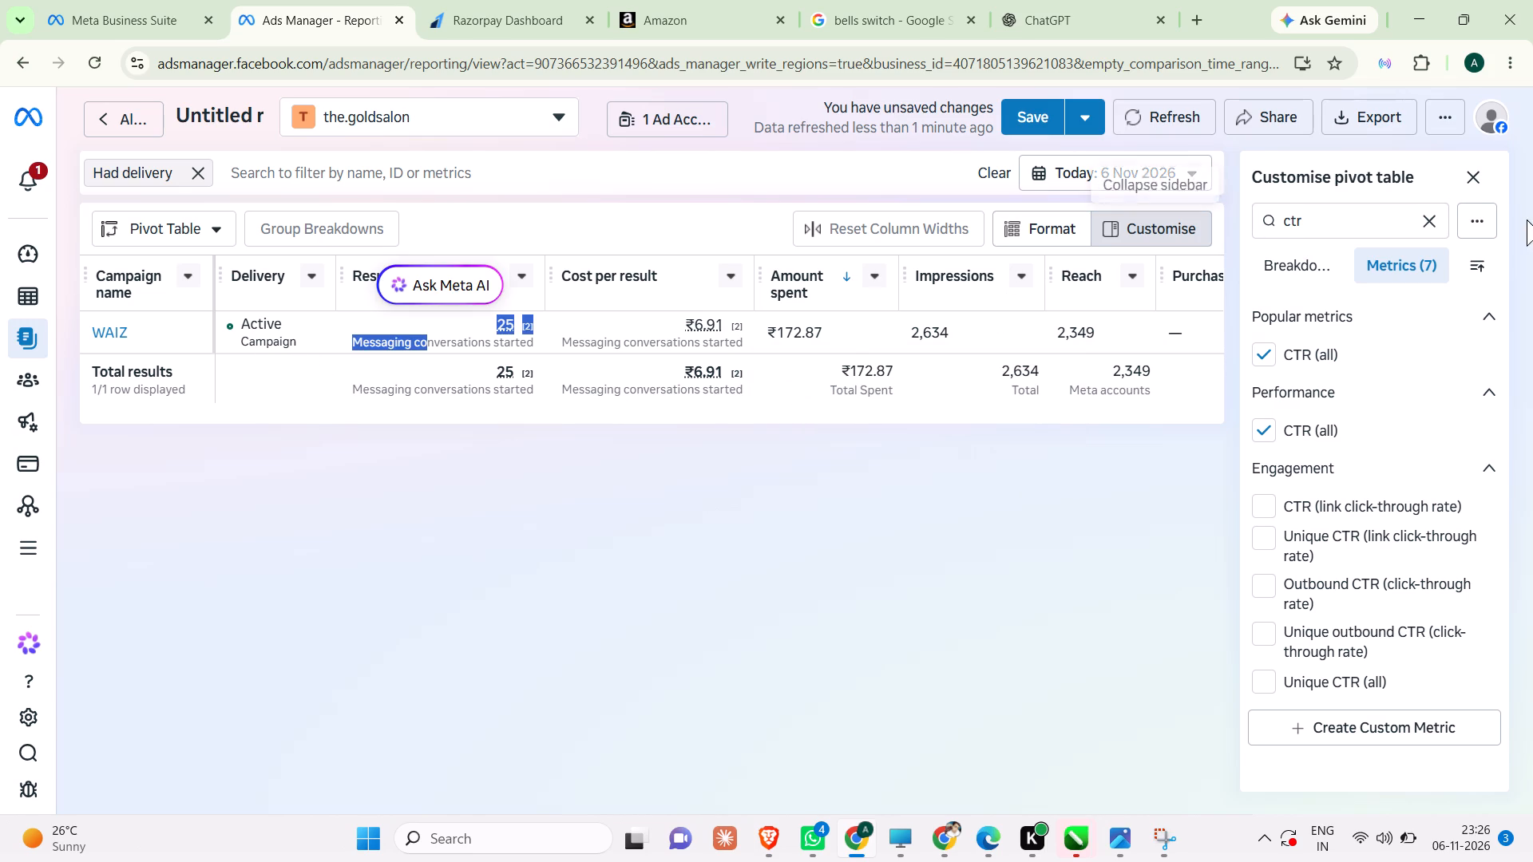
# Close the pivot table customisation options and refresh the report's data across the full-width table.
pyautogui.click(1471, 180)
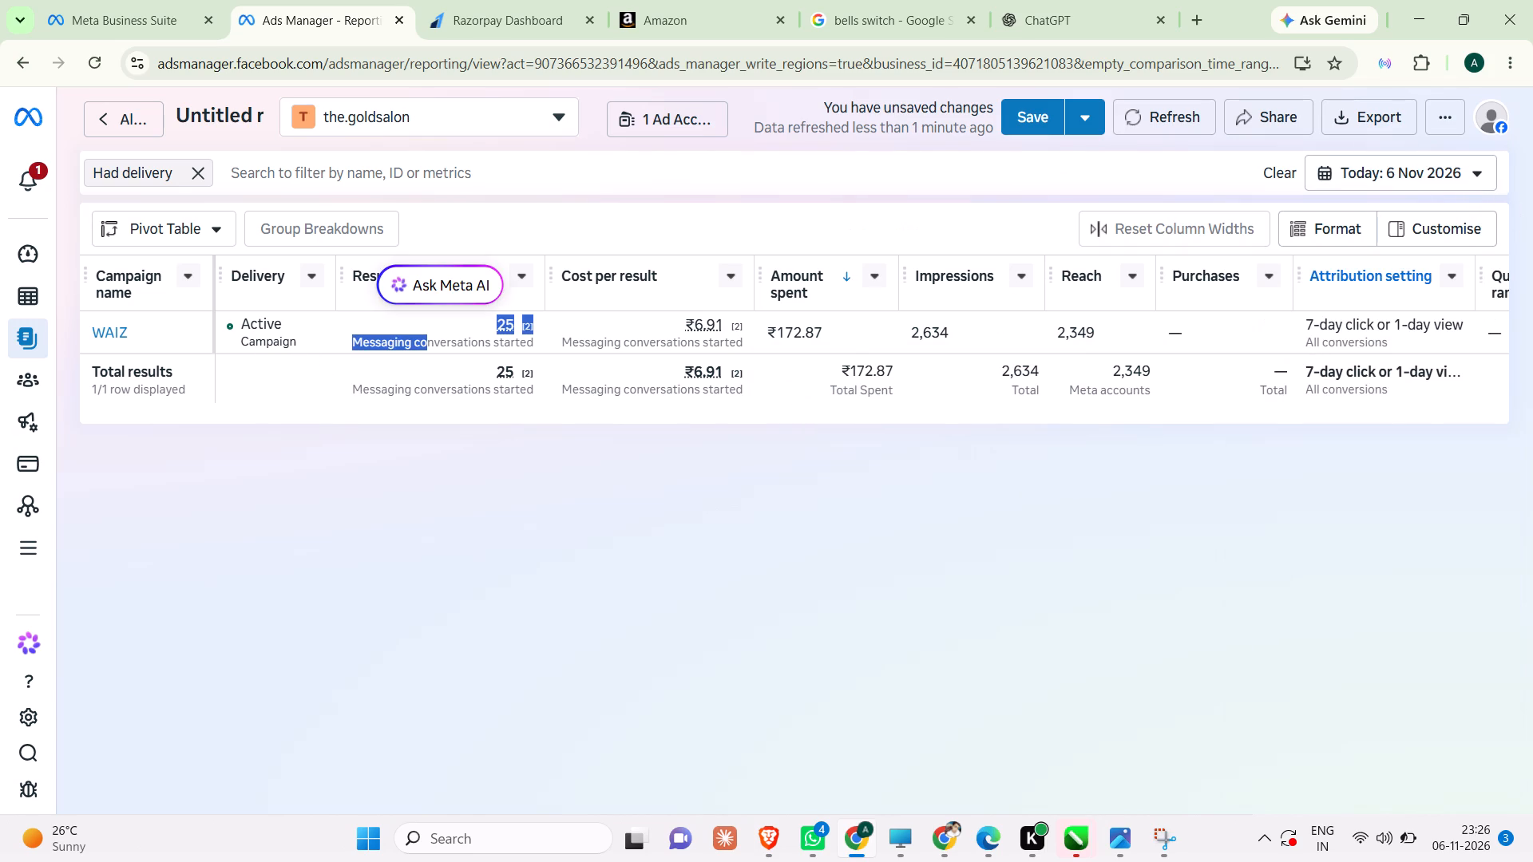
pyautogui.click(1170, 132)
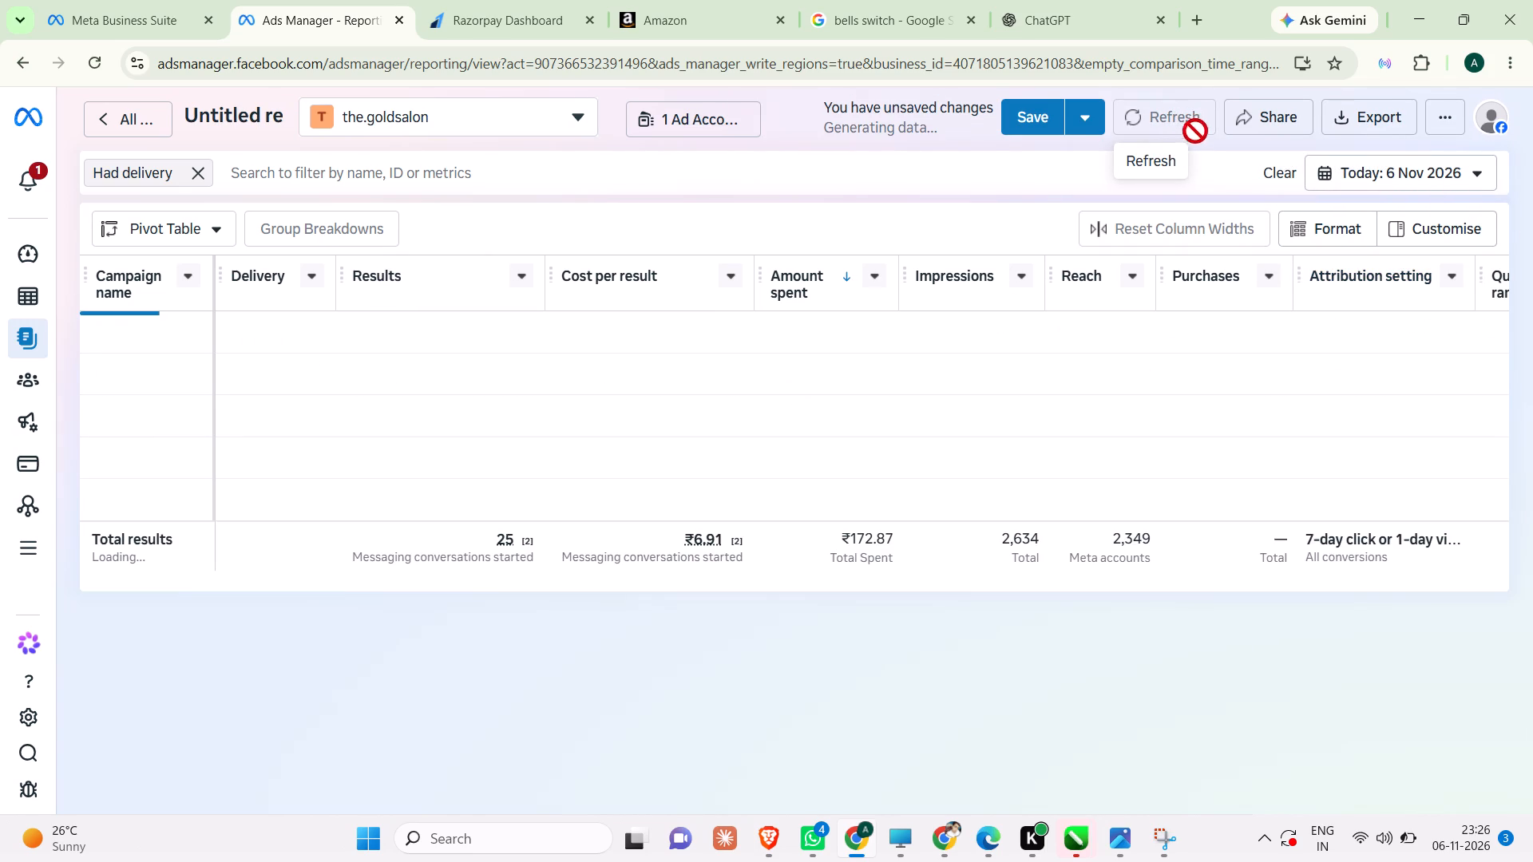
pyautogui.scroll(-5, 1129, 401)
pyautogui.click(959, 448)
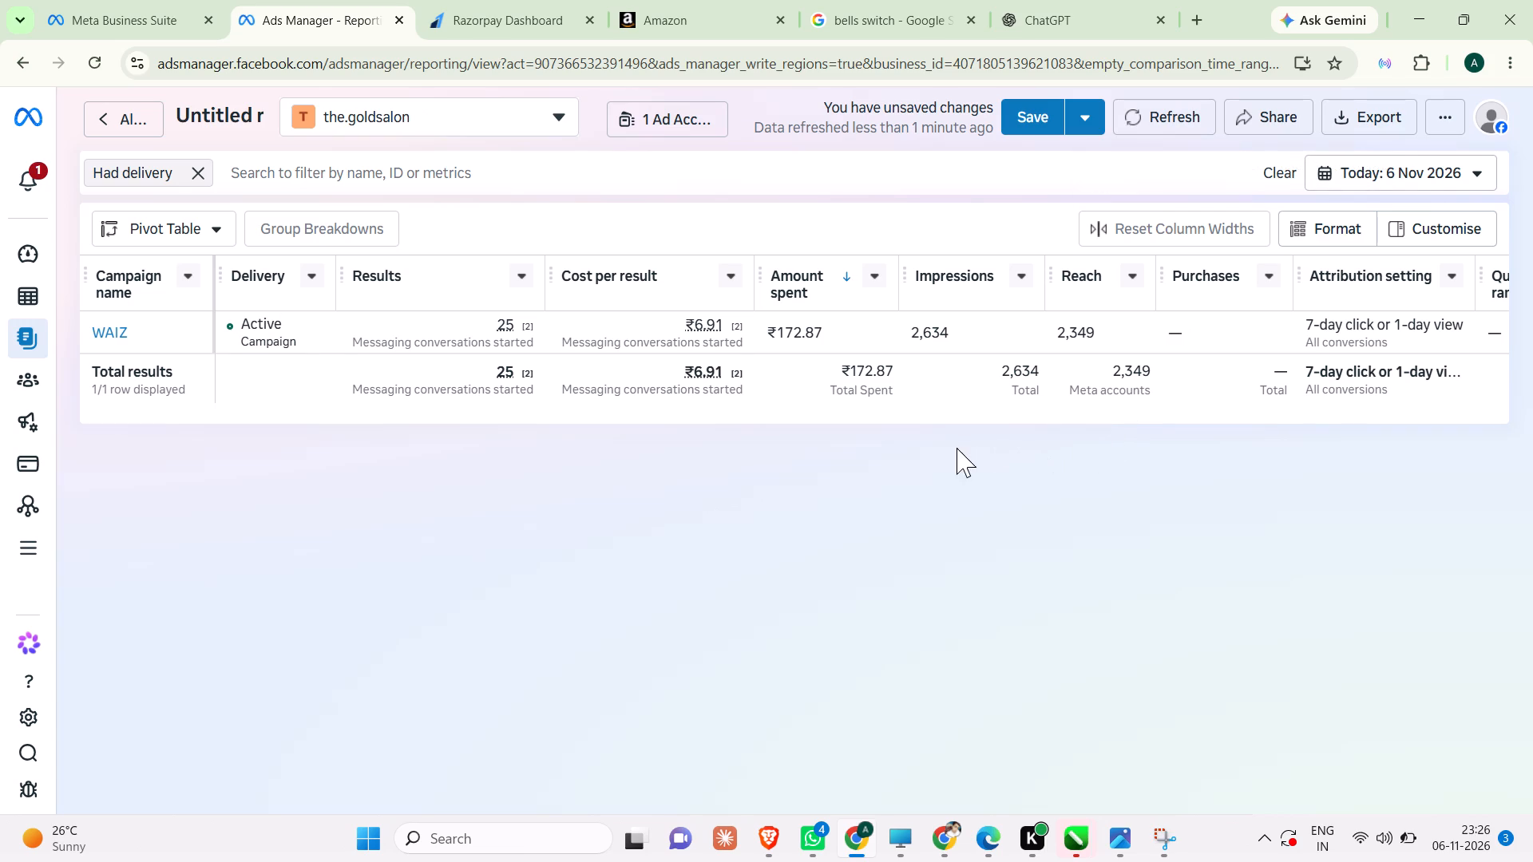
# Save the changes to the Untitled report and refresh its data.
pyautogui.click(1029, 118)
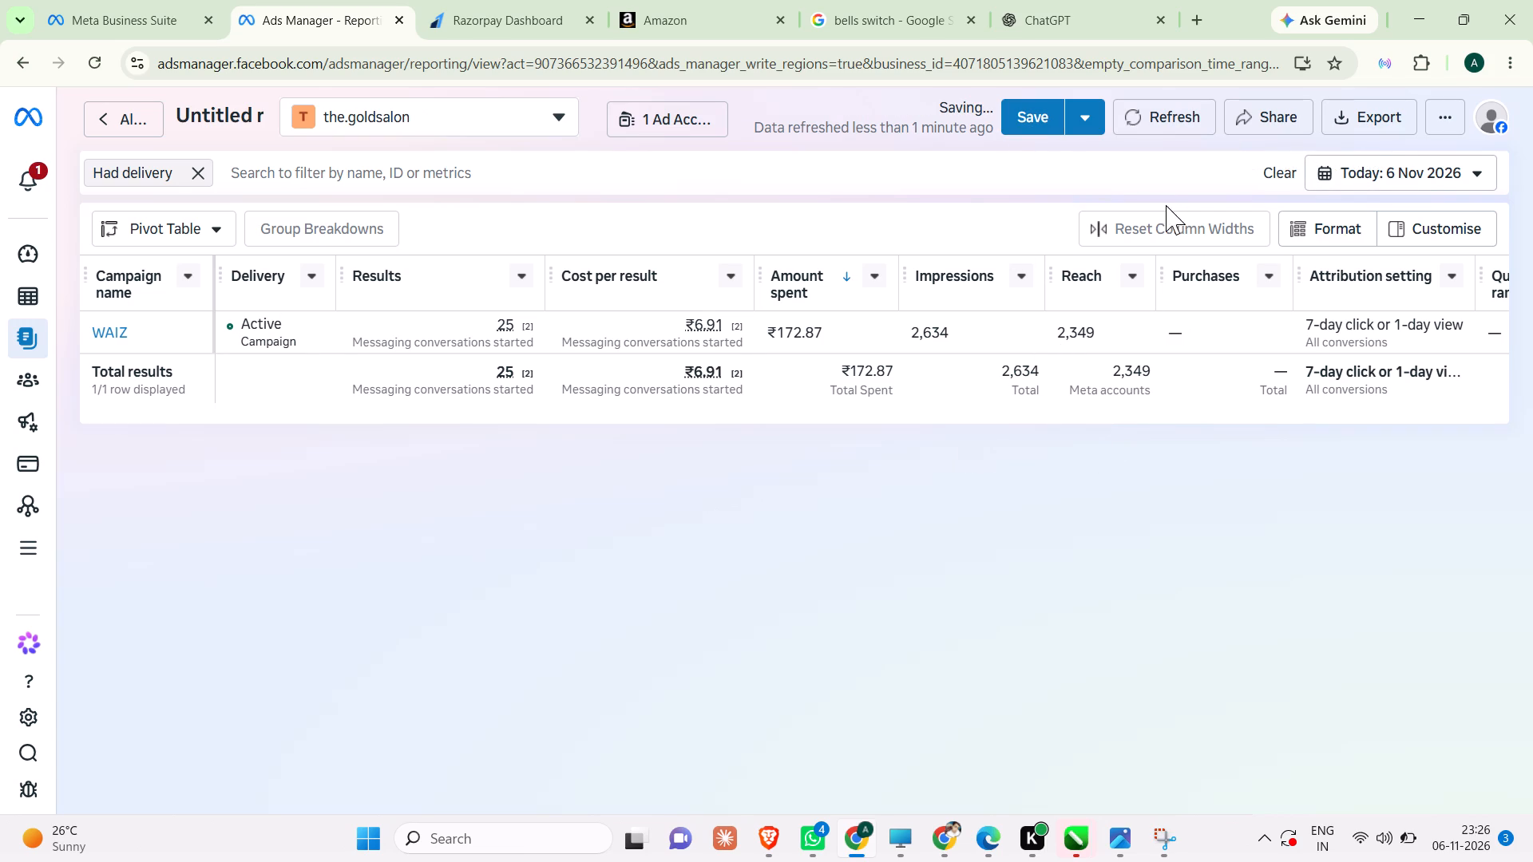
pyautogui.click(1156, 124)
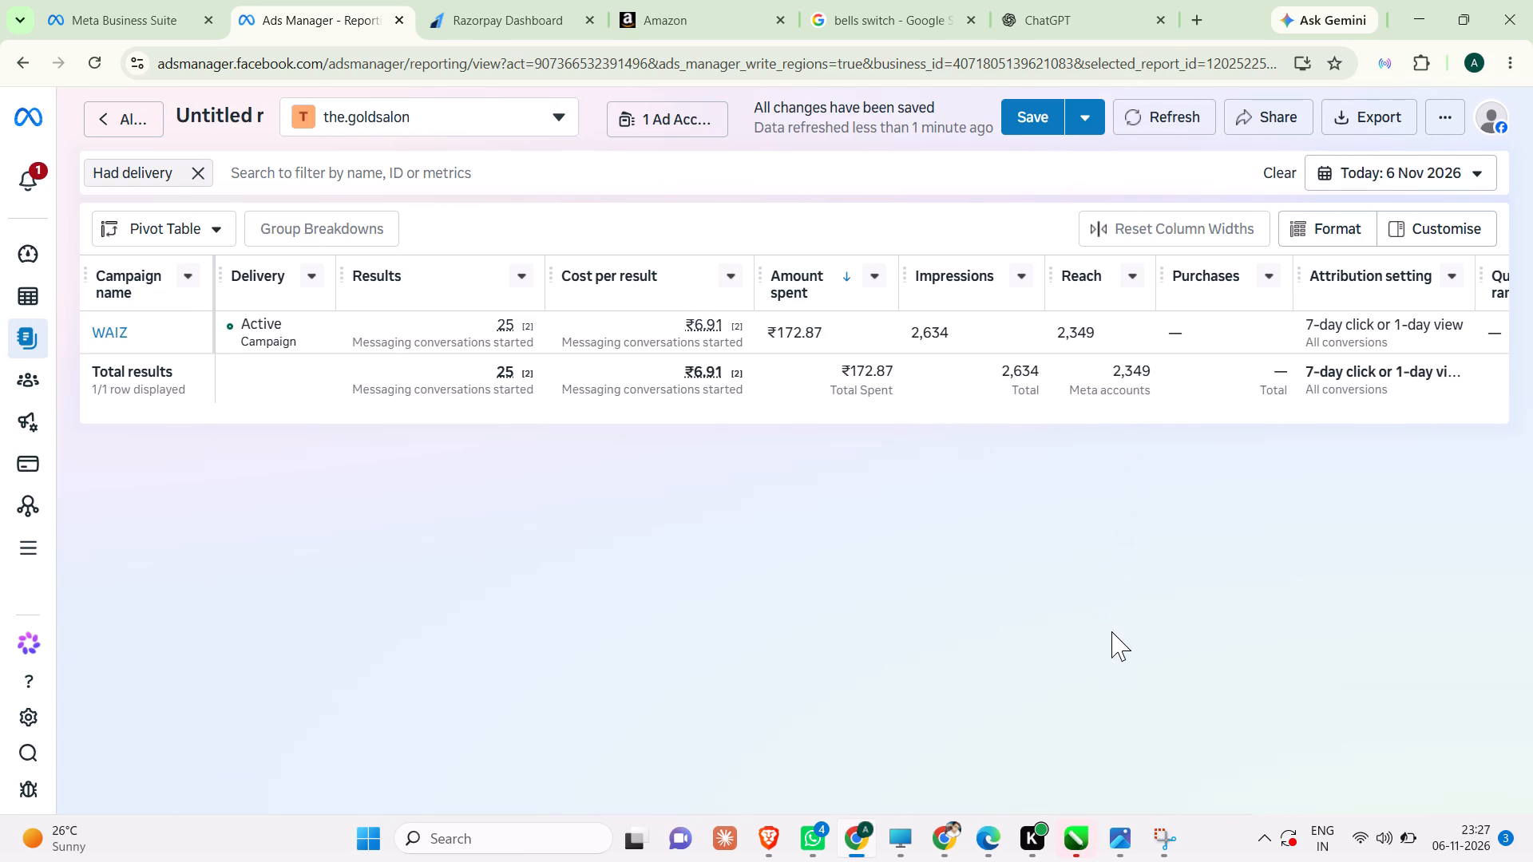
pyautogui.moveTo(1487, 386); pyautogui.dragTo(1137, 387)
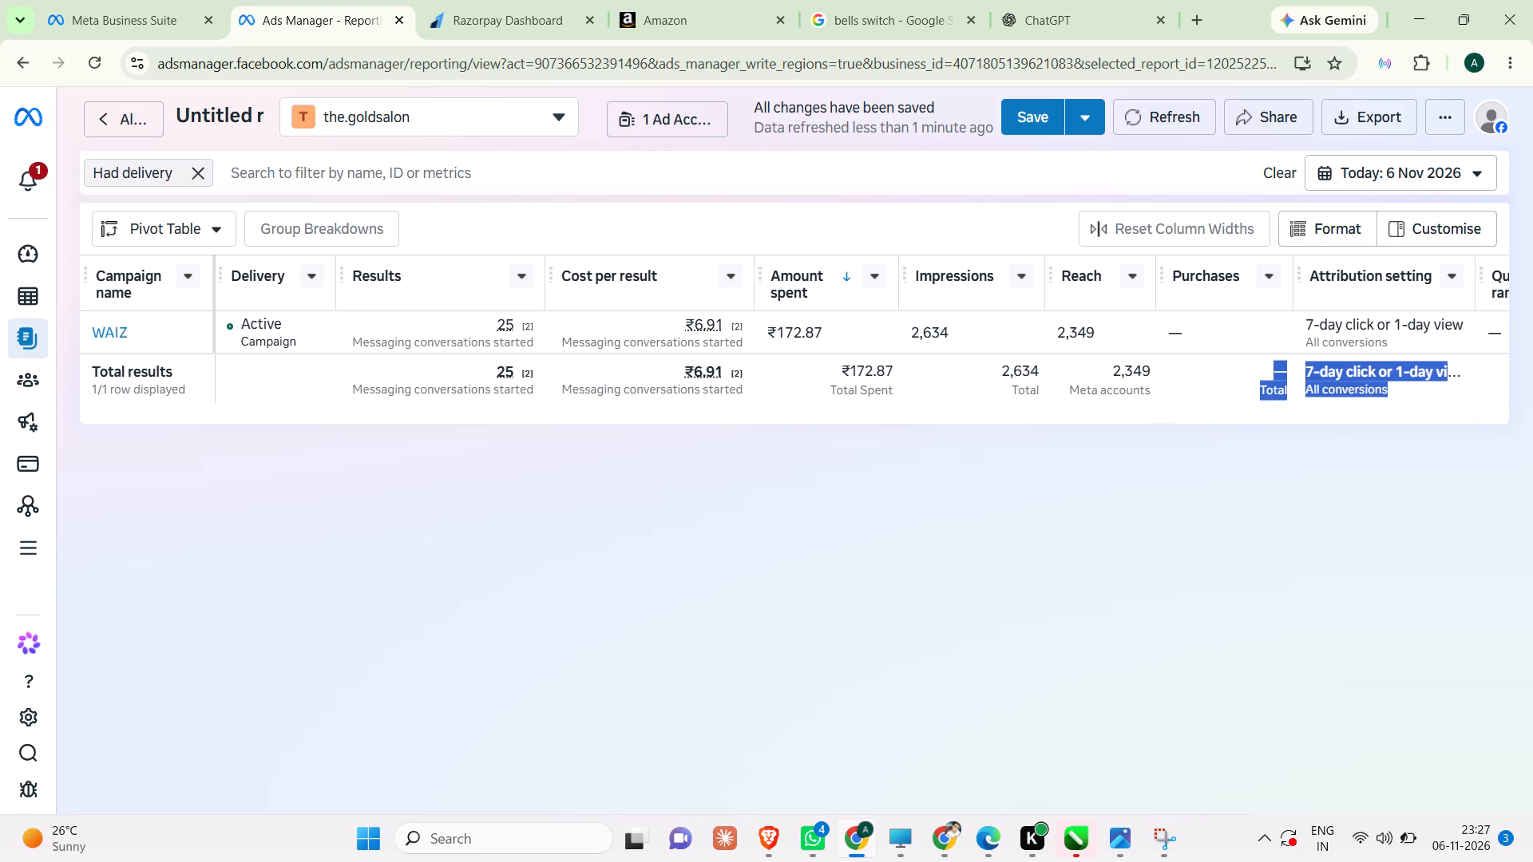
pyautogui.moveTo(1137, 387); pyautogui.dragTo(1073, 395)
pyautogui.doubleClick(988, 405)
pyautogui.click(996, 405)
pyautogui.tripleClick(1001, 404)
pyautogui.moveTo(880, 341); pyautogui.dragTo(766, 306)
# Move the Reach column ahead of Impressions, directly after Amount spent, in the report table.
pyautogui.moveTo(1111, 299); pyautogui.dragTo(1007, 299)
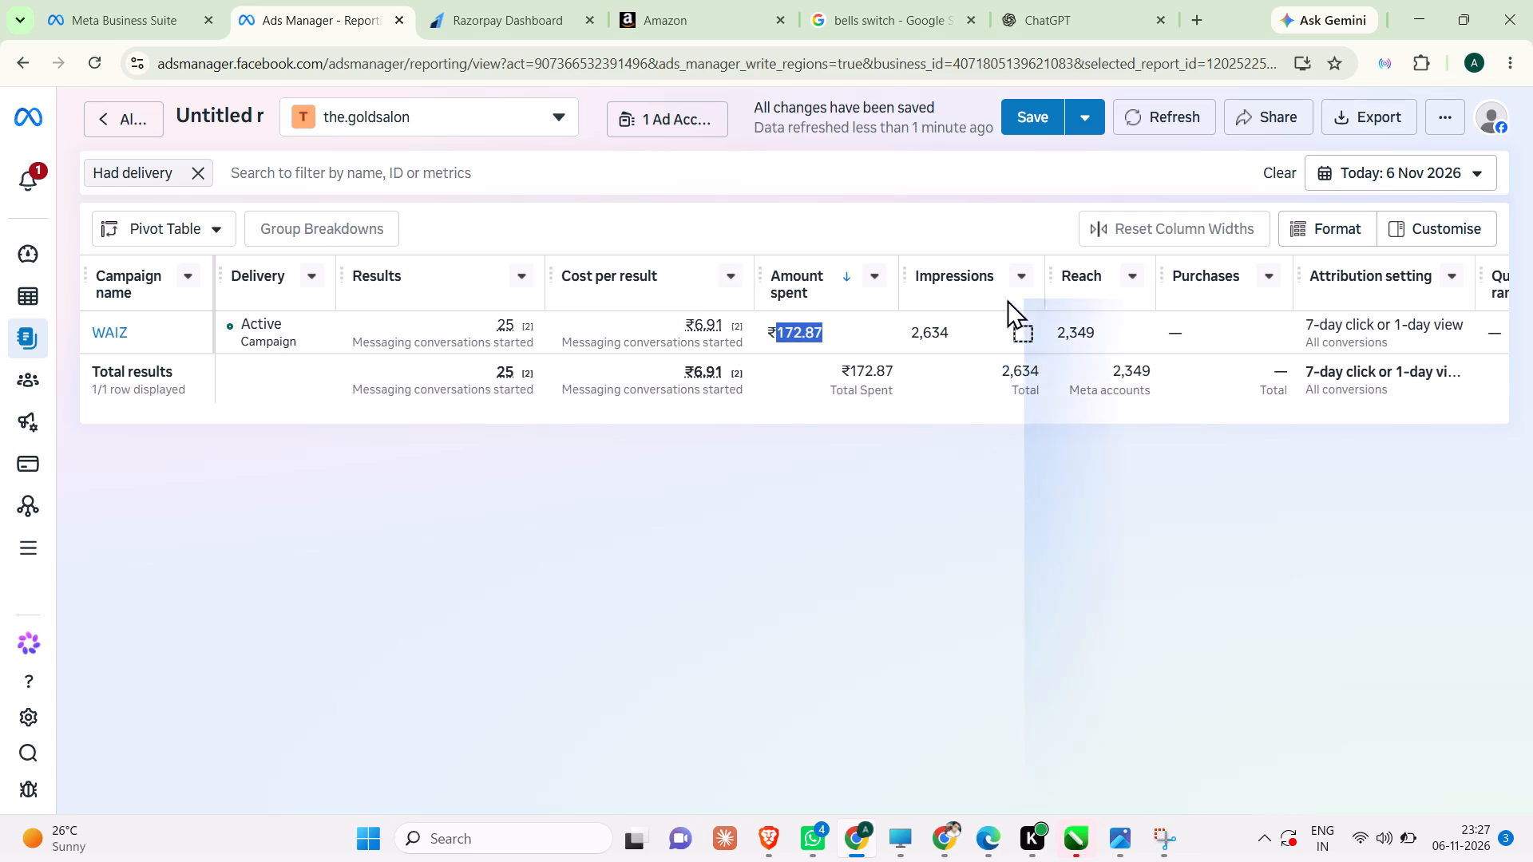
pyautogui.moveTo(1007, 299); pyautogui.dragTo(774, 304)
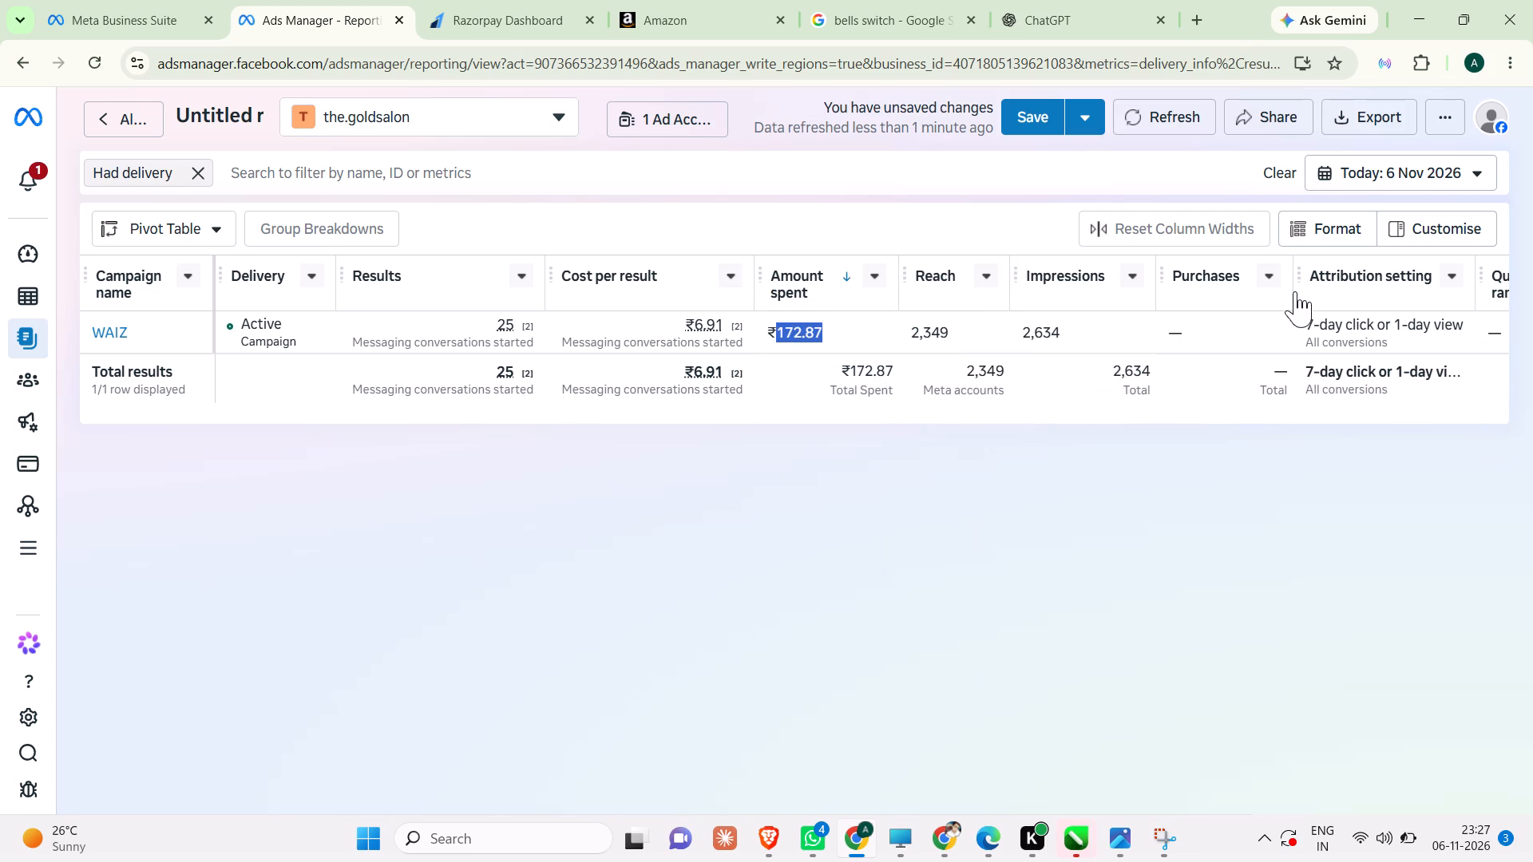
# Narrow the Purchases column slightly in the report table.
pyautogui.moveTo(1295, 291); pyautogui.dragTo(897, 324)
pyautogui.moveTo(1292, 282); pyautogui.dragTo(1259, 288)
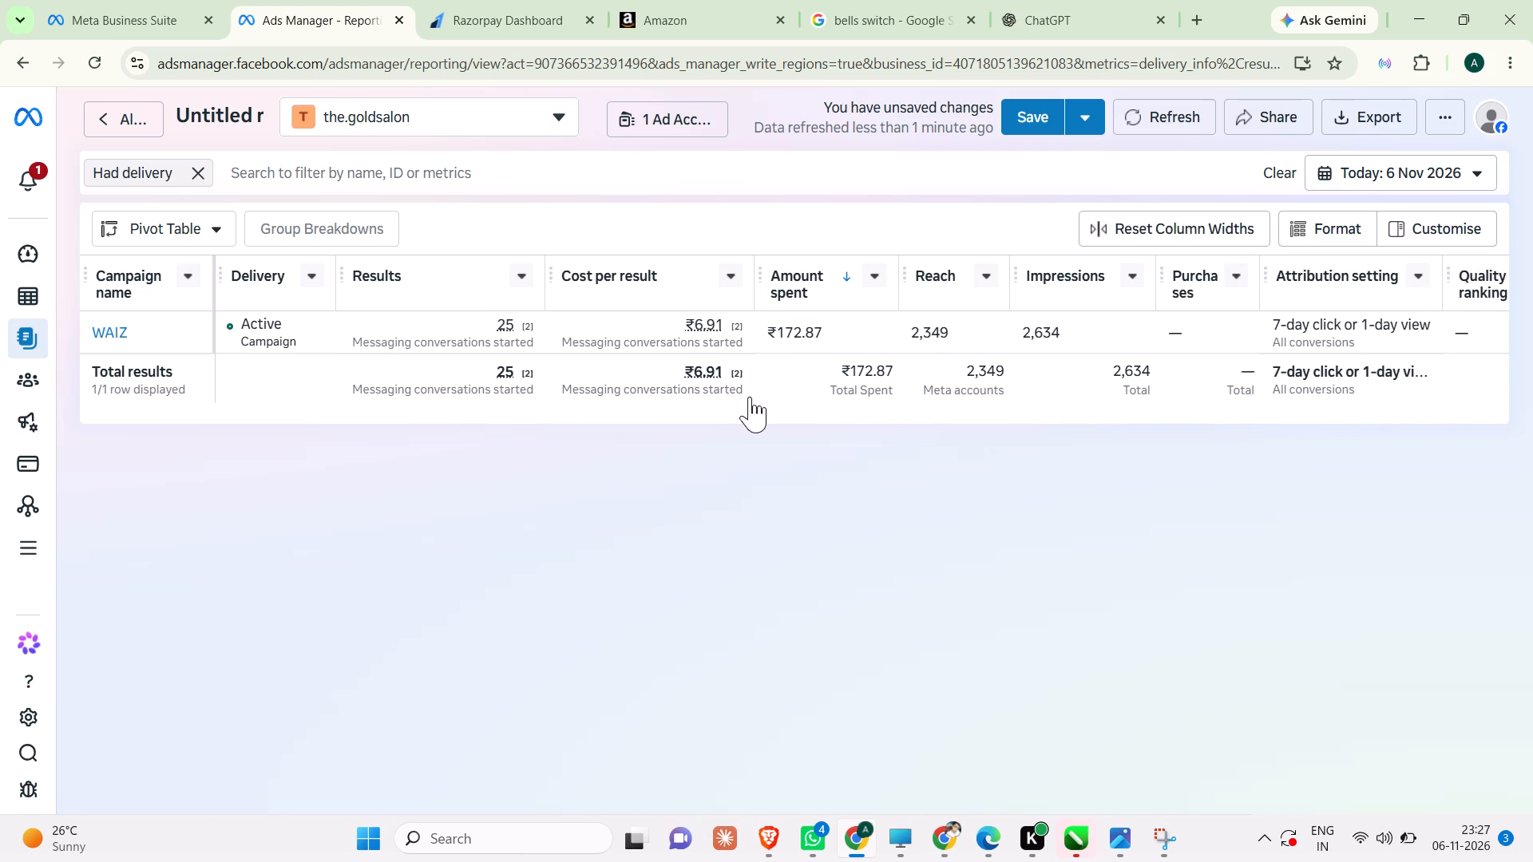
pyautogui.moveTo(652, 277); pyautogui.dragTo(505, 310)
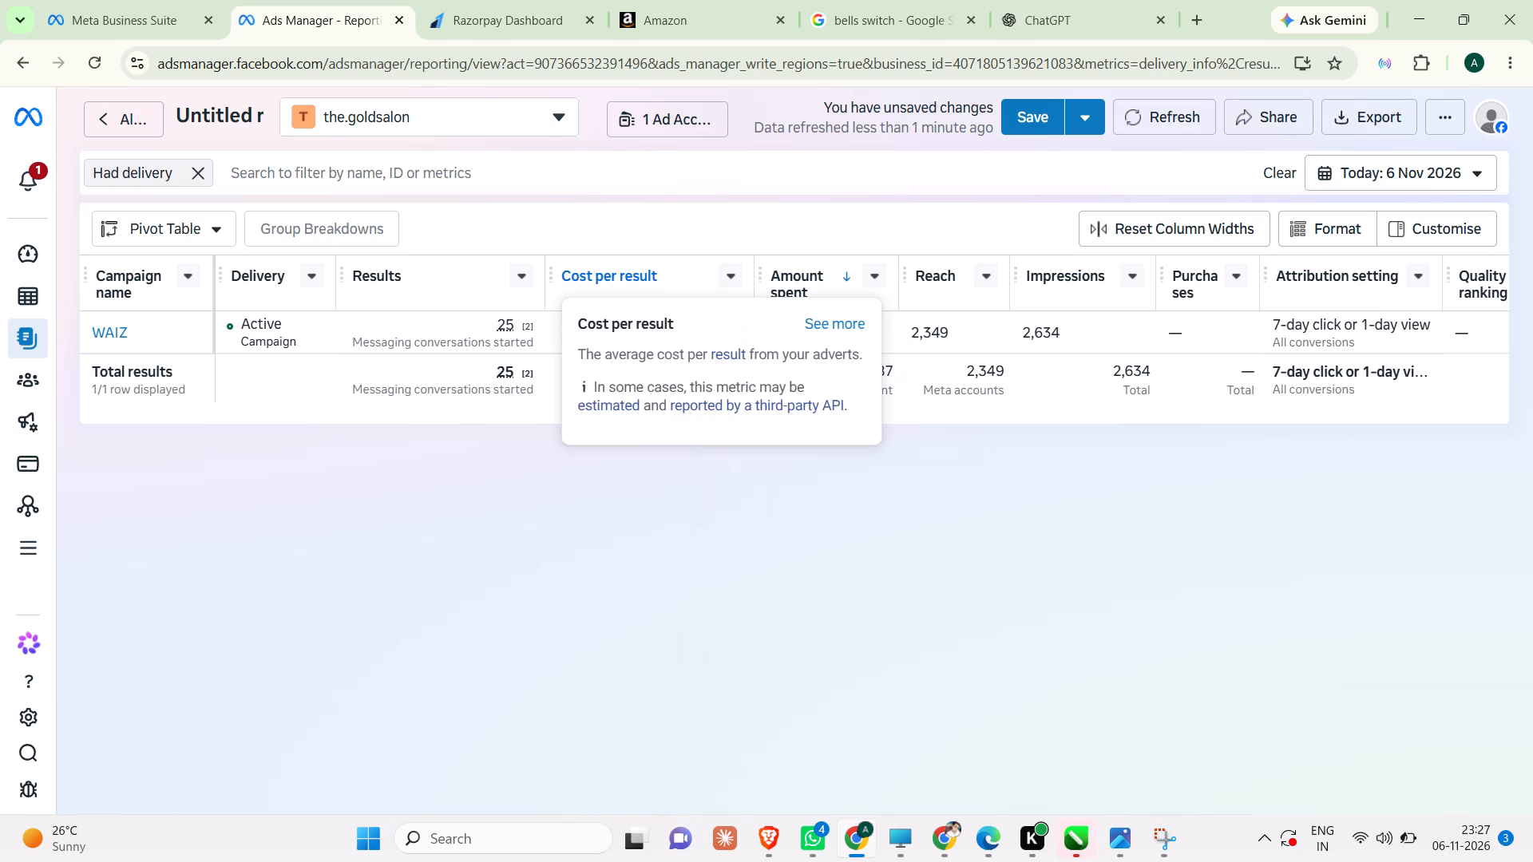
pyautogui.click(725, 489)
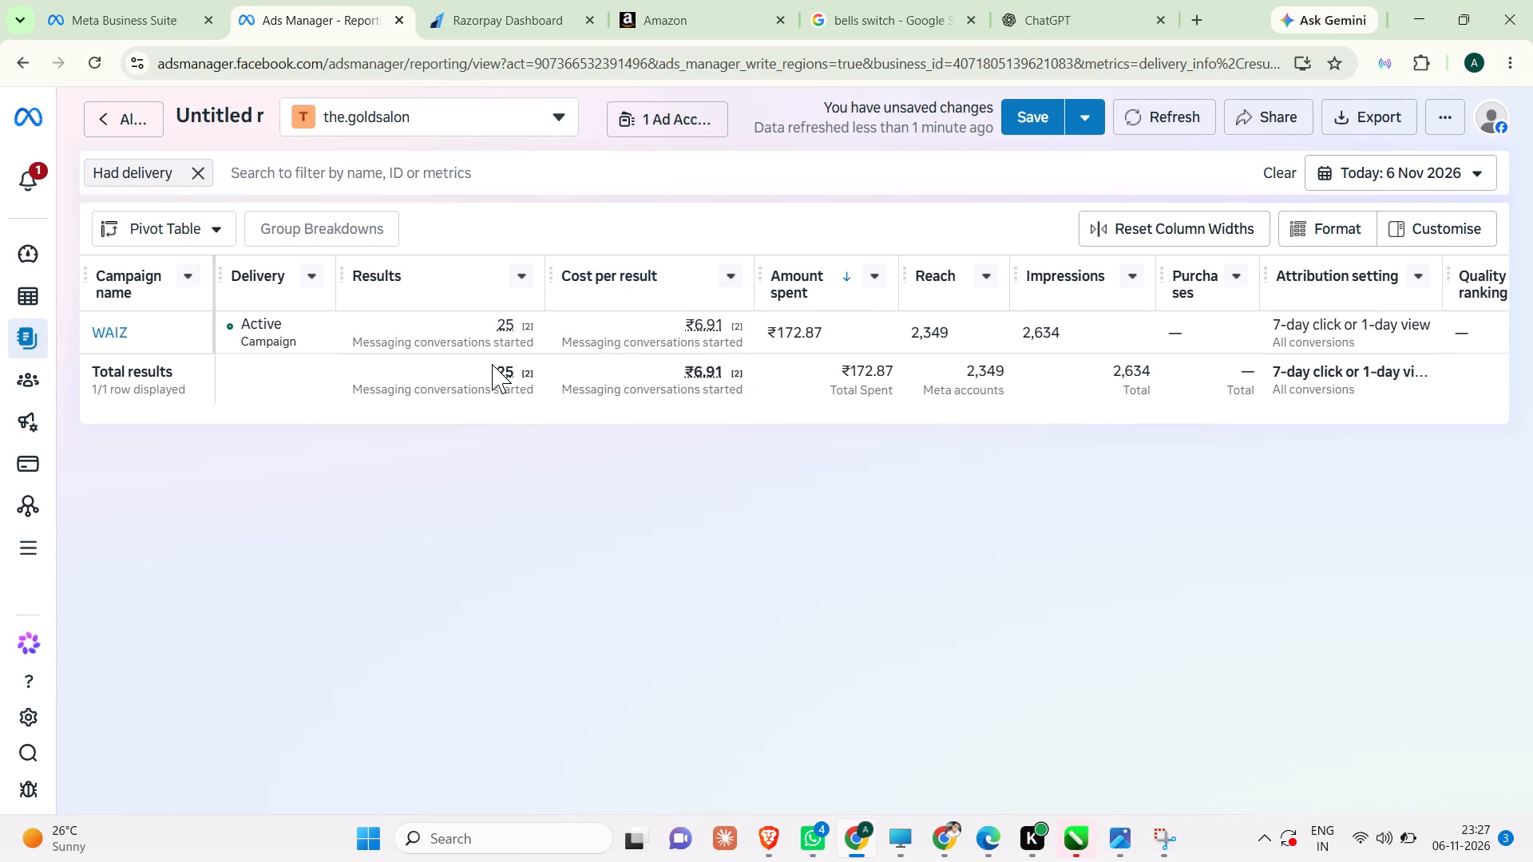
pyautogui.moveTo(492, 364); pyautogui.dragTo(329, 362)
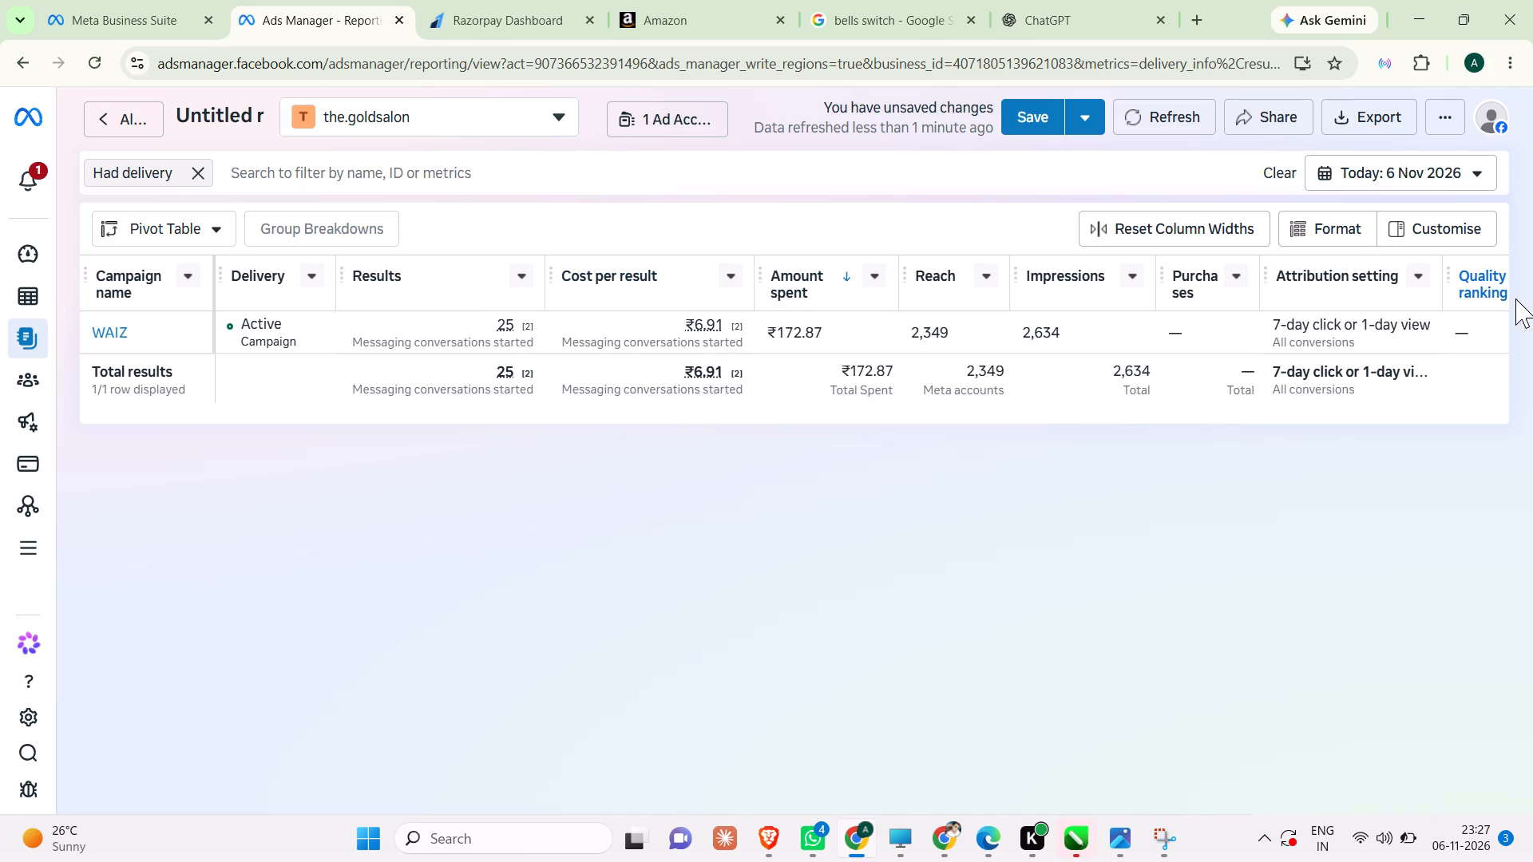
# Sort the report table by the Quality ranking column.
pyautogui.click(1498, 300)
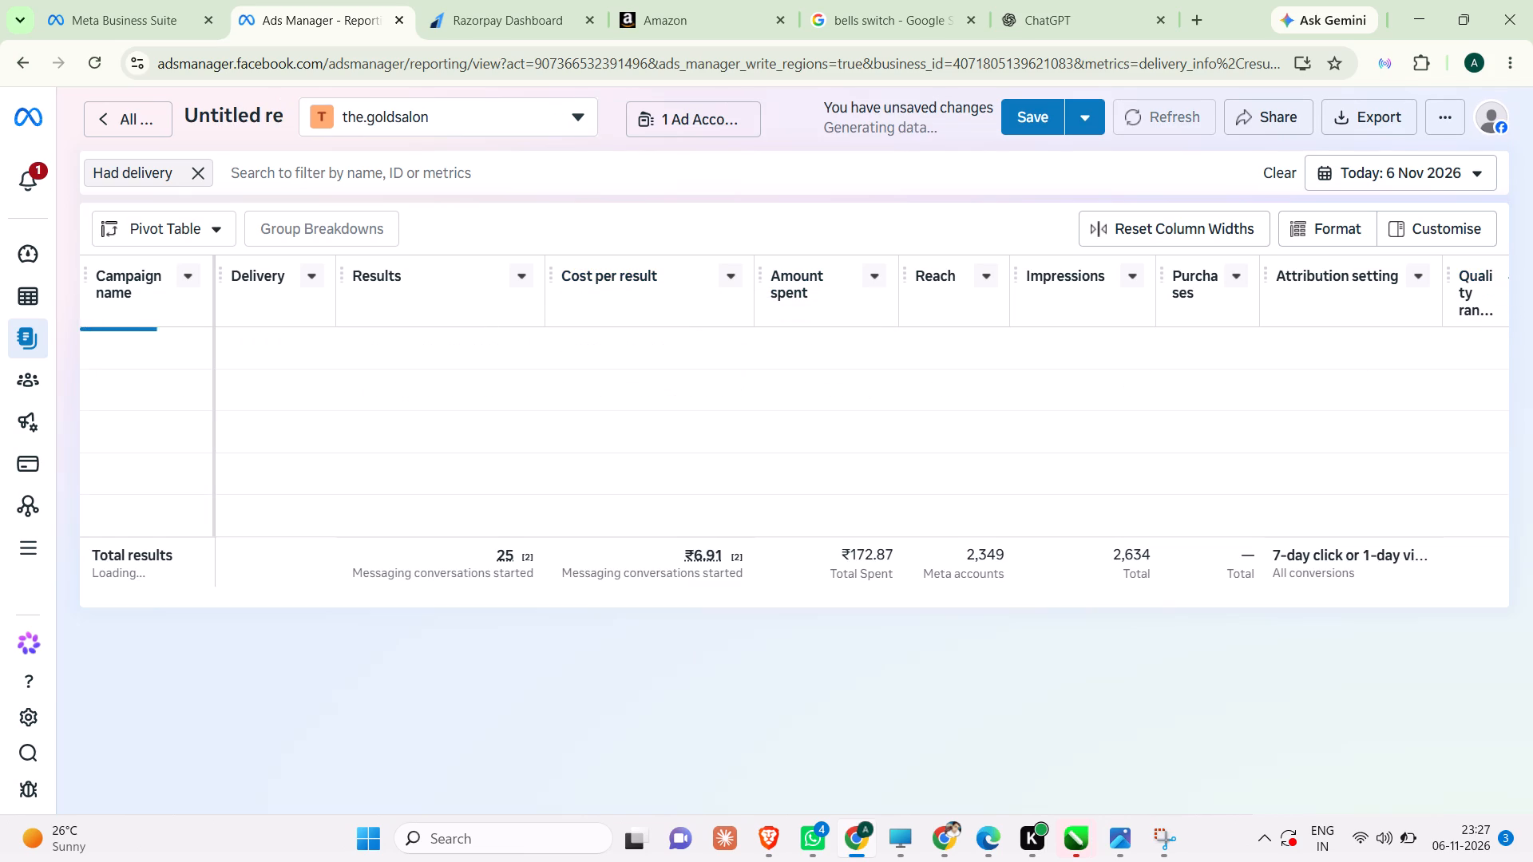
pyautogui.moveTo(1020, 433); pyautogui.dragTo(740, 459)
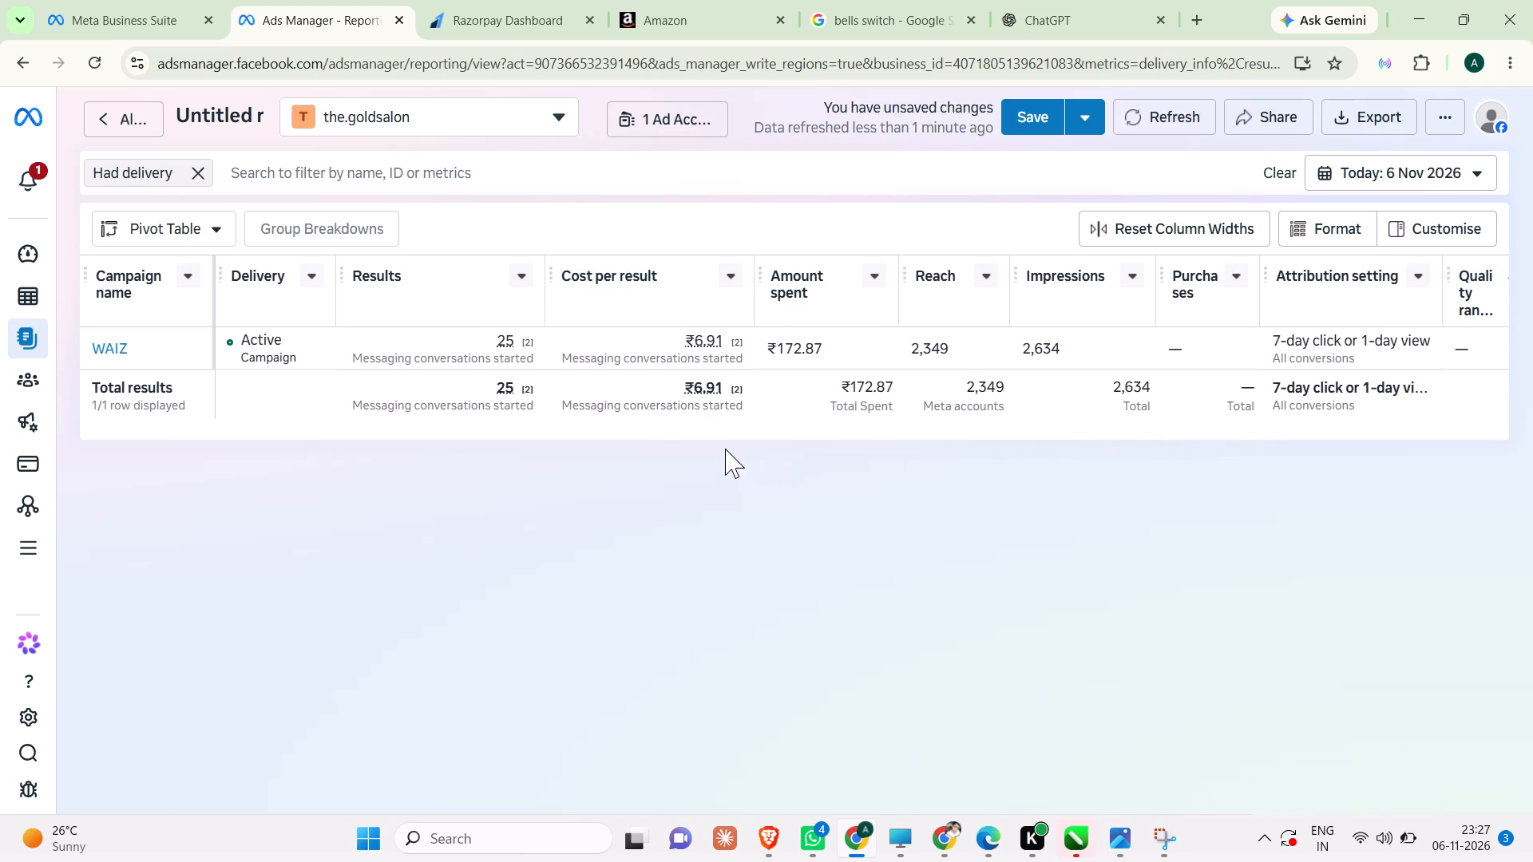
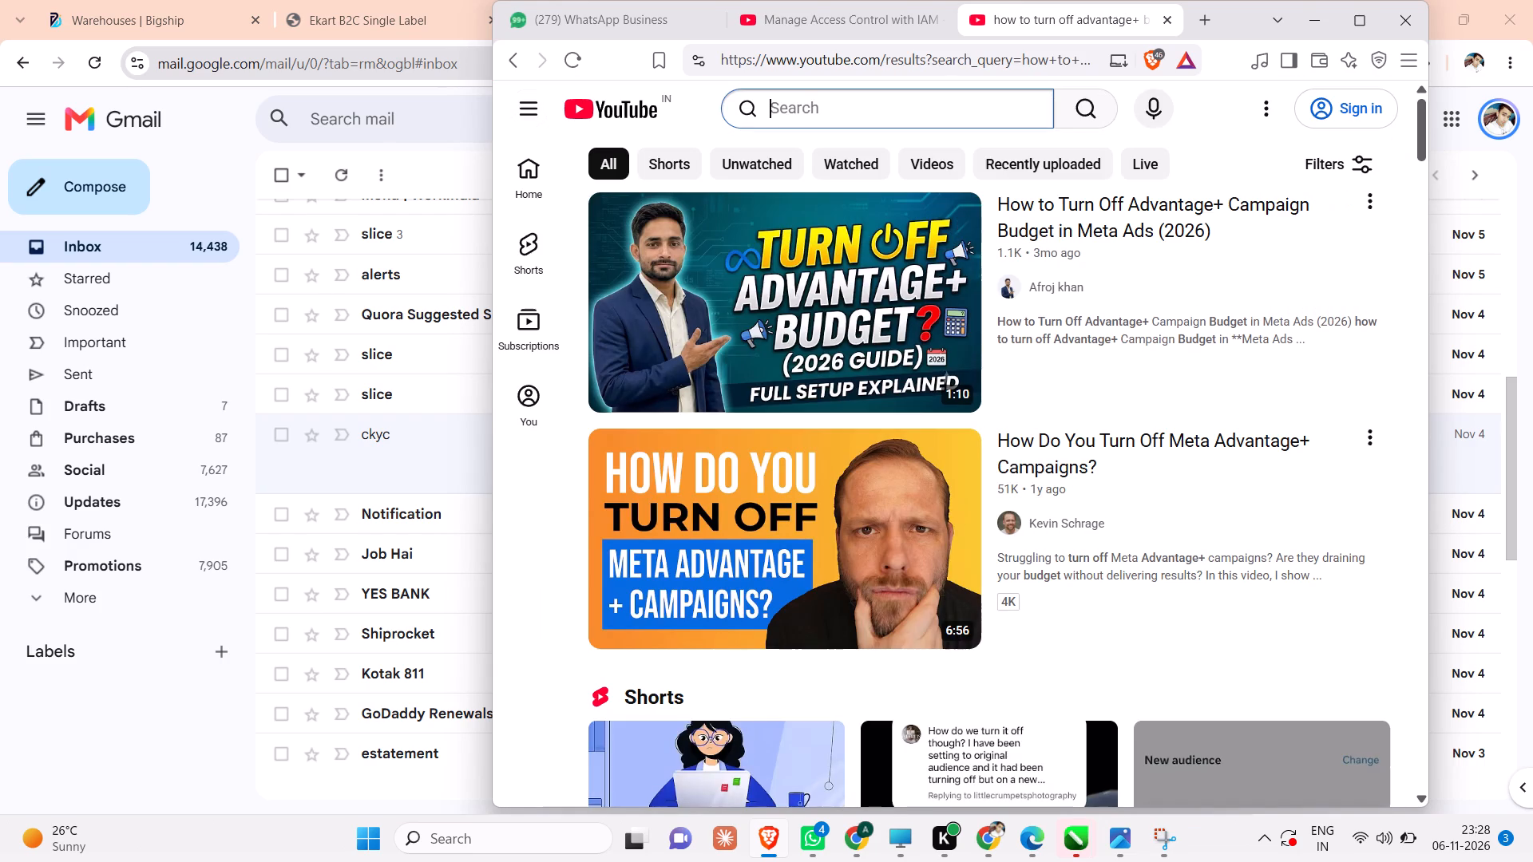
# Enter a new YouTube search query beginning with "meta" in place of the cleared one.
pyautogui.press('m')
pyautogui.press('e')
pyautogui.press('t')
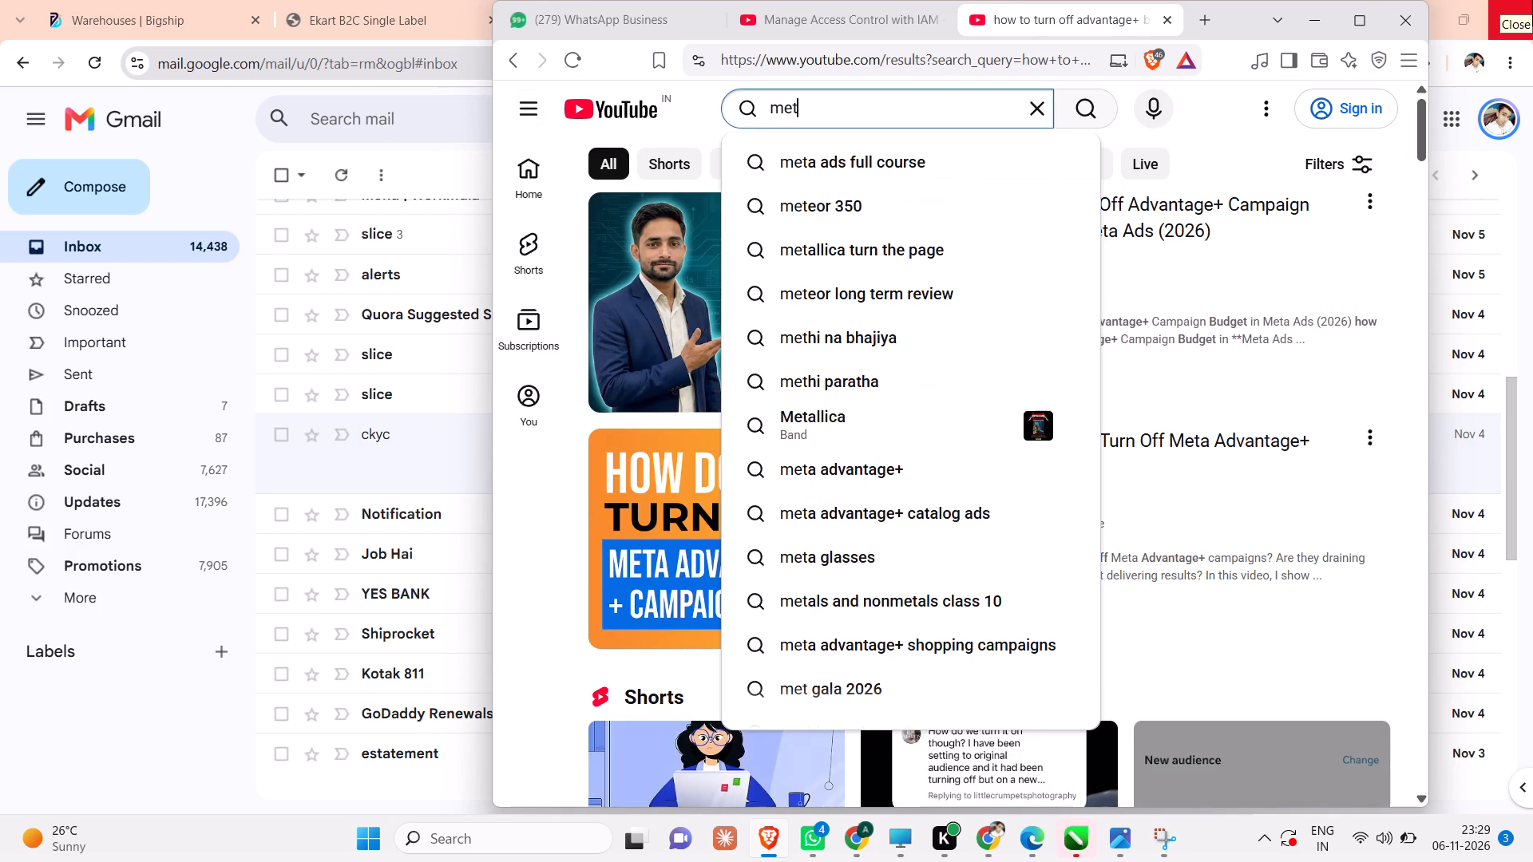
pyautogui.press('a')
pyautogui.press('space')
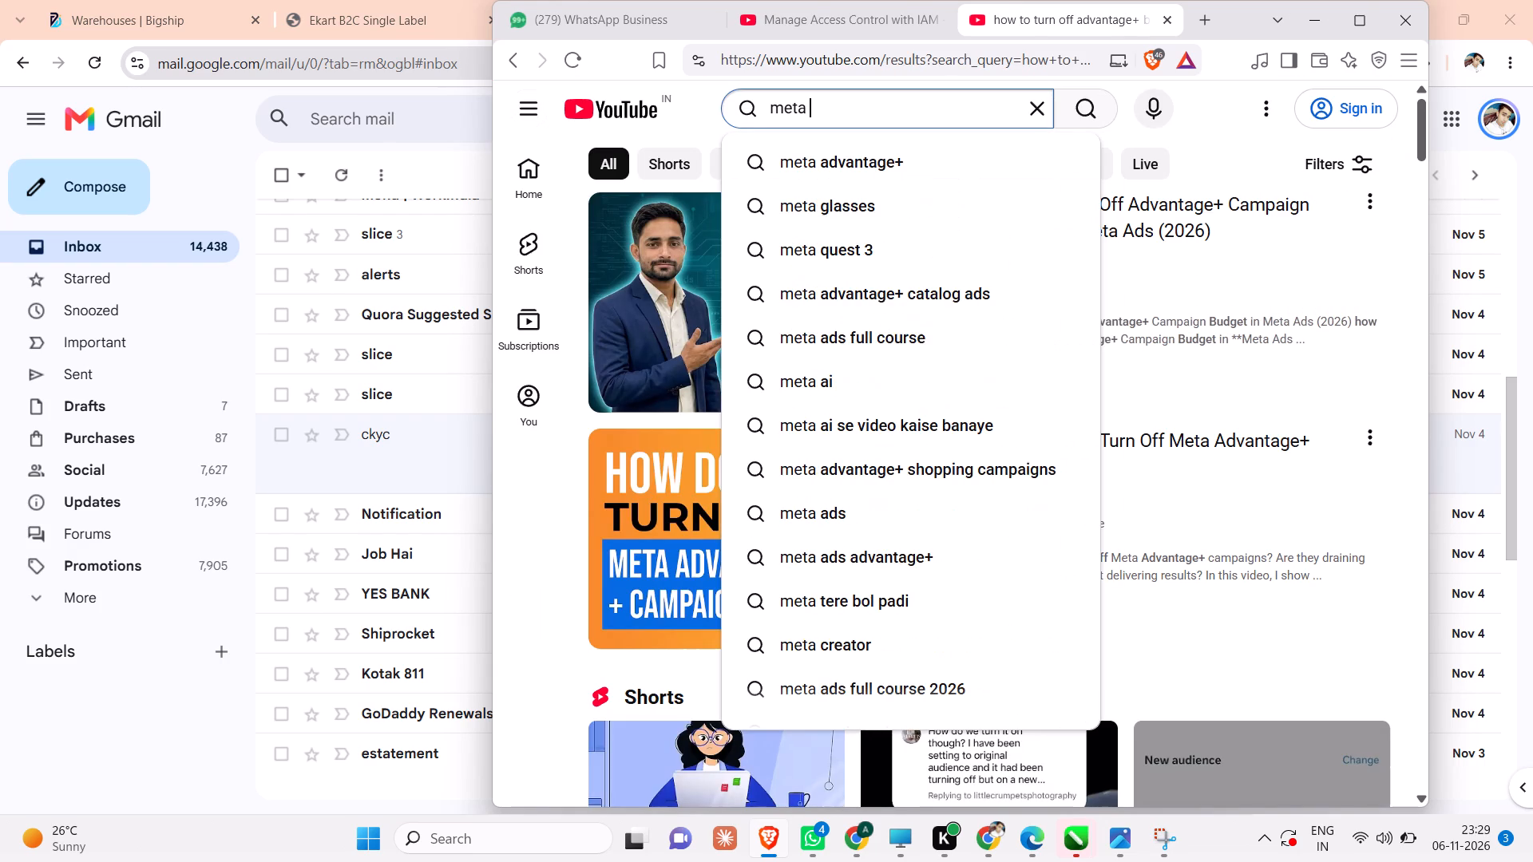
# Search YouTube for "meta ads budget se jada spending q krta hai".
pyautogui.write('ads bud')
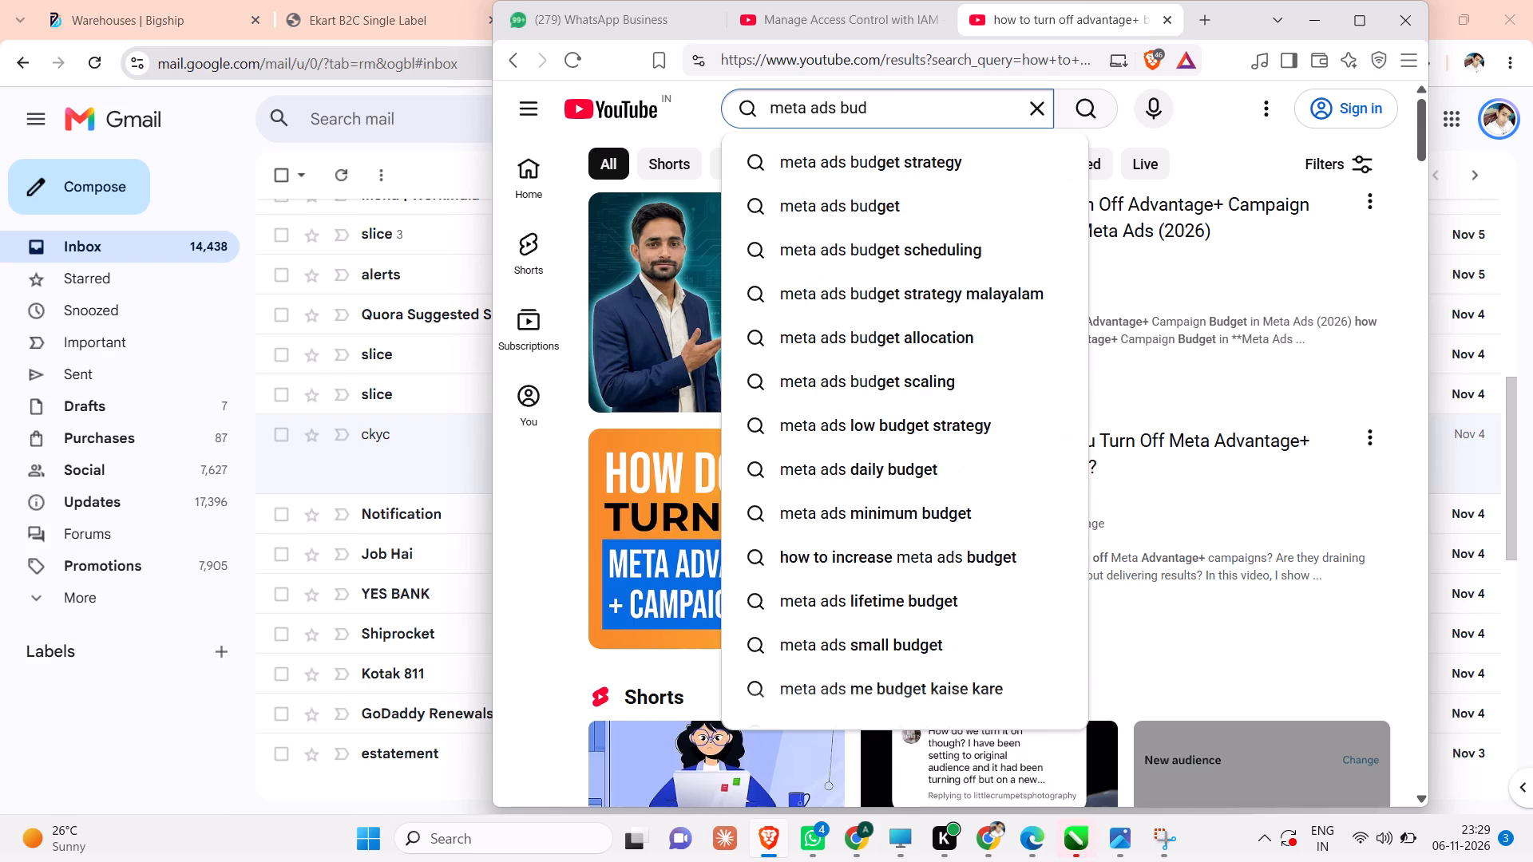
pyautogui.write('ger')
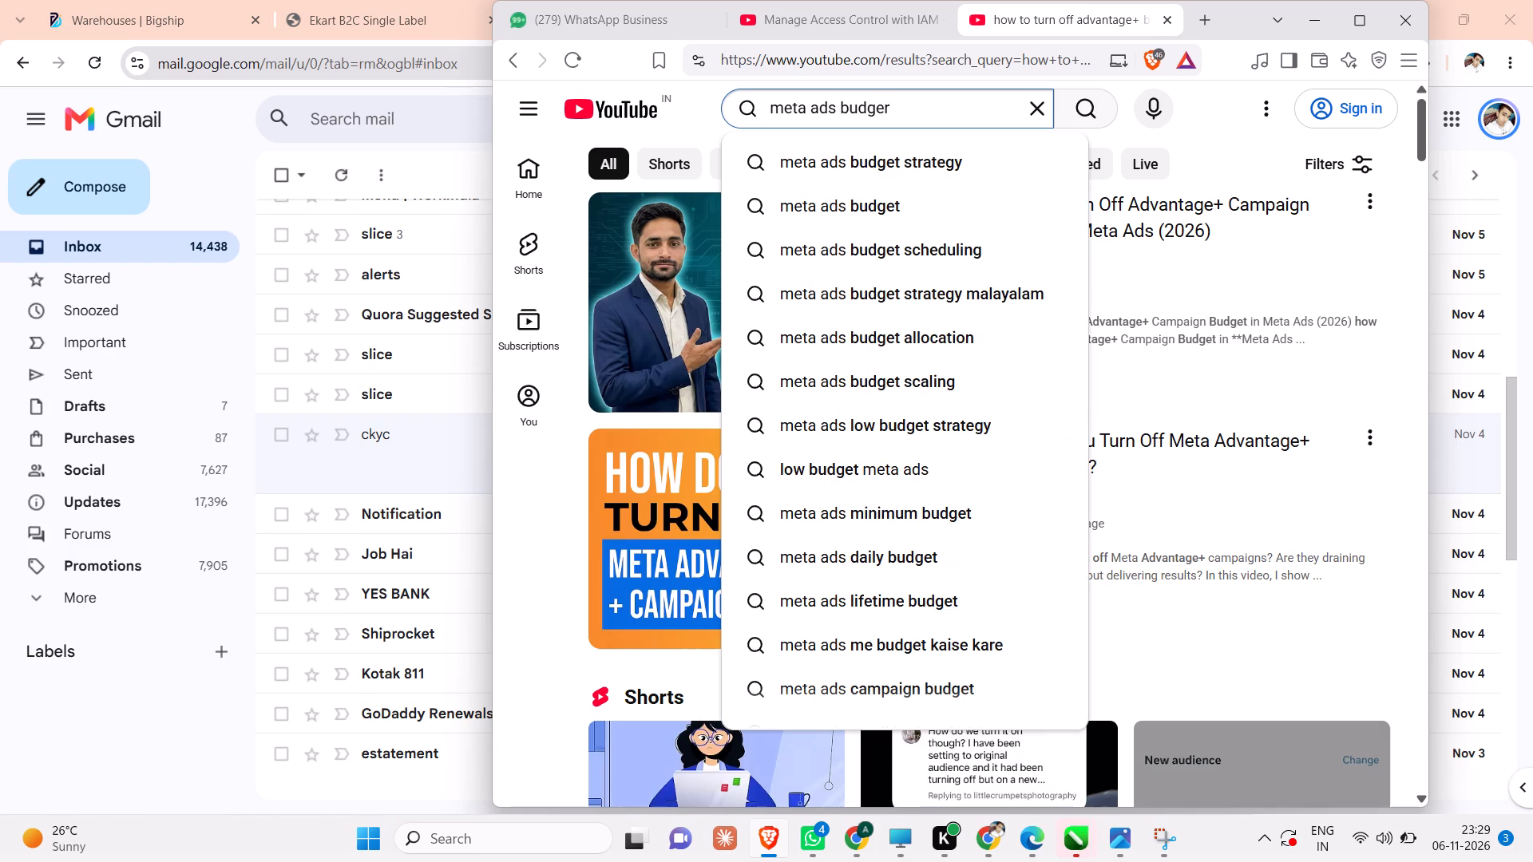
pyautogui.press('BackSpace')
pyautogui.write('t')
pyautogui.press('space')
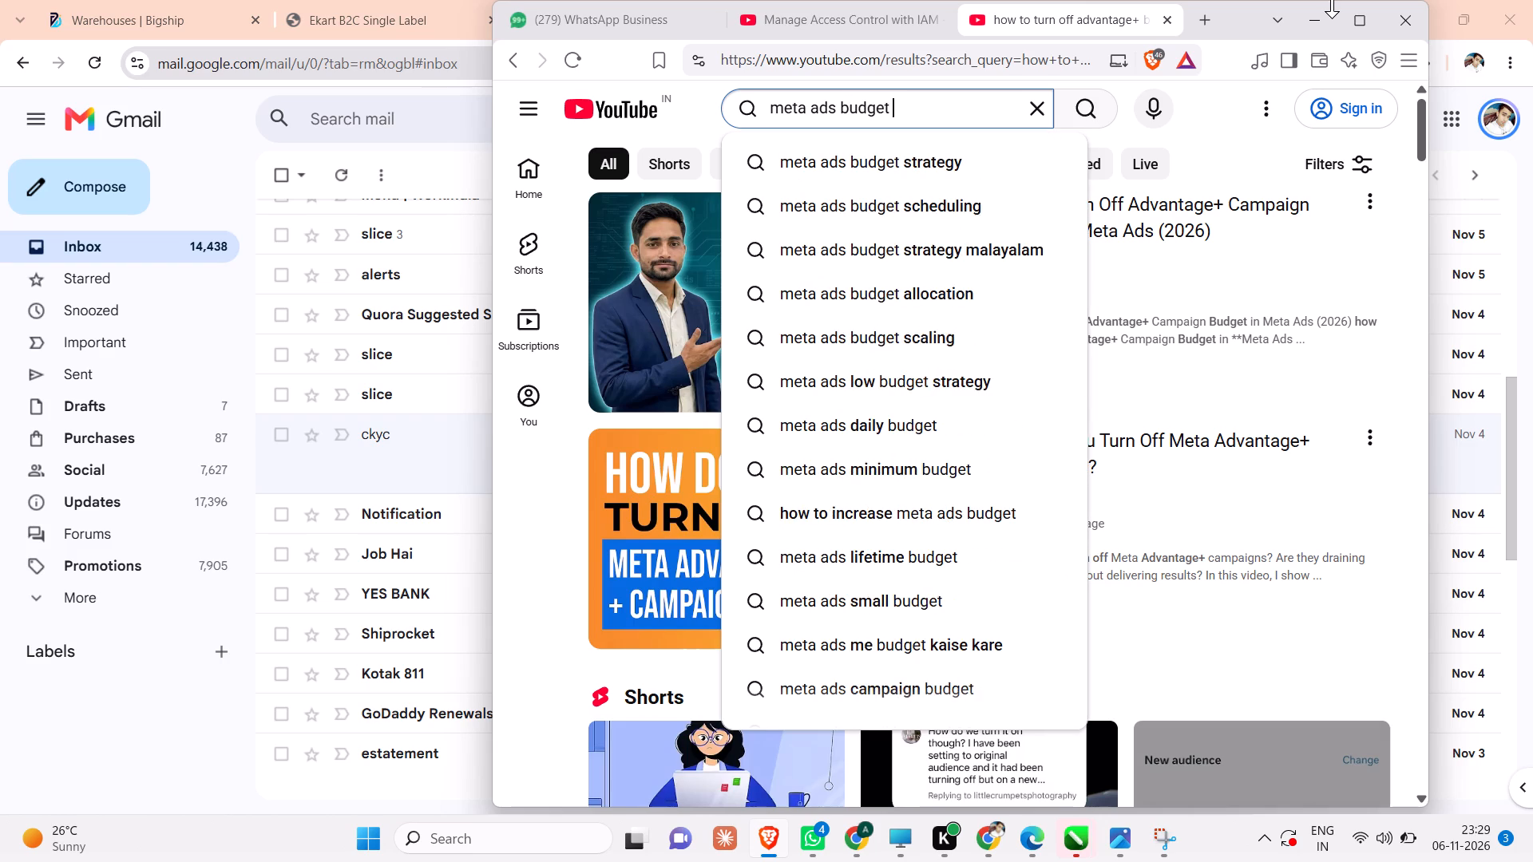
pyautogui.write('se')
pyautogui.press('space')
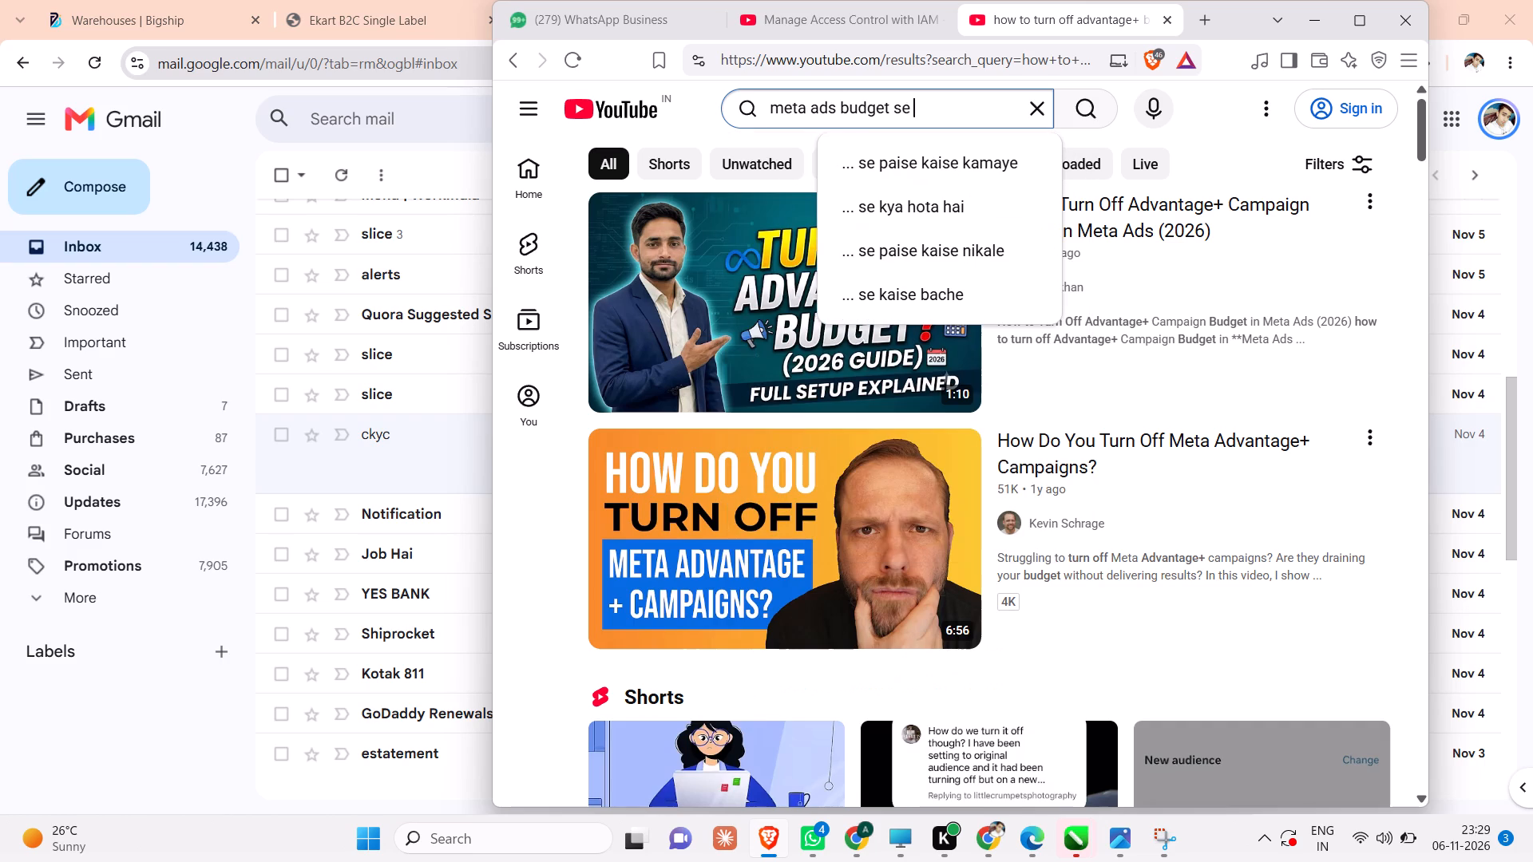
pyautogui.write('jada')
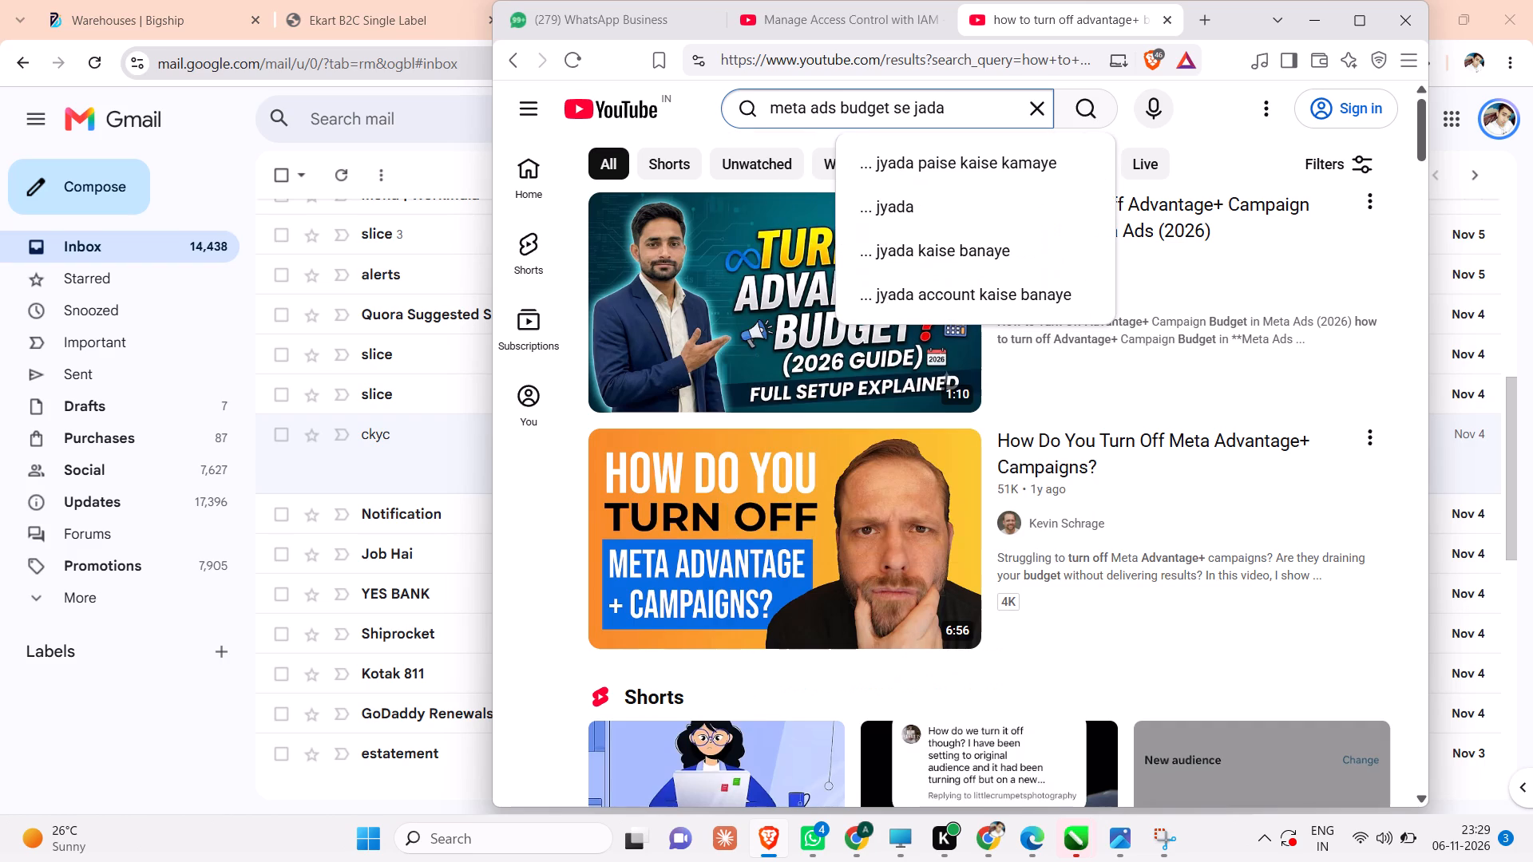
pyautogui.press('space')
pyautogui.write('spending q krta hai')
pyautogui.press('Return')
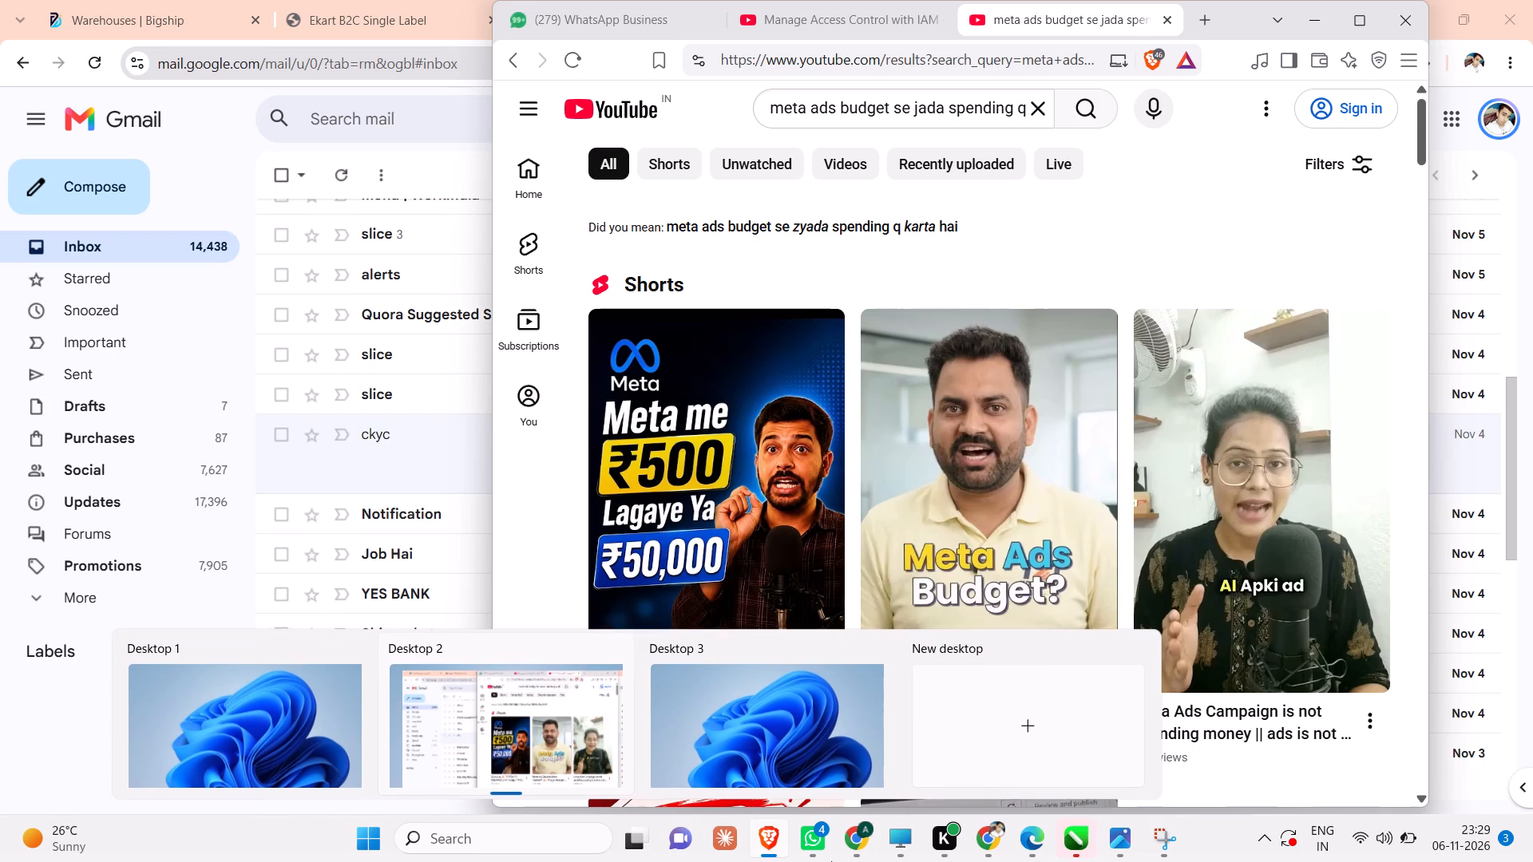
# Find the Short "How to Stop Meta Ads Overspending?" in the results and watch its campaign spending limit instructions.
pyautogui.scroll(-11, 962, 606)
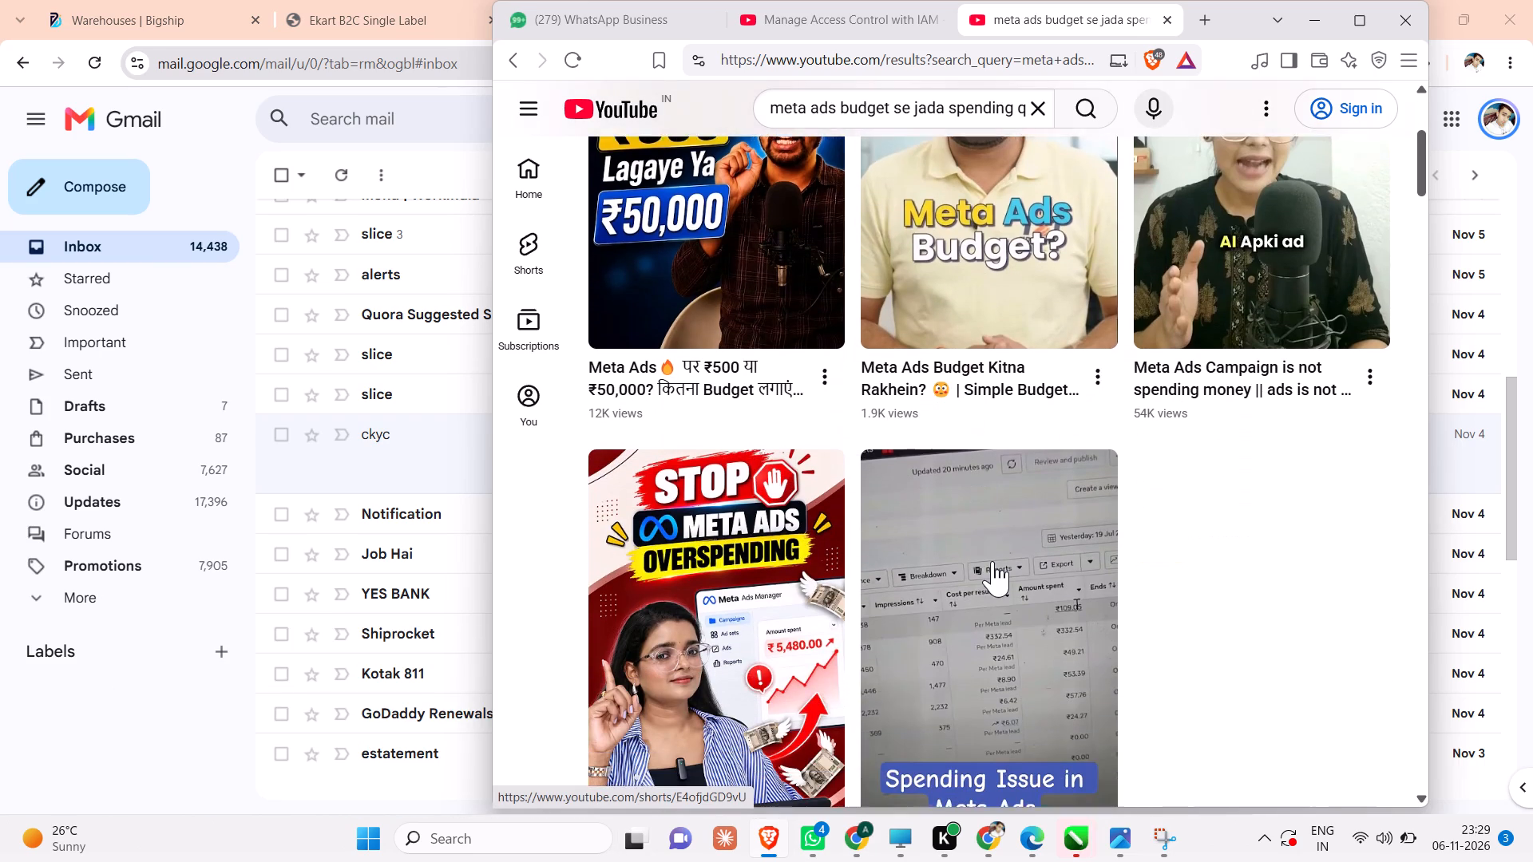
pyautogui.scroll(-1, 998, 559)
pyautogui.click(758, 638)
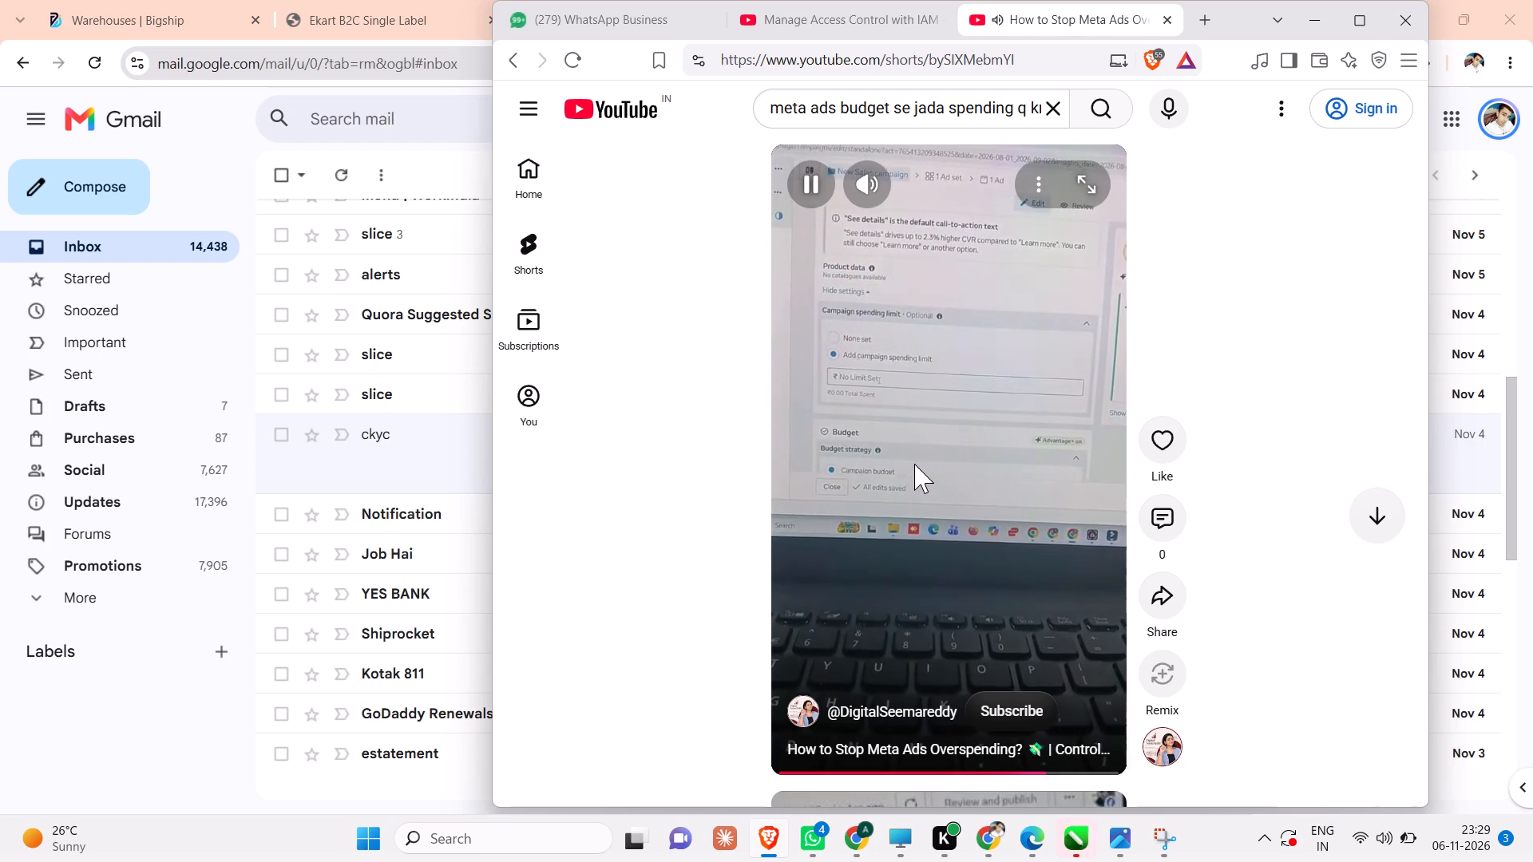
pyautogui.click(926, 409)
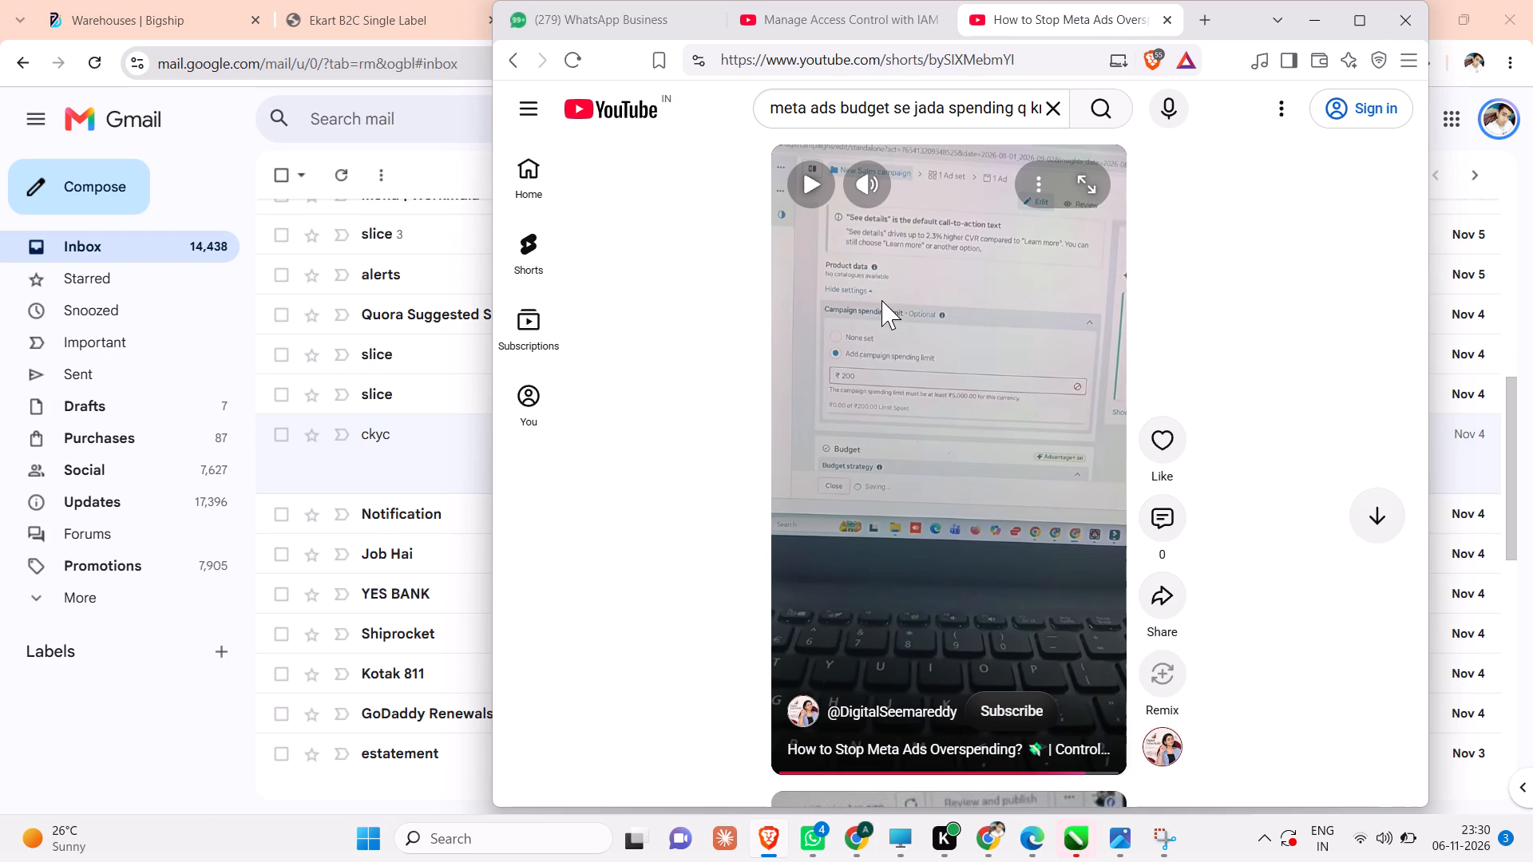
pyautogui.click(912, 322)
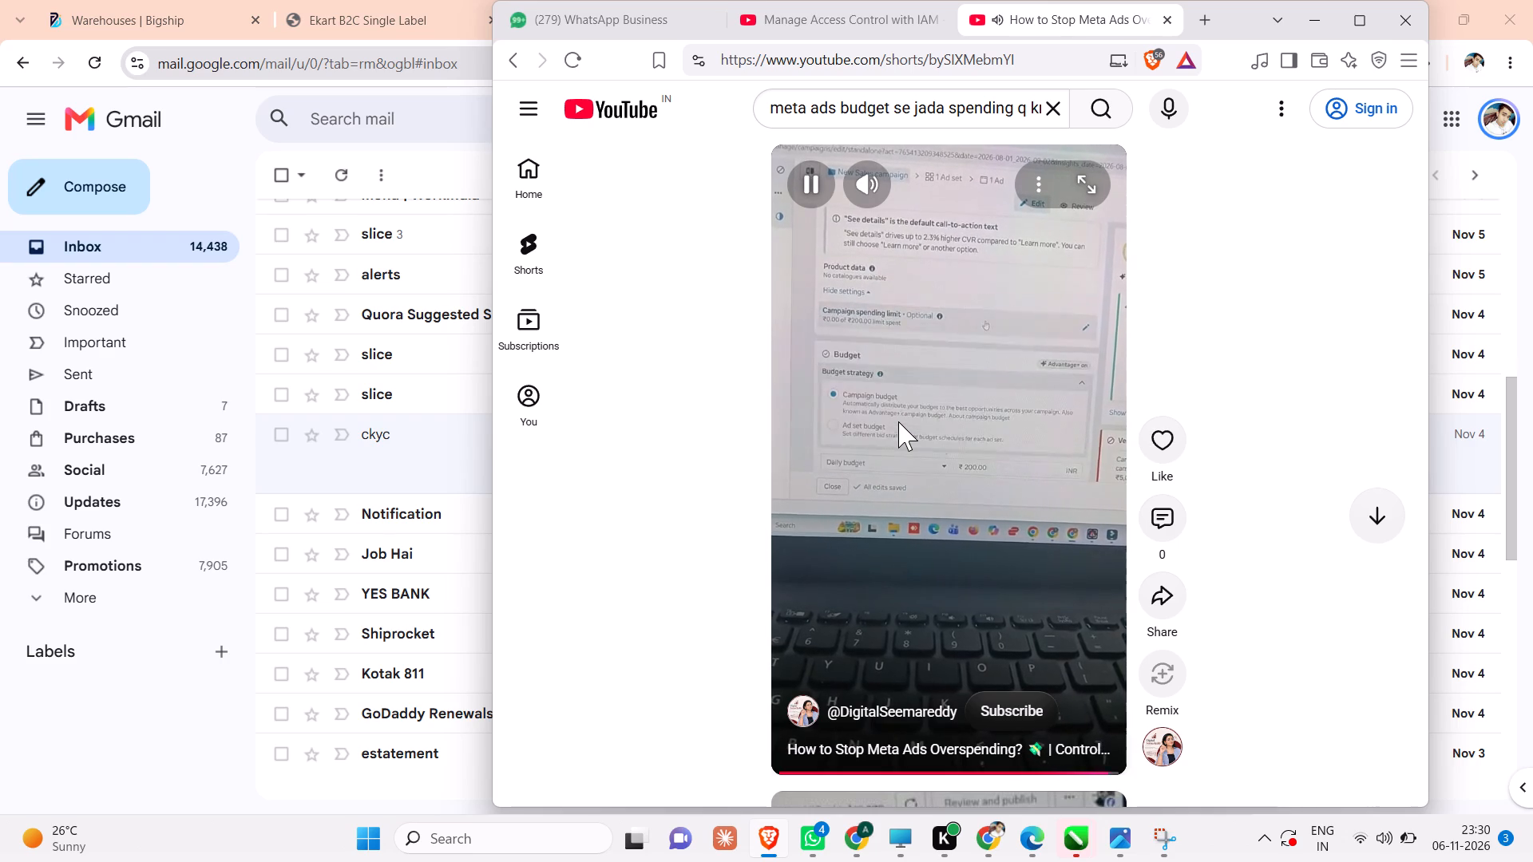
pyautogui.click(899, 433)
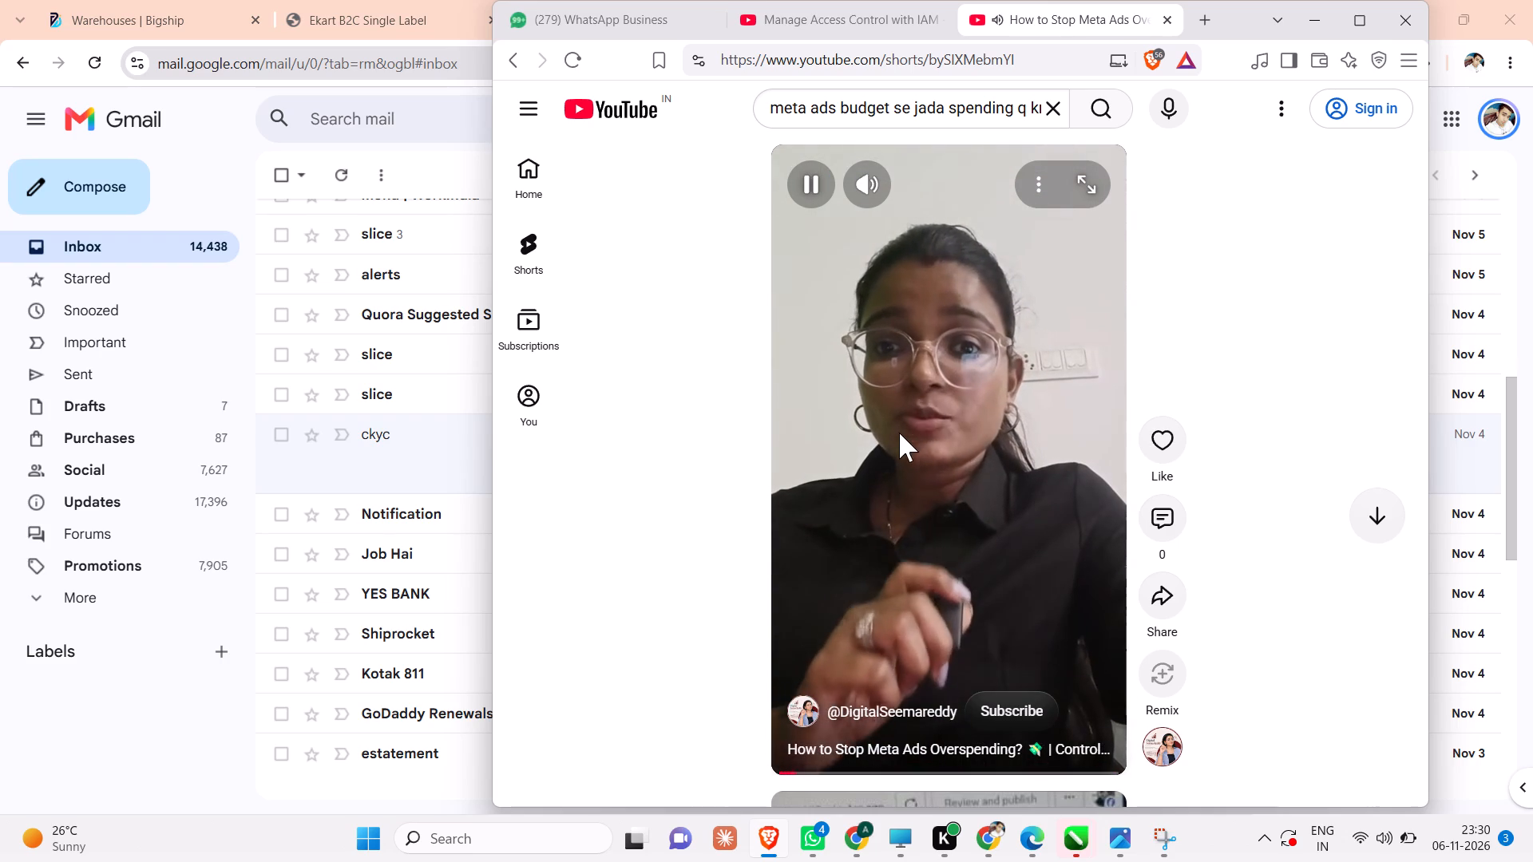
# Switch to Chrome, go from the Ads Manager report to Campaigns, and open the WAIZ campaign for editing.
pyautogui.click(857, 848)
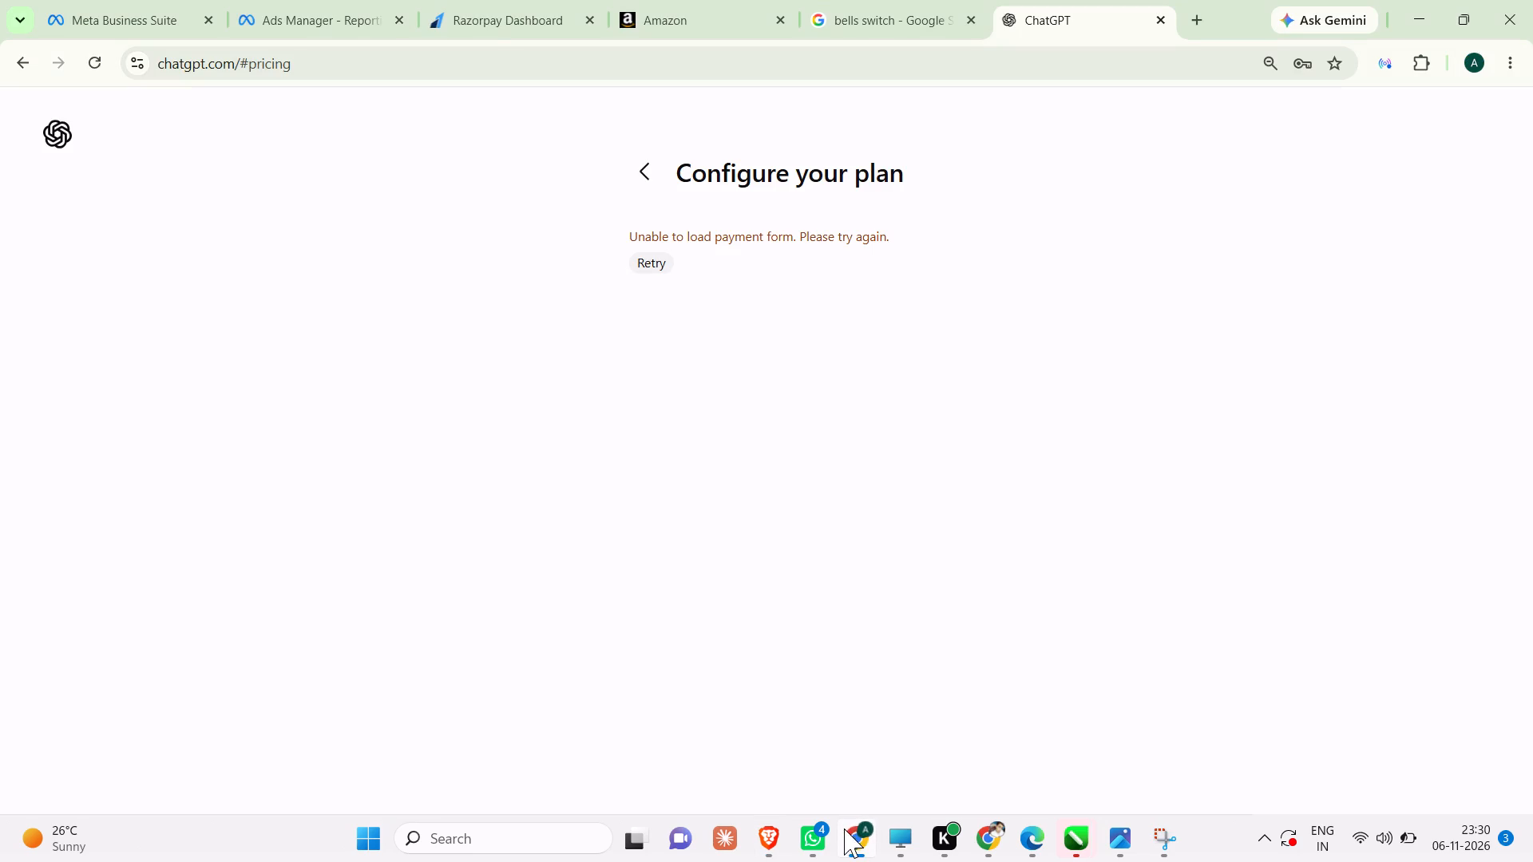
pyautogui.click(153, 13)
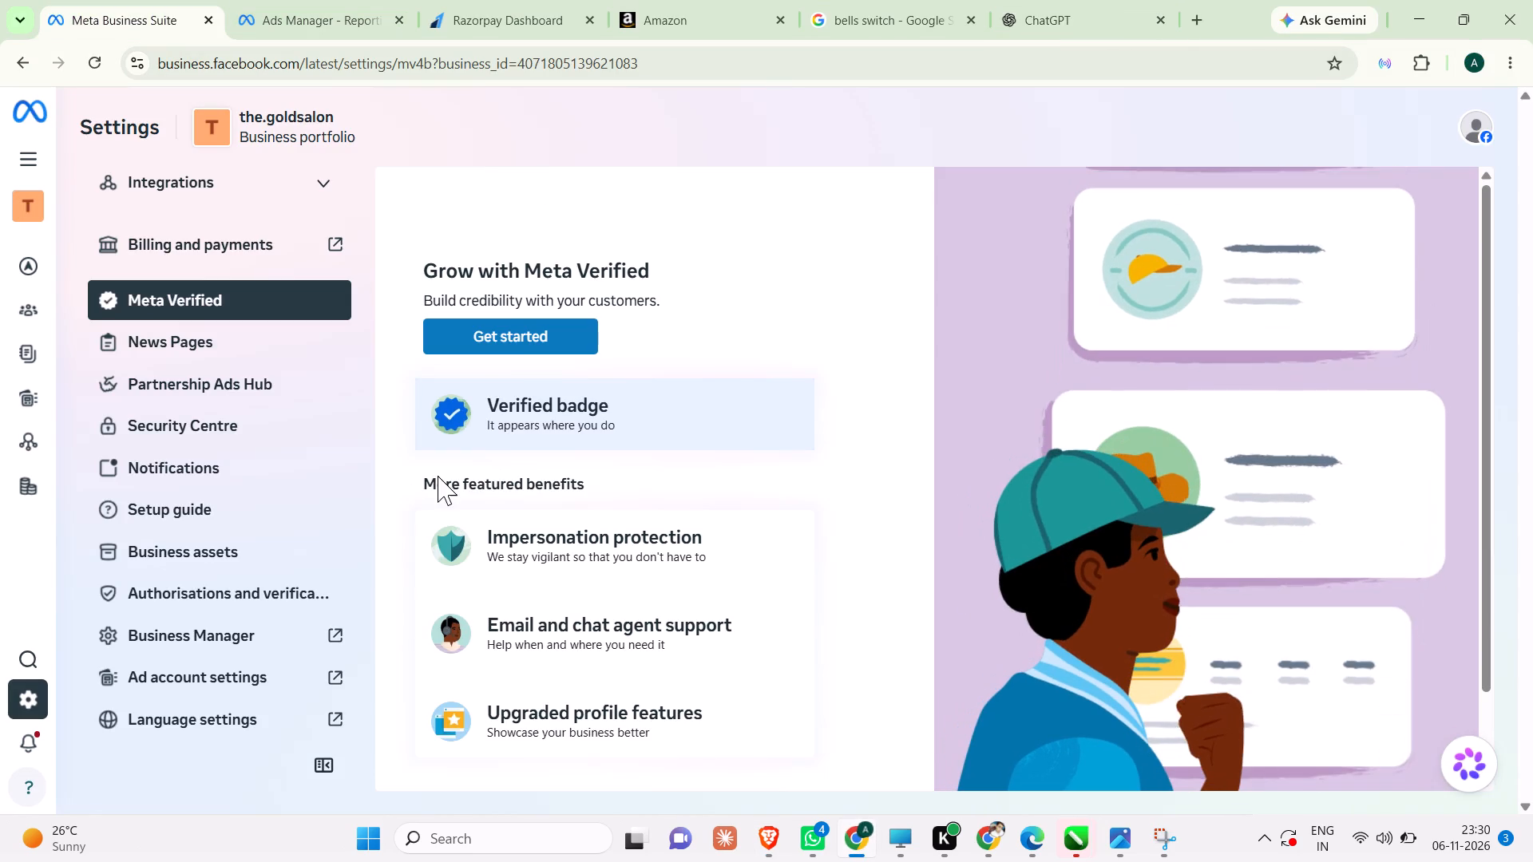
pyautogui.click(279, 15)
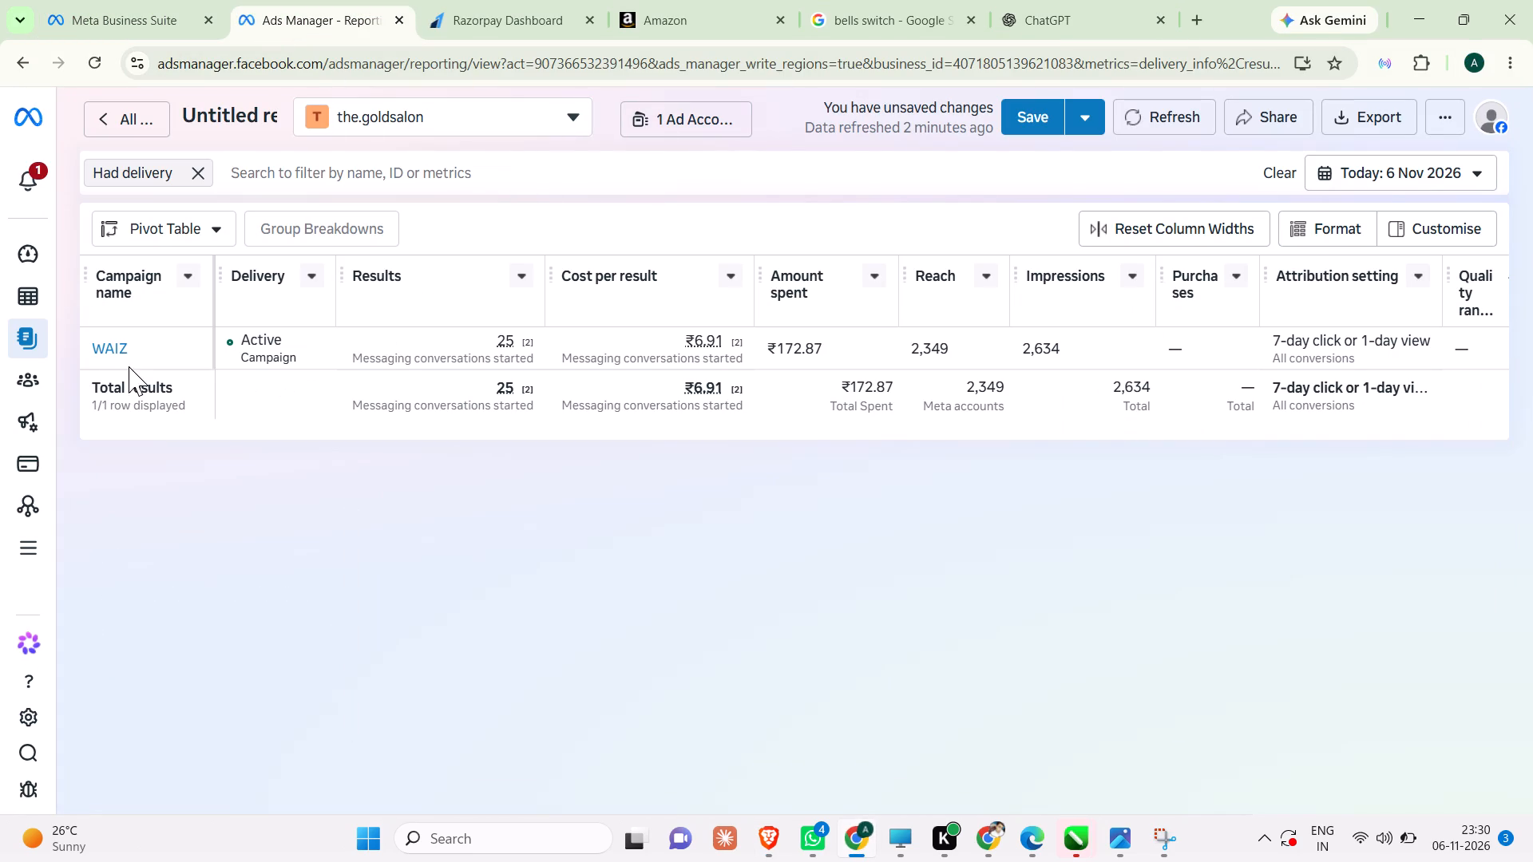
pyautogui.click(66, 285)
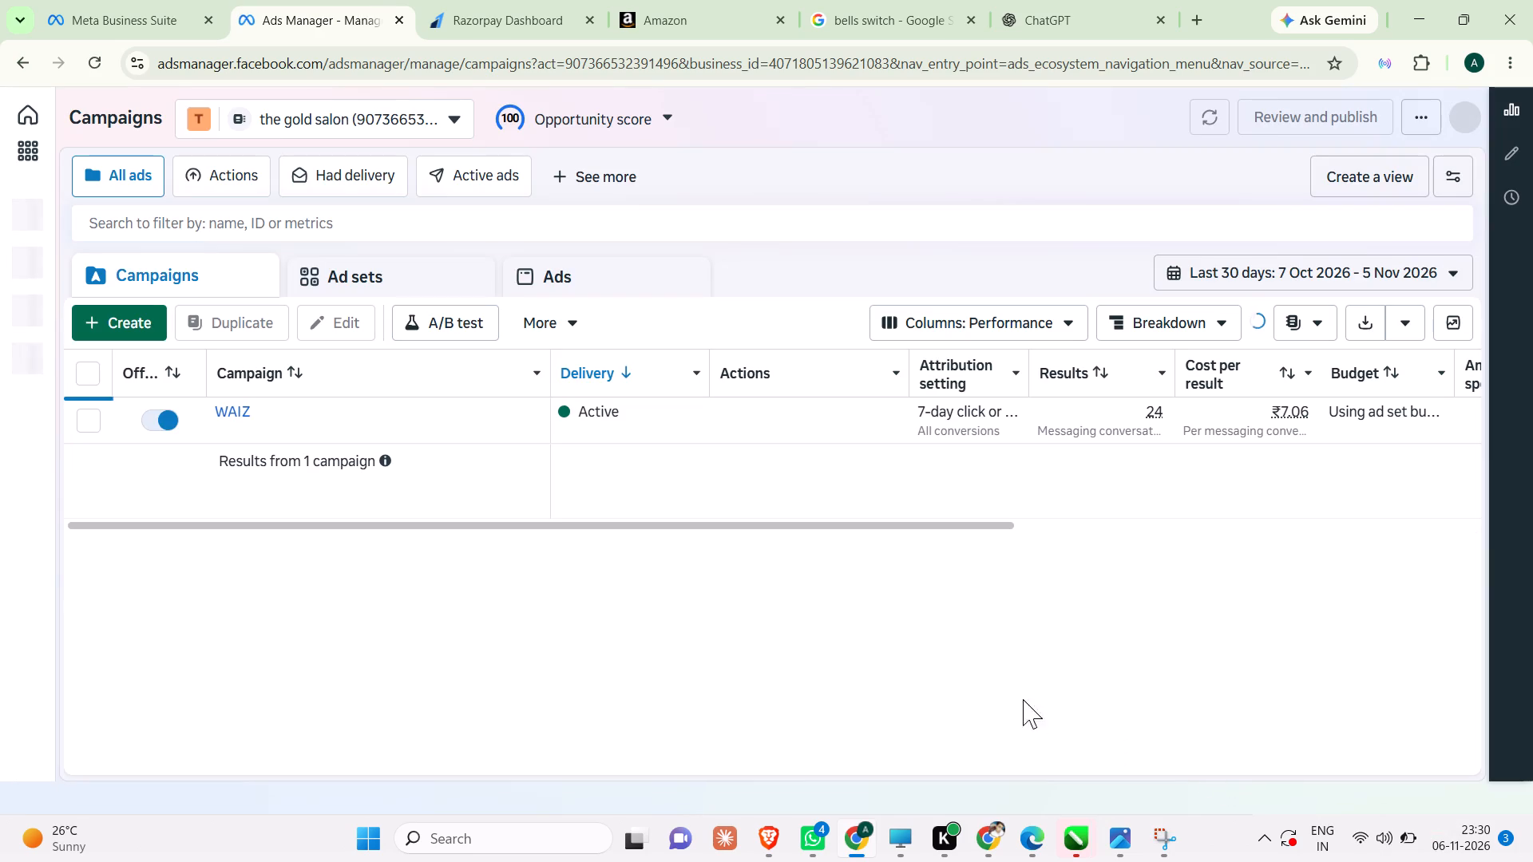
pyautogui.click(304, 430)
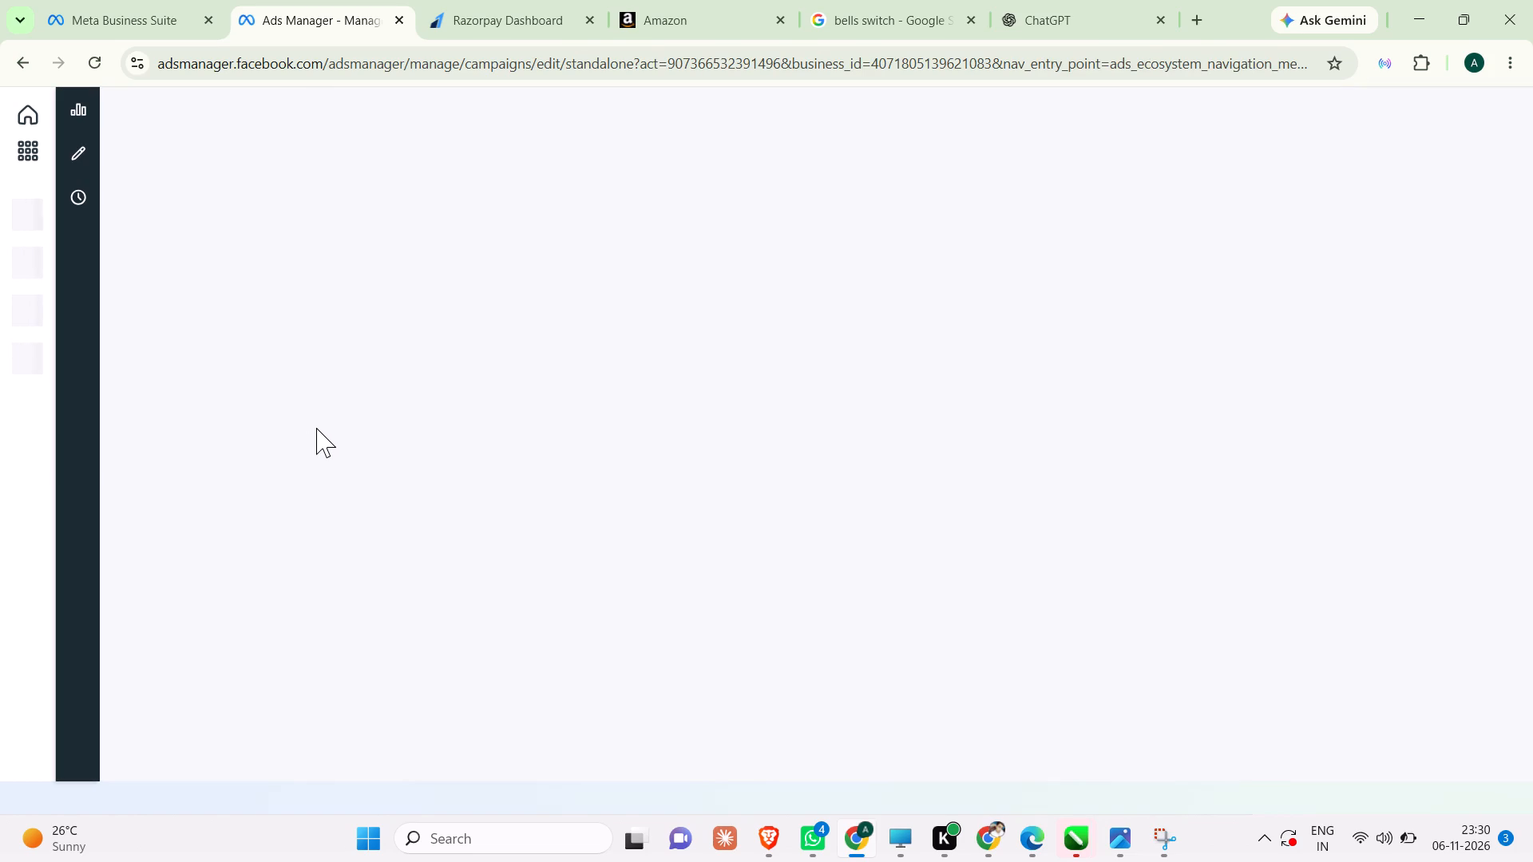
# Switch back to Brave and rewatch the overspending Short's section on budget and campaign spending limit settings.
pyautogui.click(765, 844)
pyautogui.click(872, 516)
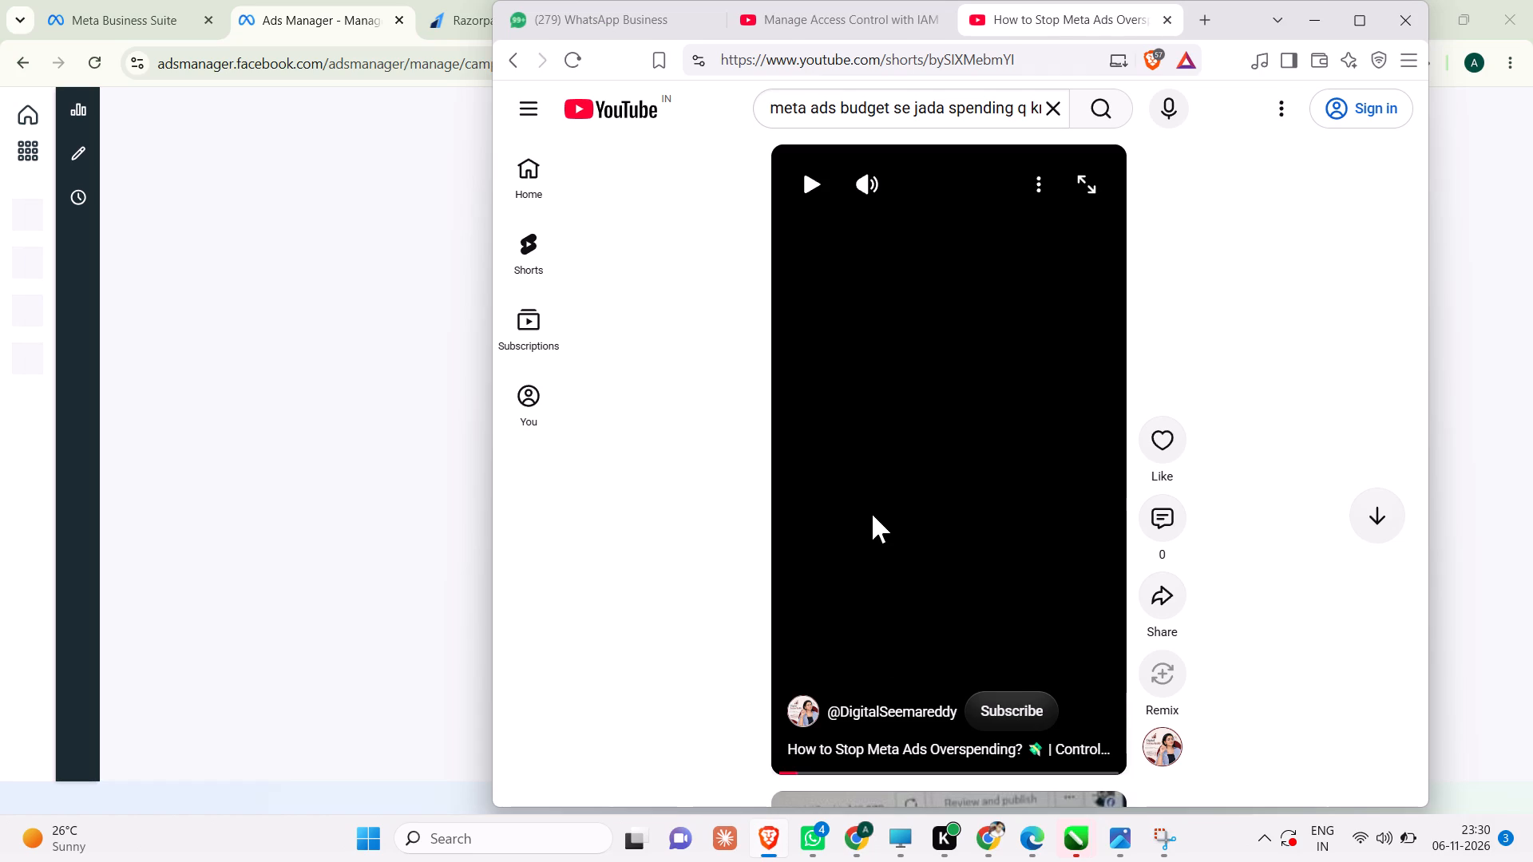
pyautogui.click(941, 494)
pyautogui.click(943, 496)
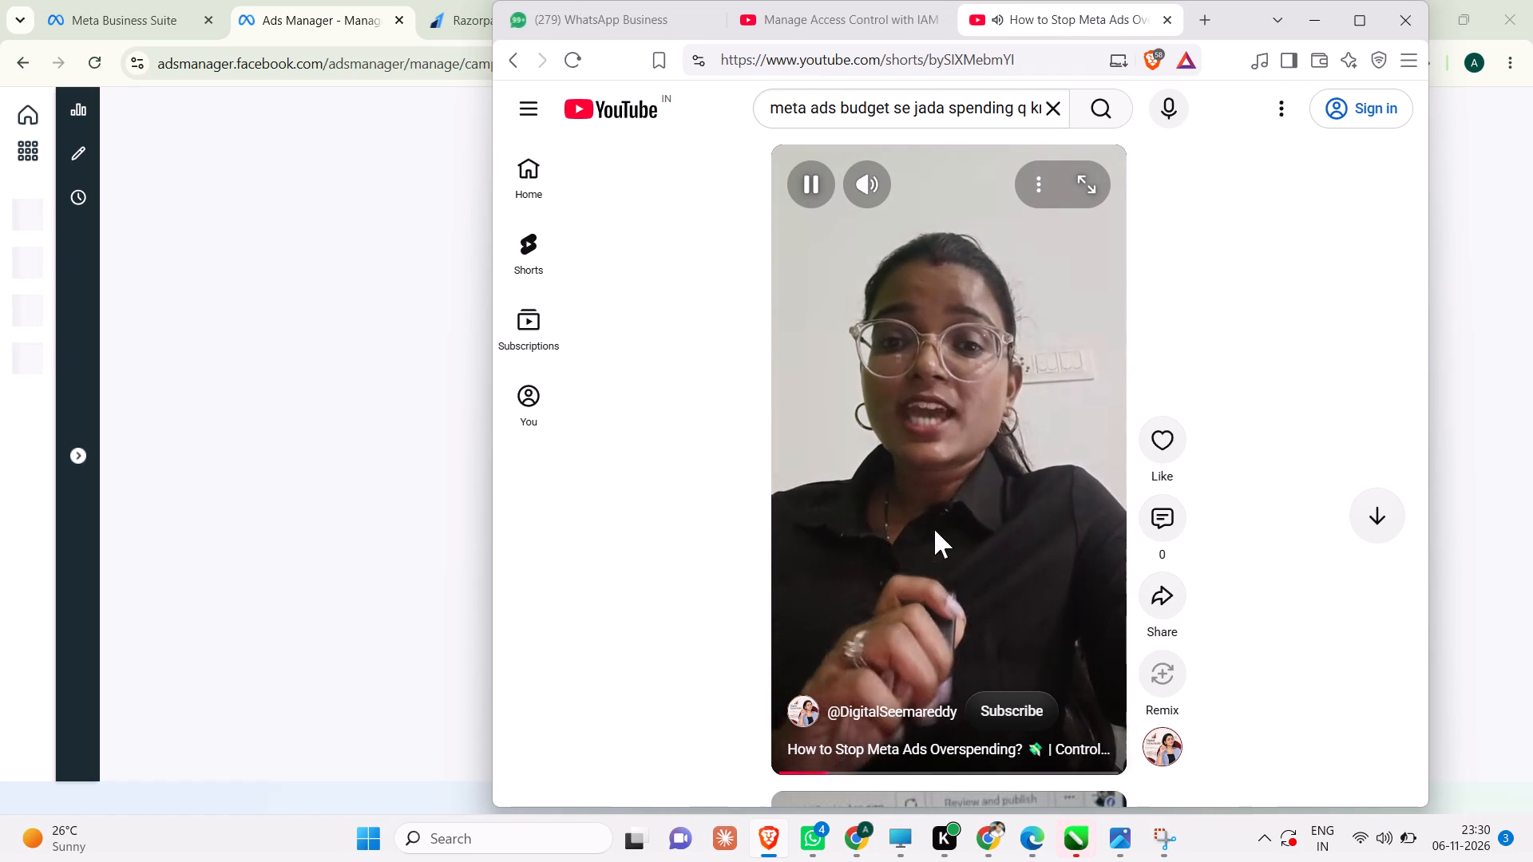
pyautogui.click(947, 667)
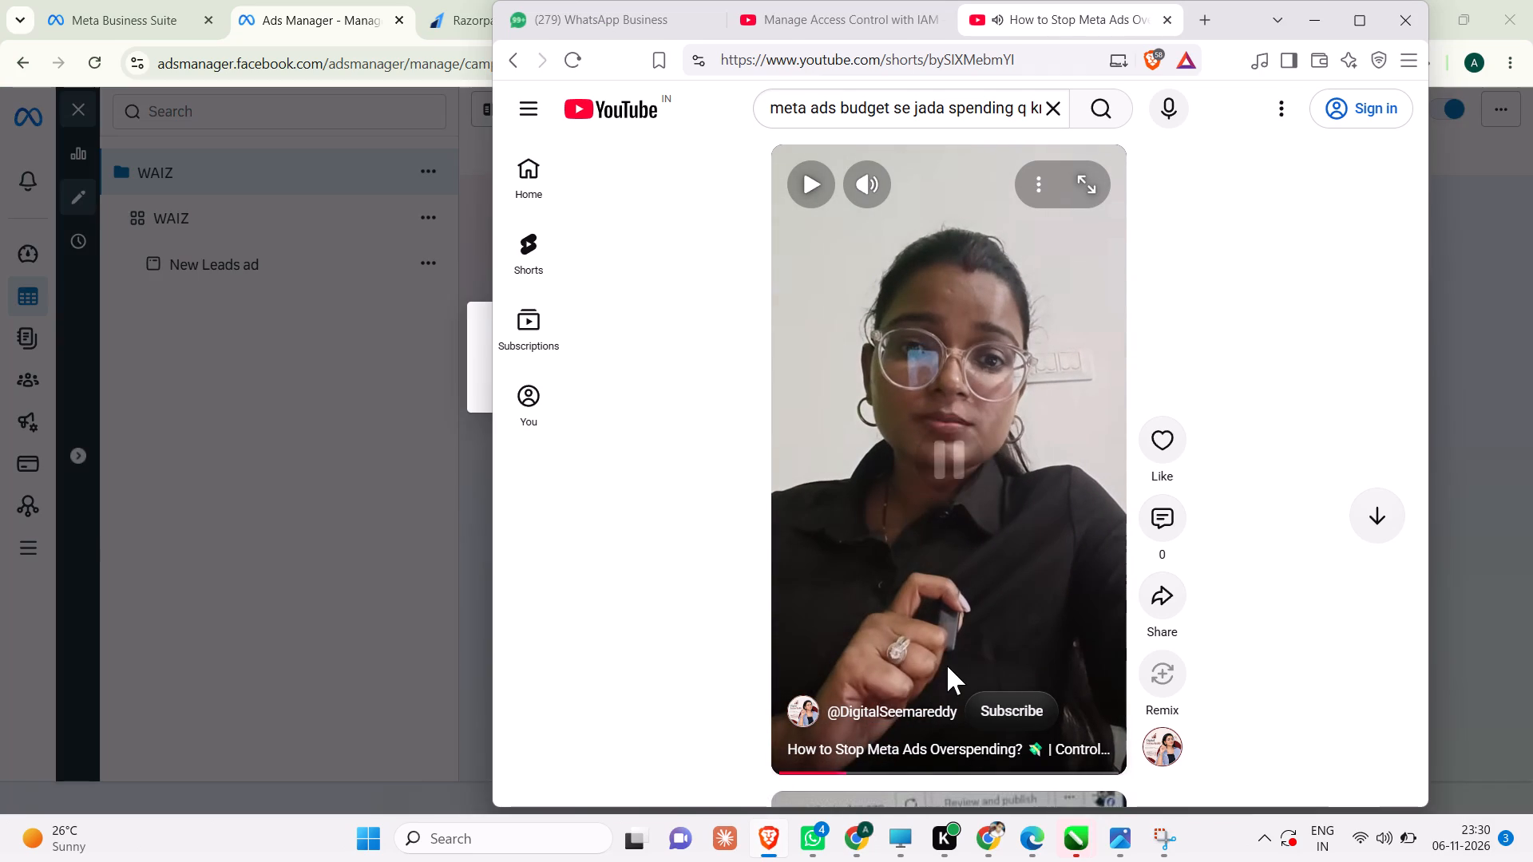
pyautogui.click(983, 560)
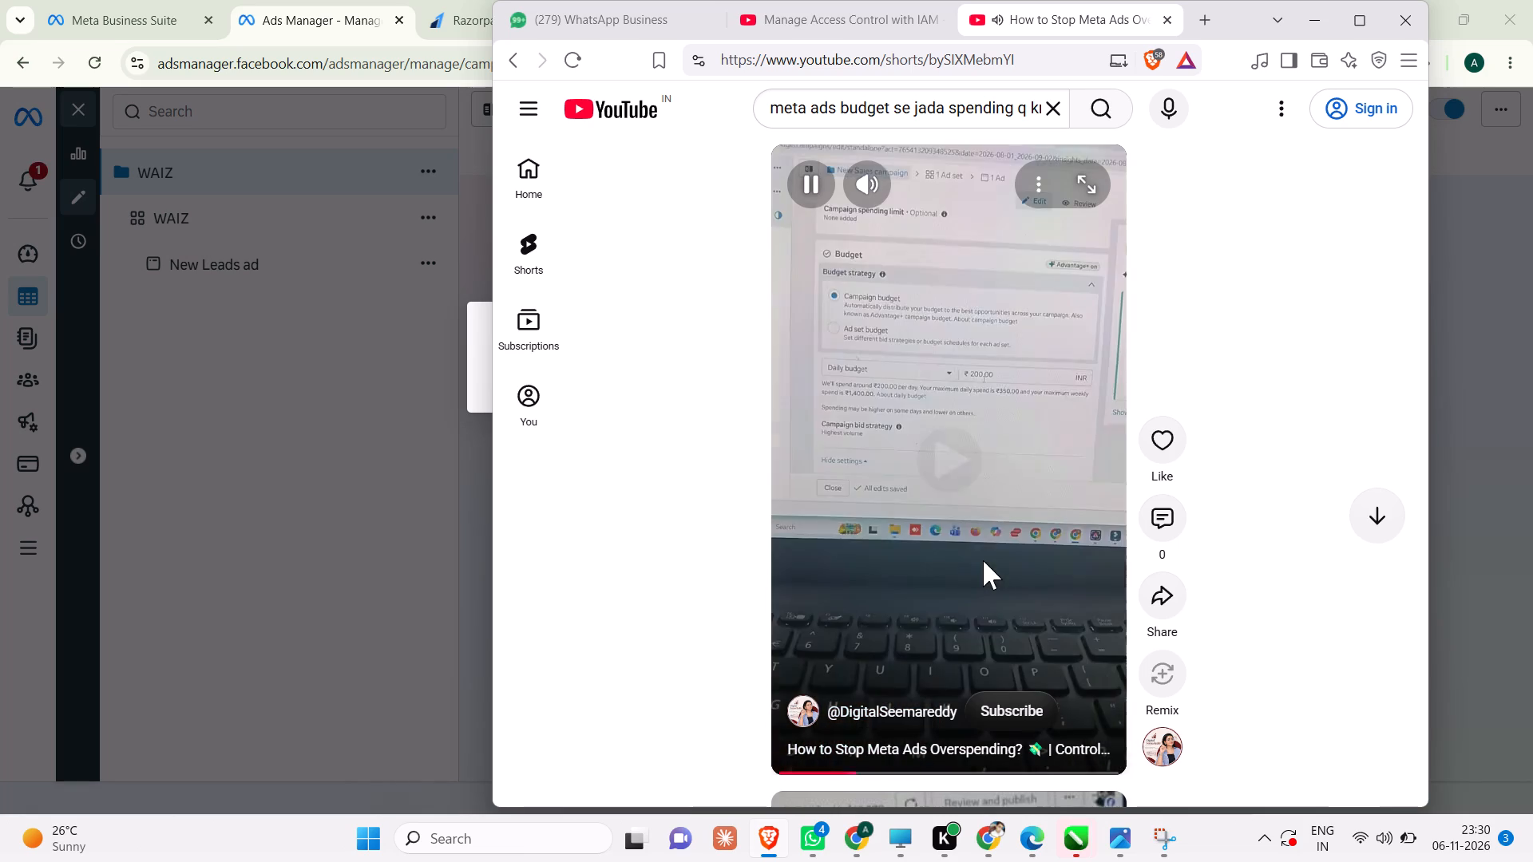
pyautogui.click(979, 550)
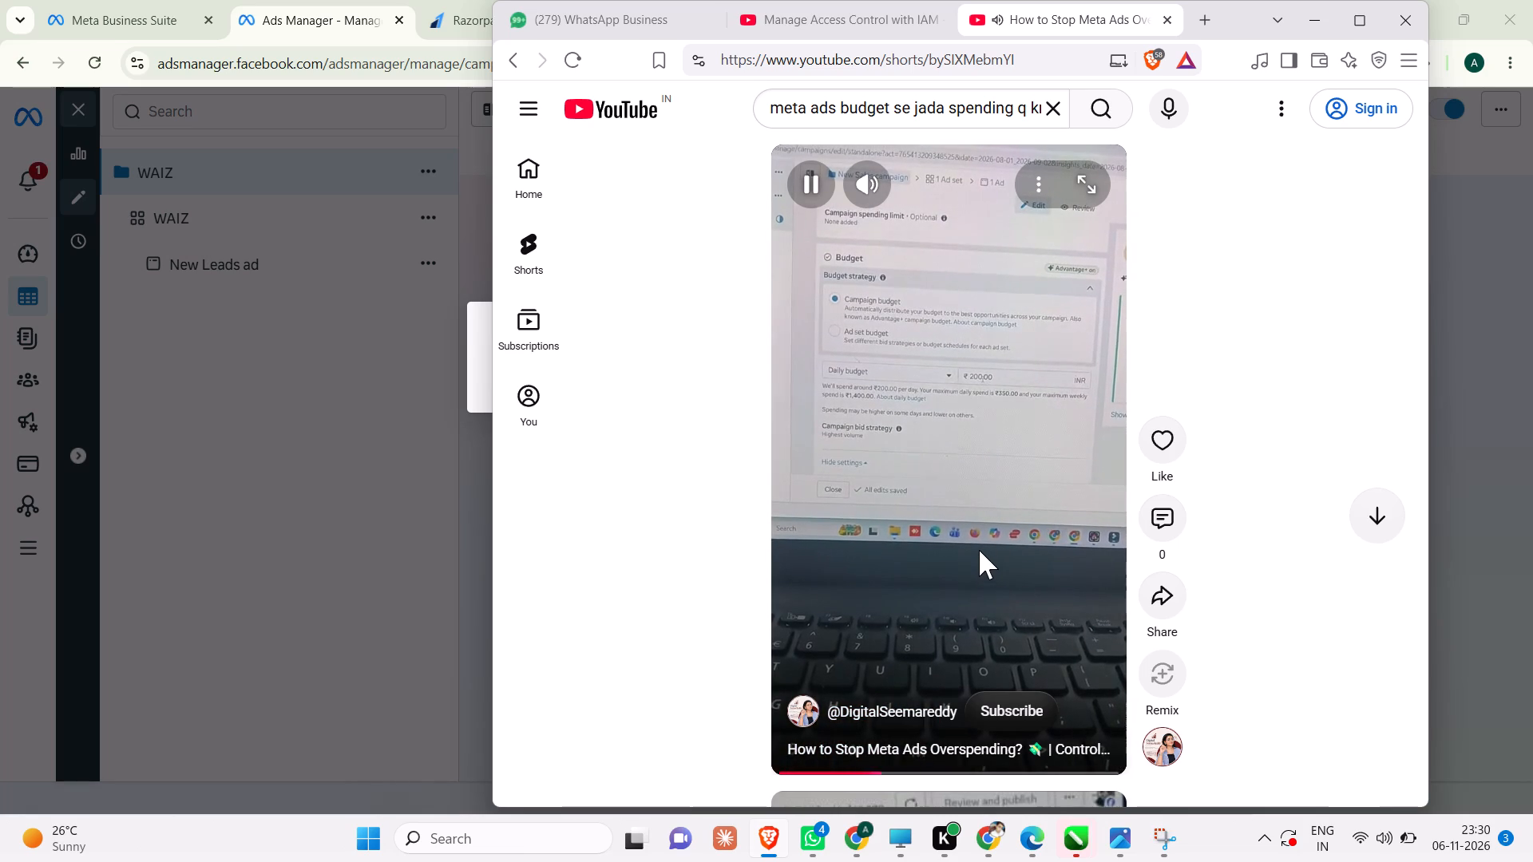
pyautogui.click(979, 550)
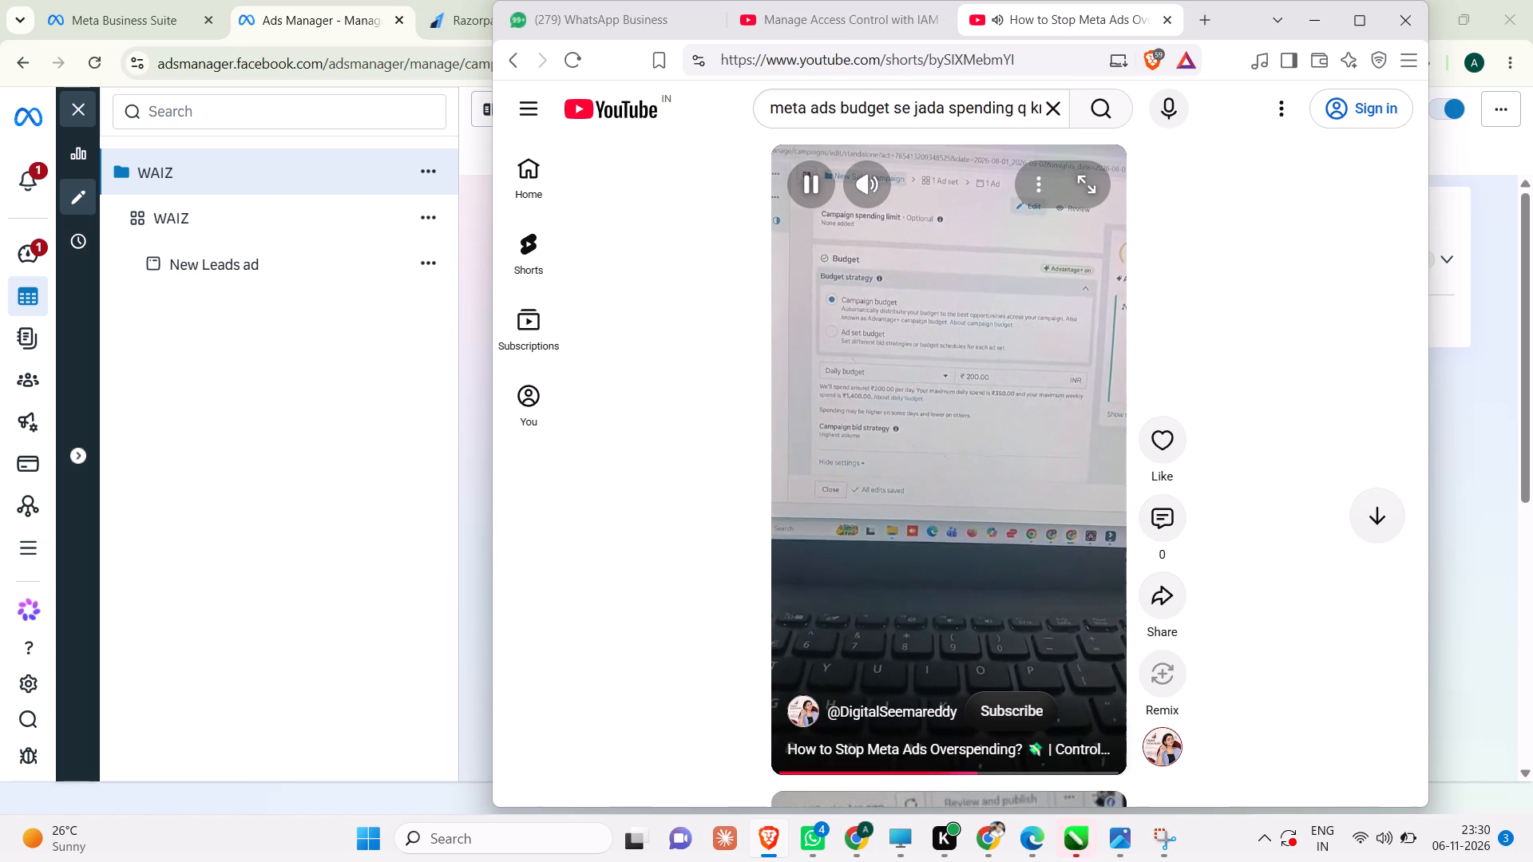
pyautogui.click(980, 546)
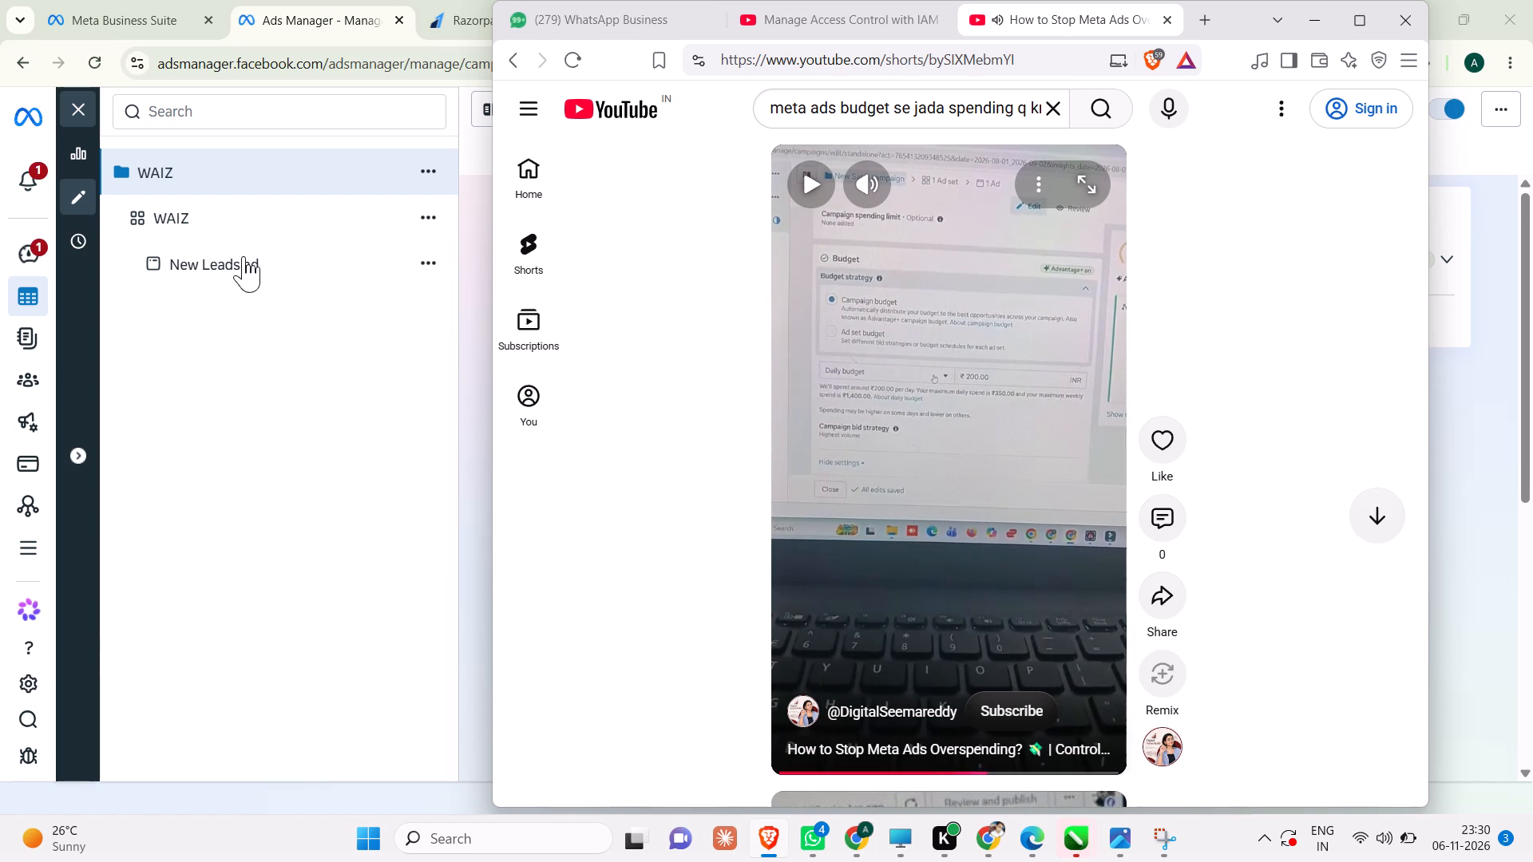
# Return to Chrome and add a campaign spending limit of ₹100 in the WAIZ campaign's details.
pyautogui.click(469, 371)
pyautogui.scroll(-5, 735, 513)
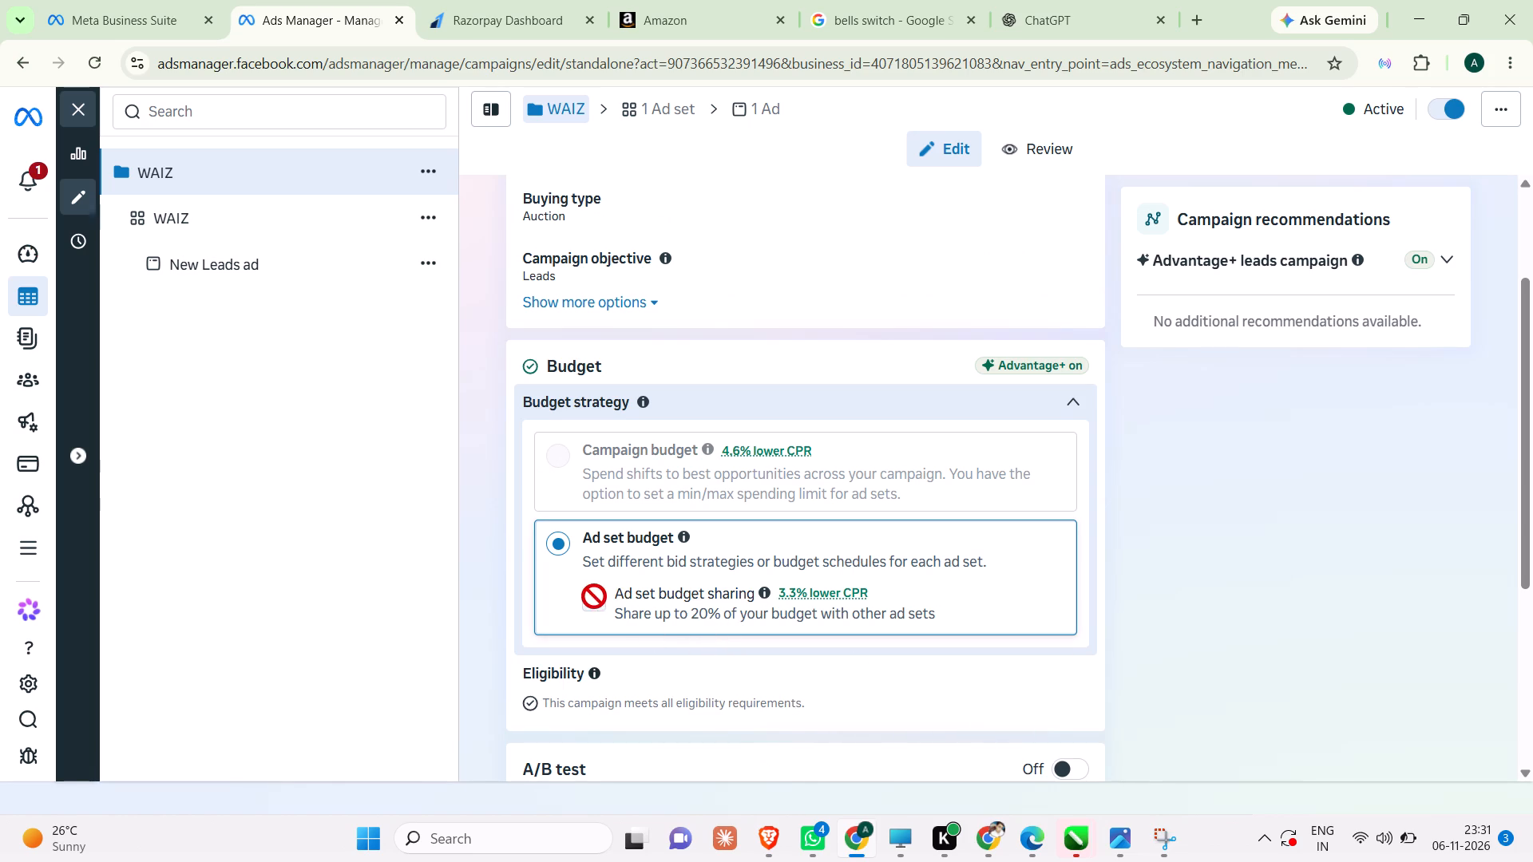
pyautogui.scroll(4, 700, 368)
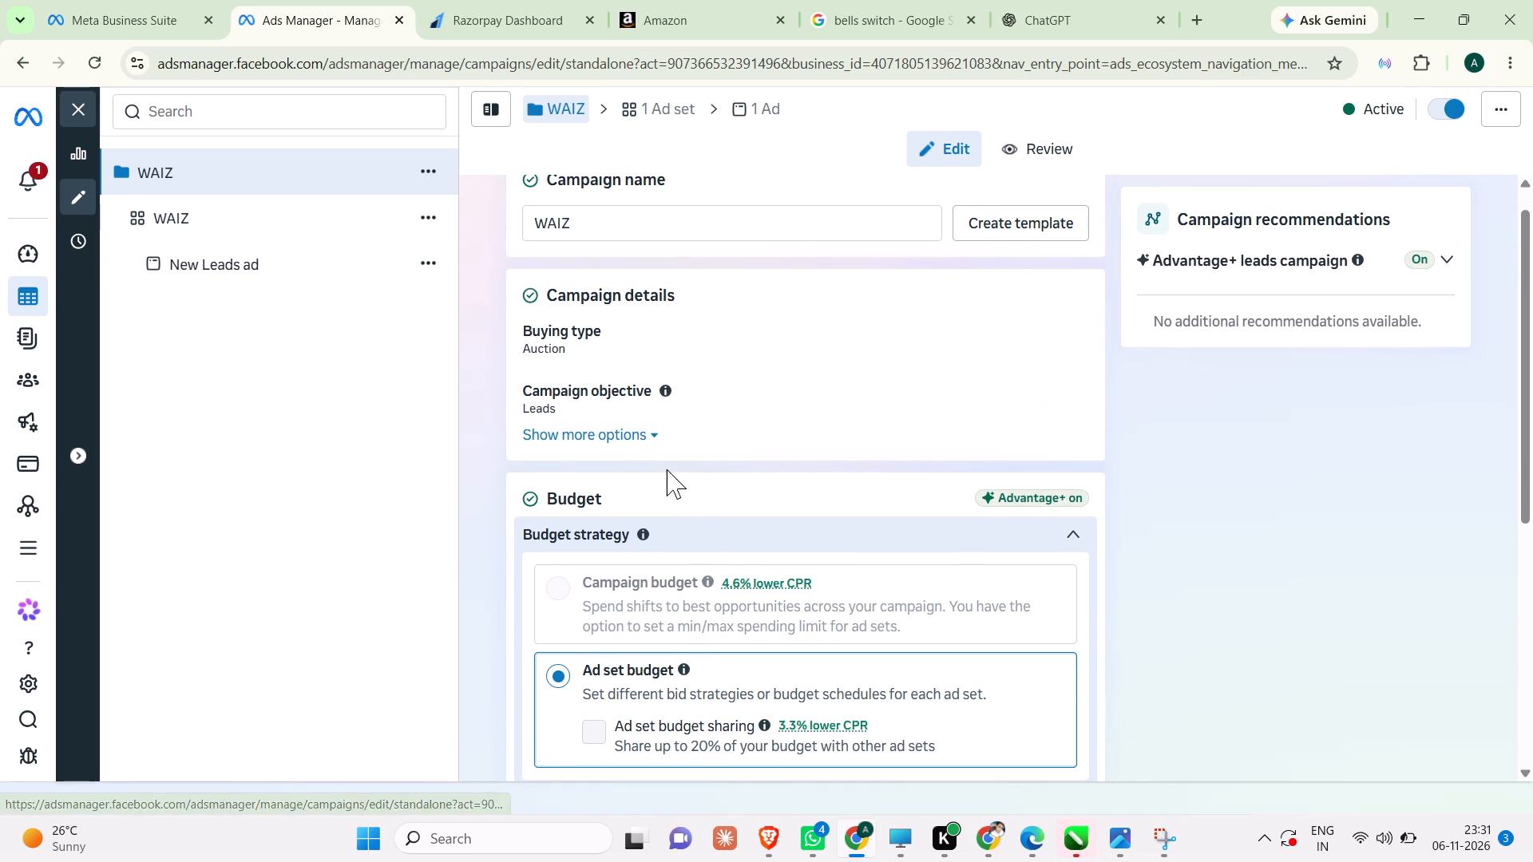
pyautogui.click(621, 437)
pyautogui.click(626, 484)
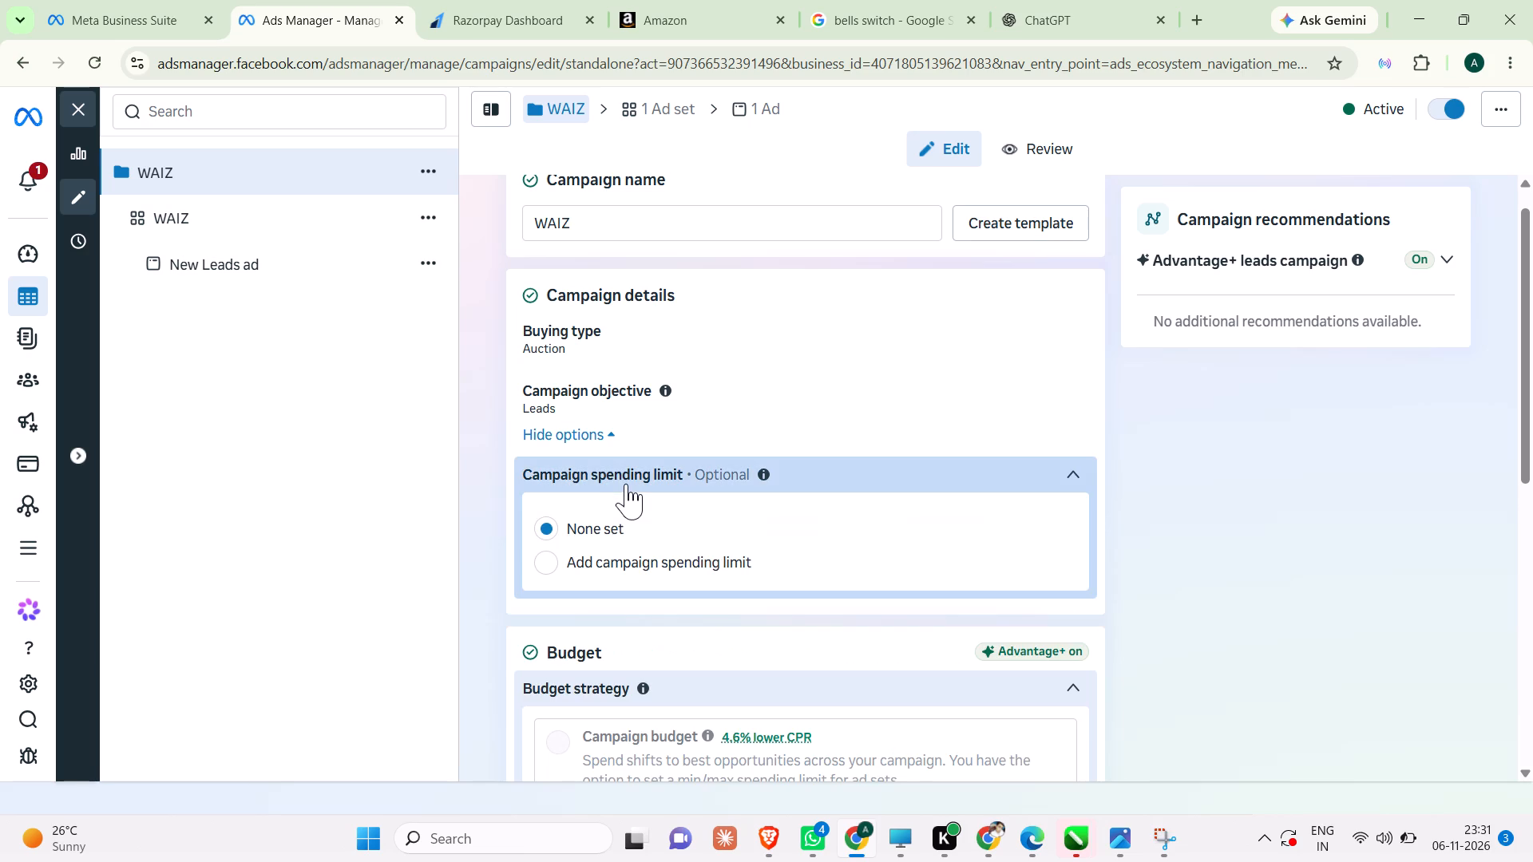
pyautogui.click(543, 566)
pyautogui.click(629, 603)
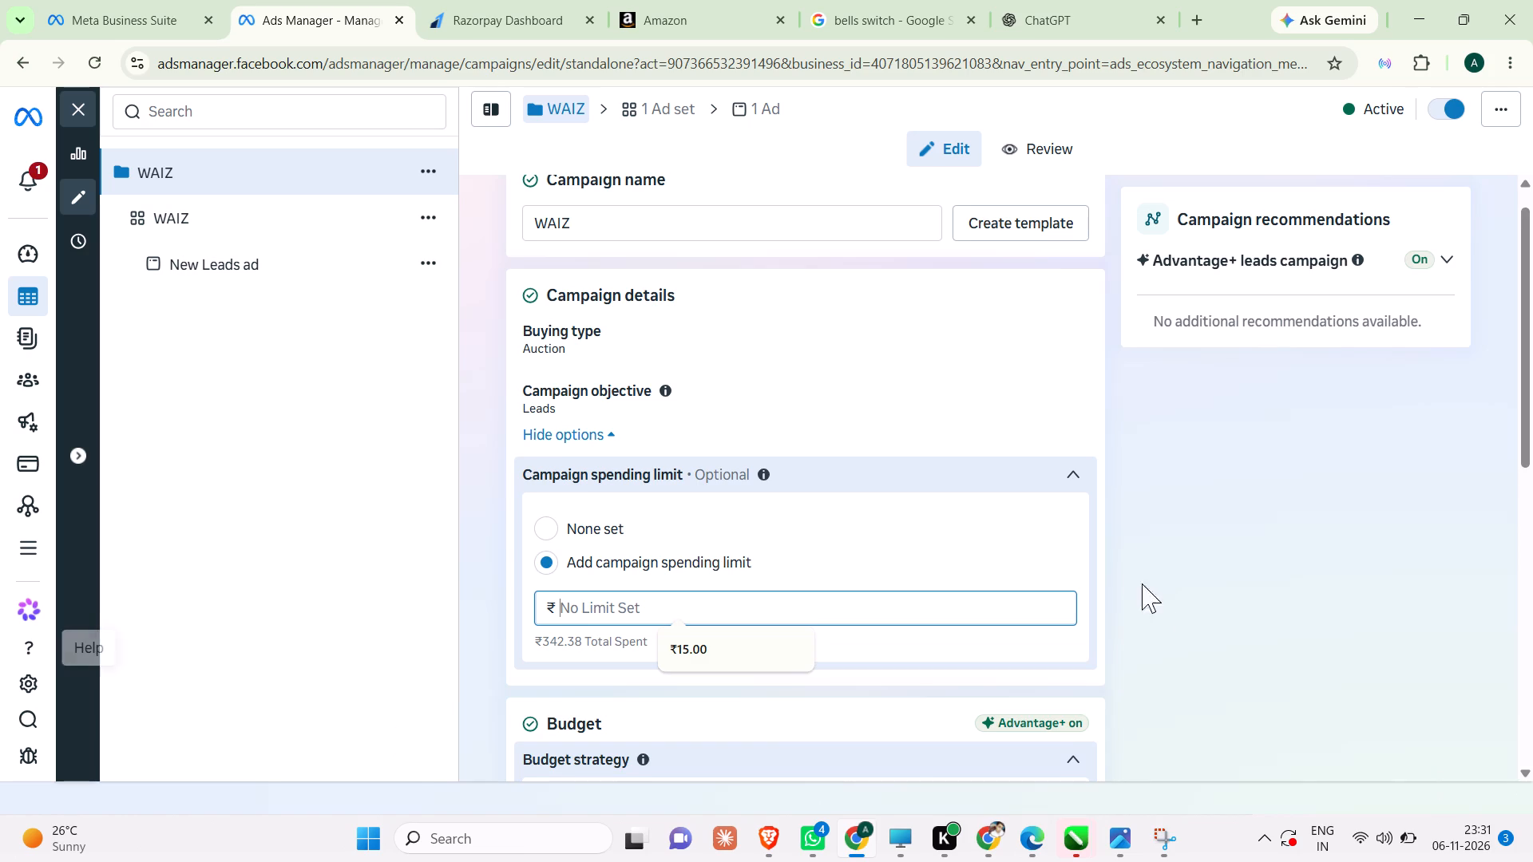
pyautogui.scroll(-6, 1027, 552)
pyautogui.scroll(-1, 860, 492)
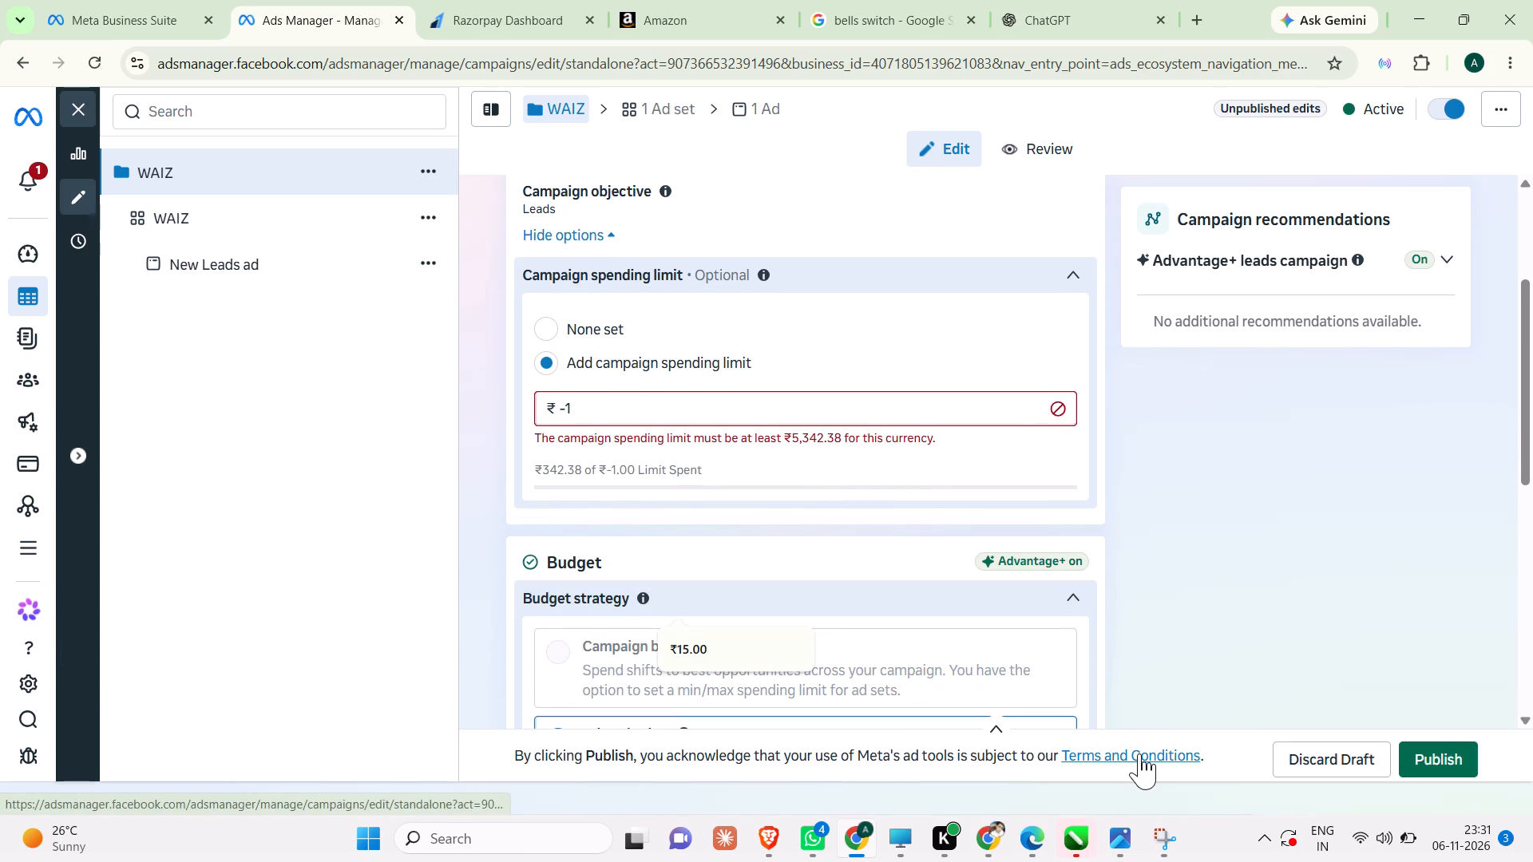
pyautogui.press('BackSpace')
pyautogui.press('BackSpace')
pyautogui.press('BackSpace')
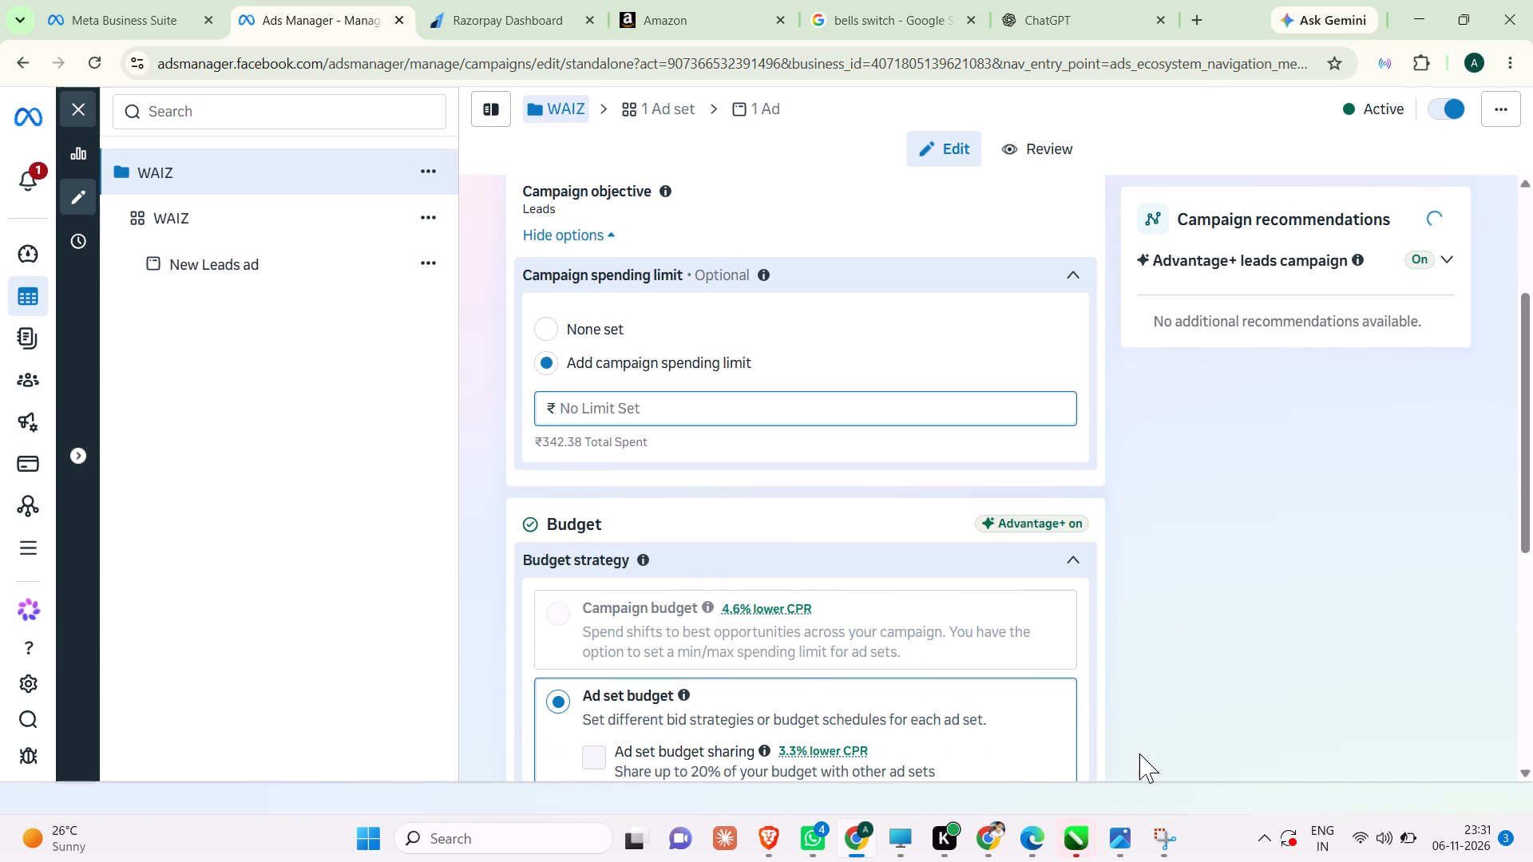
pyautogui.write('100')
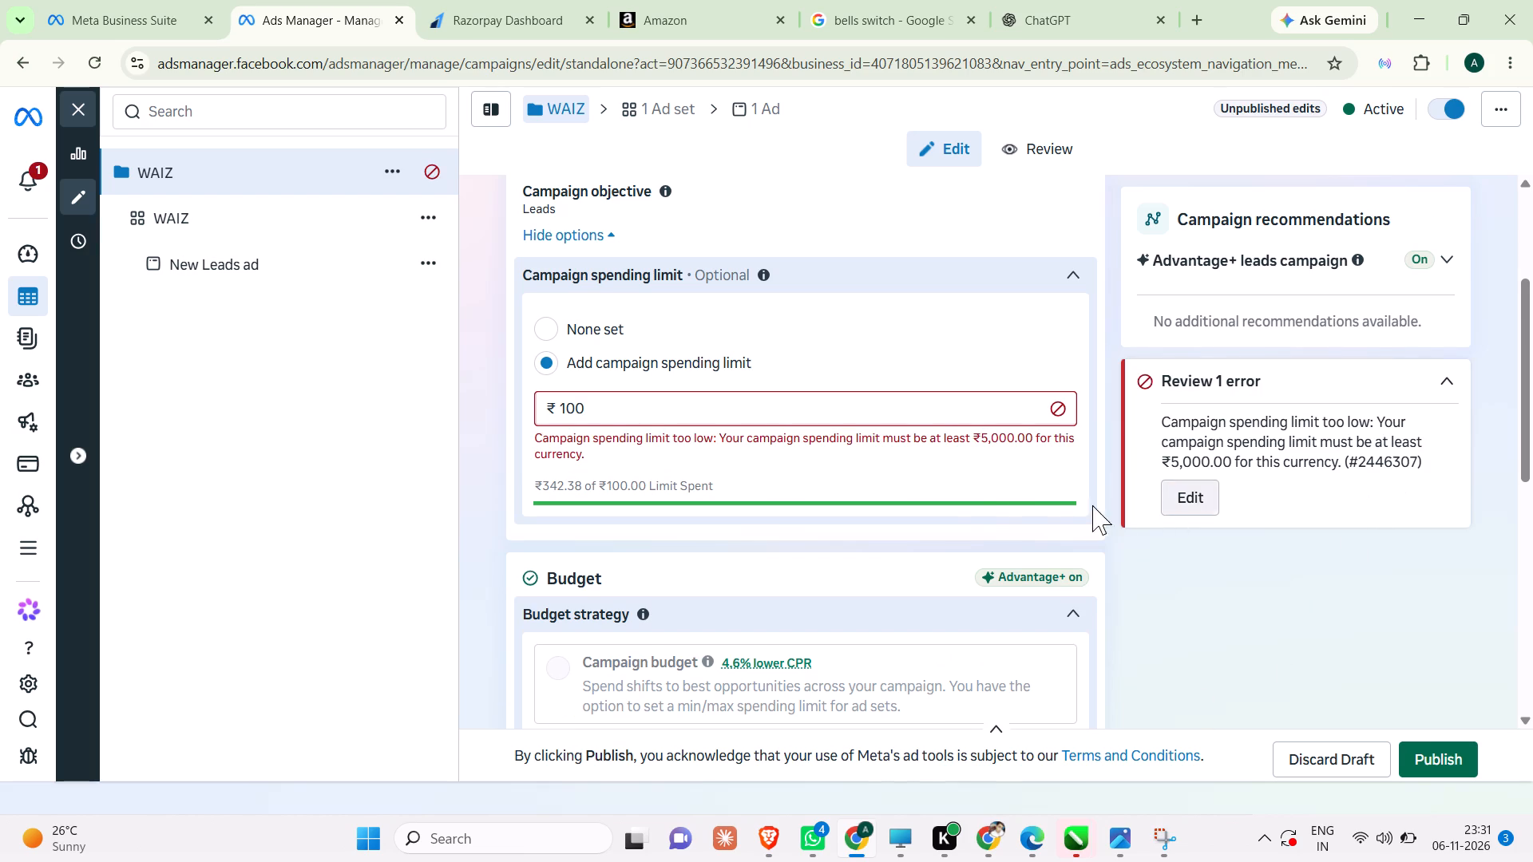
pyautogui.click(951, 480)
# Check the WAIZ campaign's budget and spending limit settings and try to publish the edited campaign.
pyautogui.scroll(-3, 949, 480)
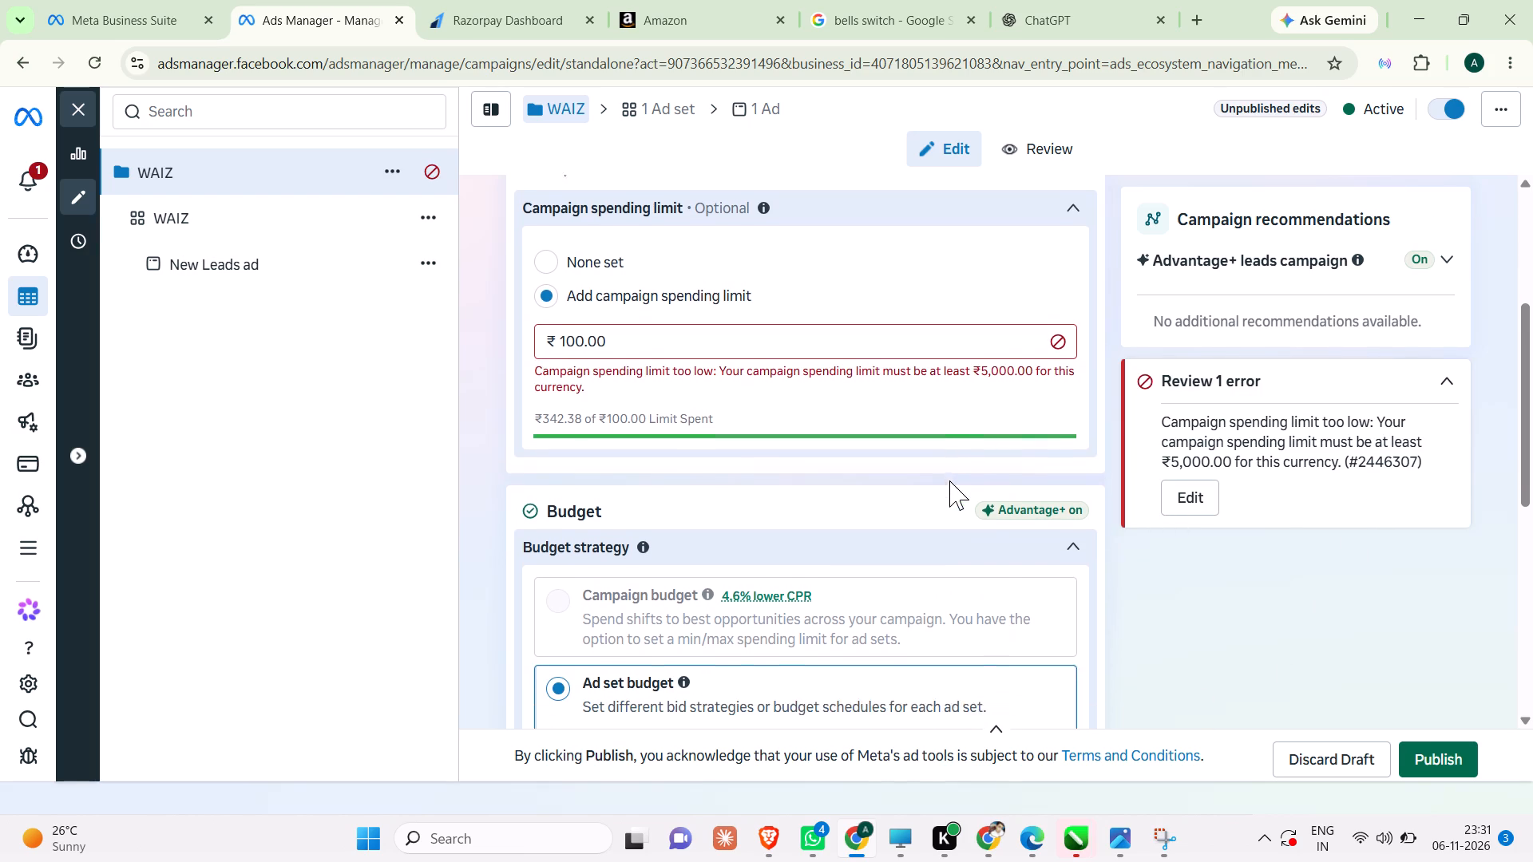
pyautogui.scroll(-9, 949, 480)
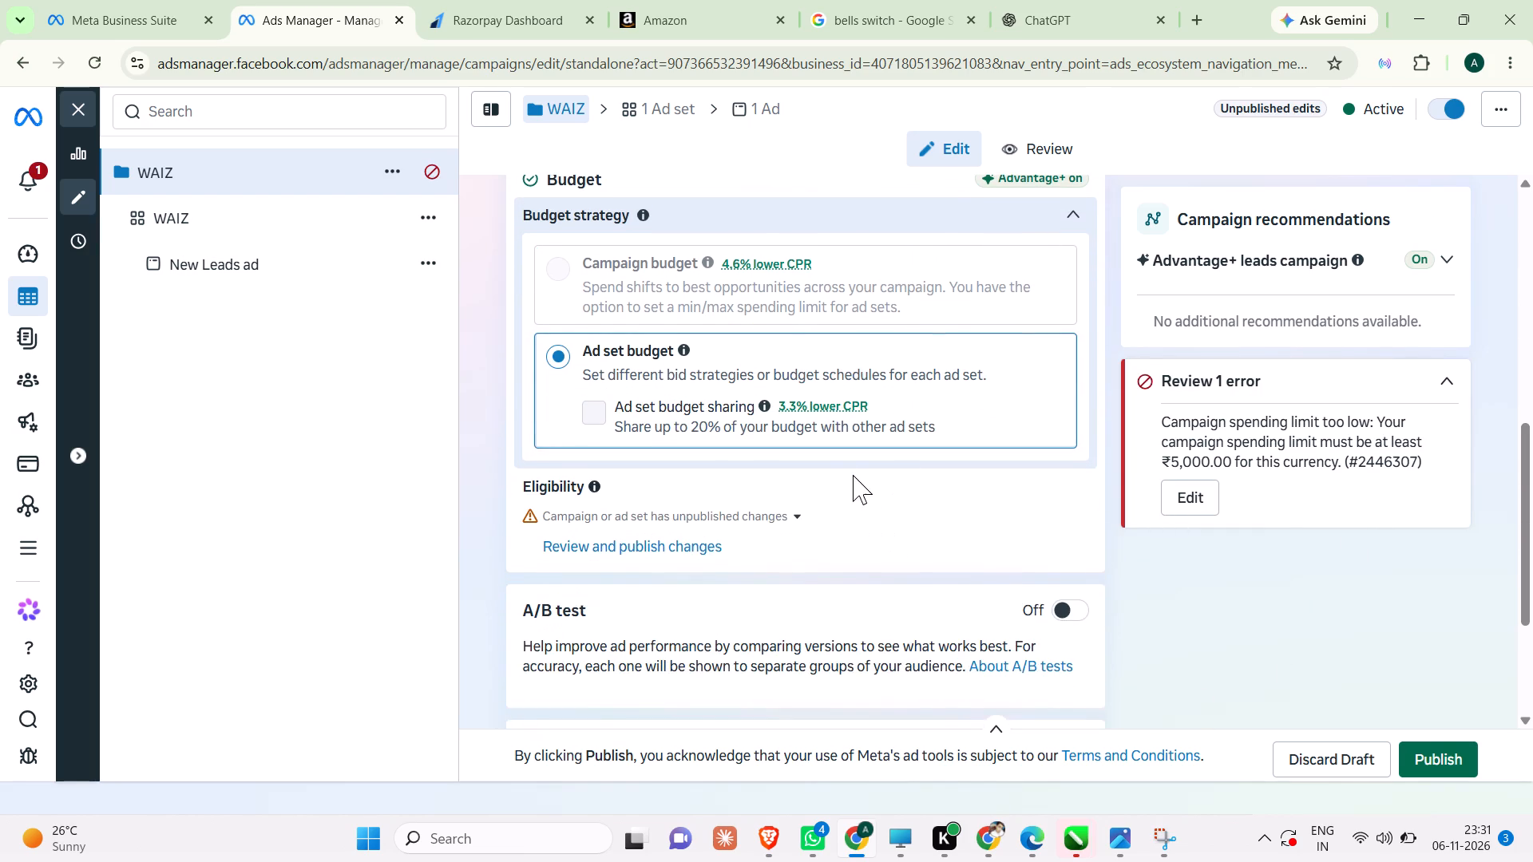
pyautogui.scroll(-8, 875, 453)
pyautogui.scroll(7, 867, 469)
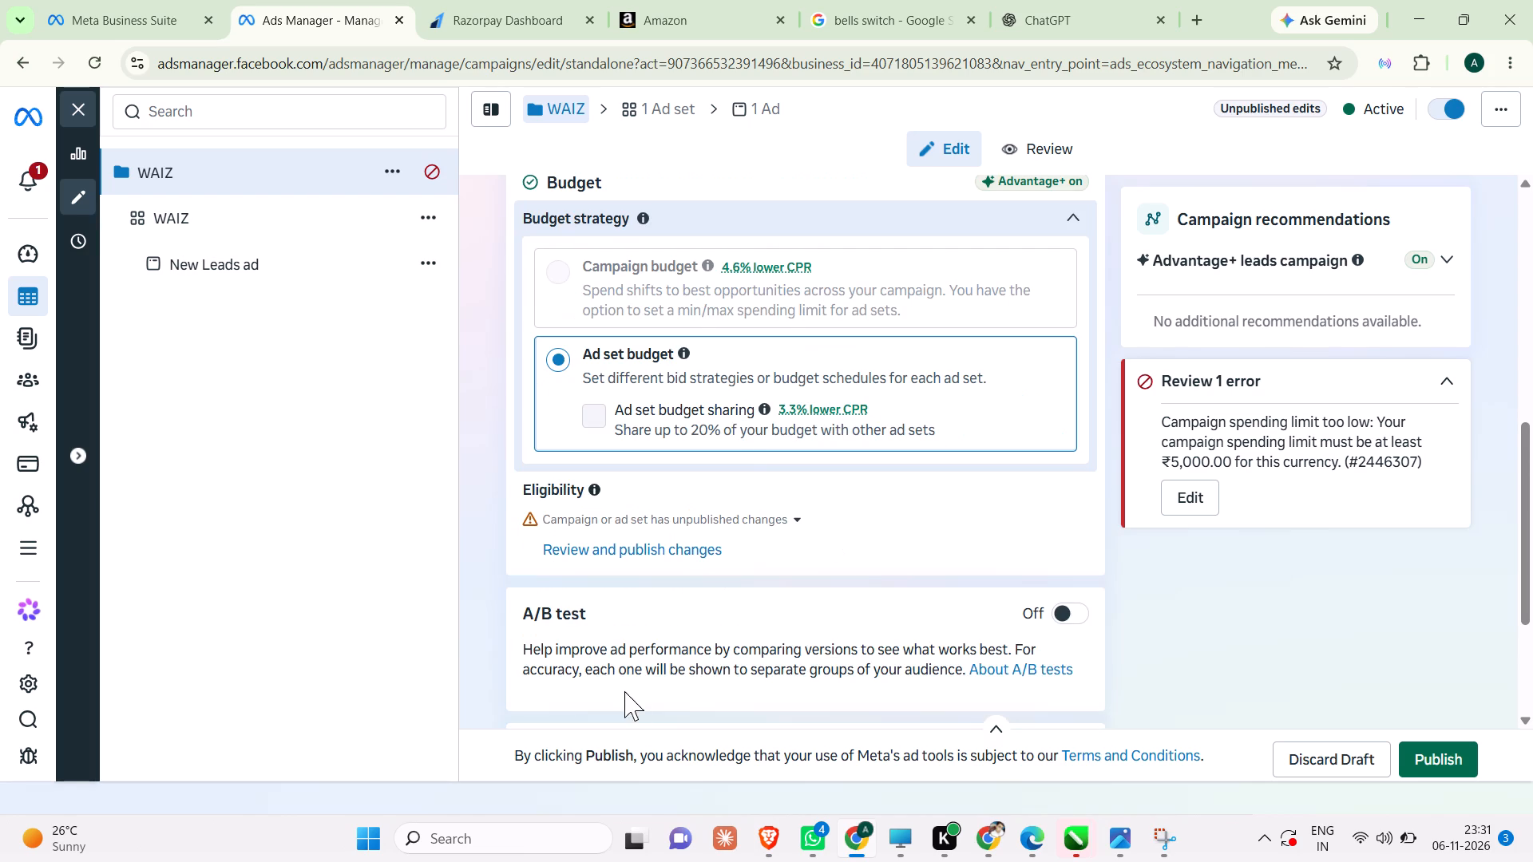
pyautogui.scroll(10, 742, 427)
pyautogui.click(800, 347)
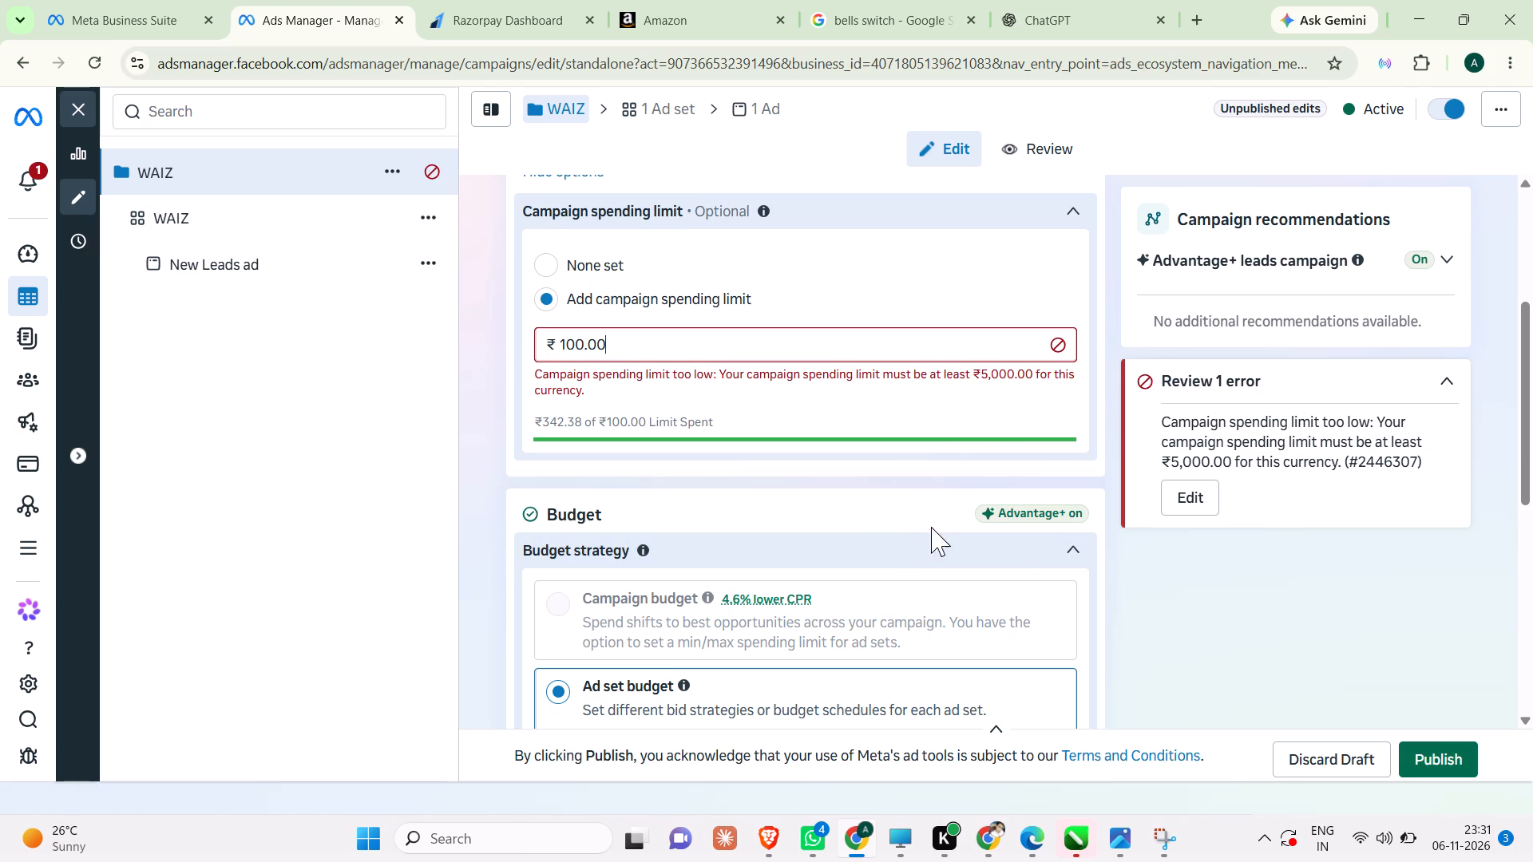
pyautogui.click(1437, 759)
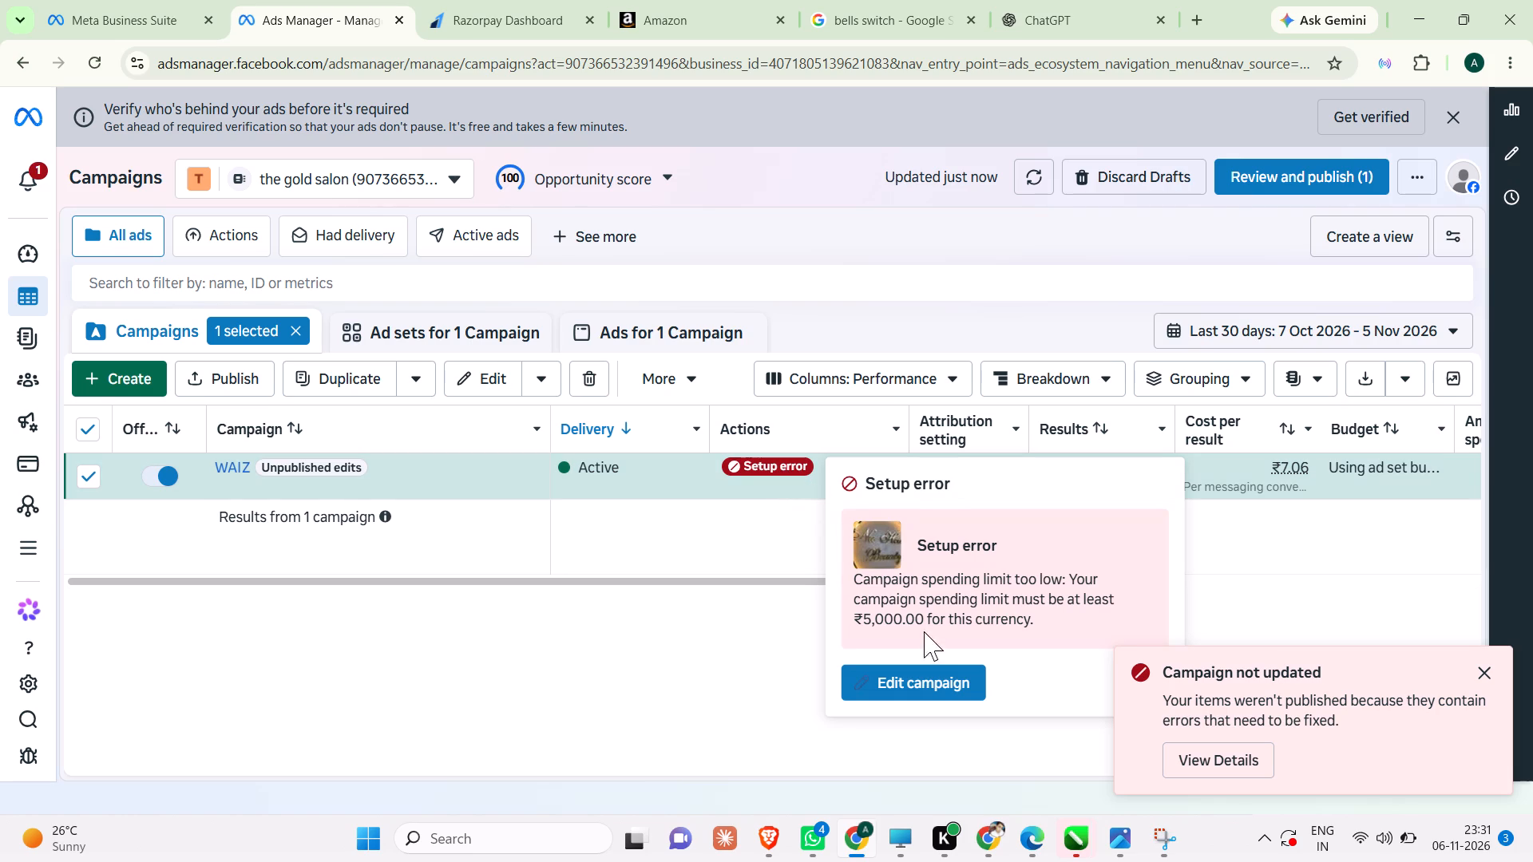
# Reopen the WAIZ campaign from its setup error, examine its details and budget strategy, and try to select Campaign budget.
pyautogui.click(924, 670)
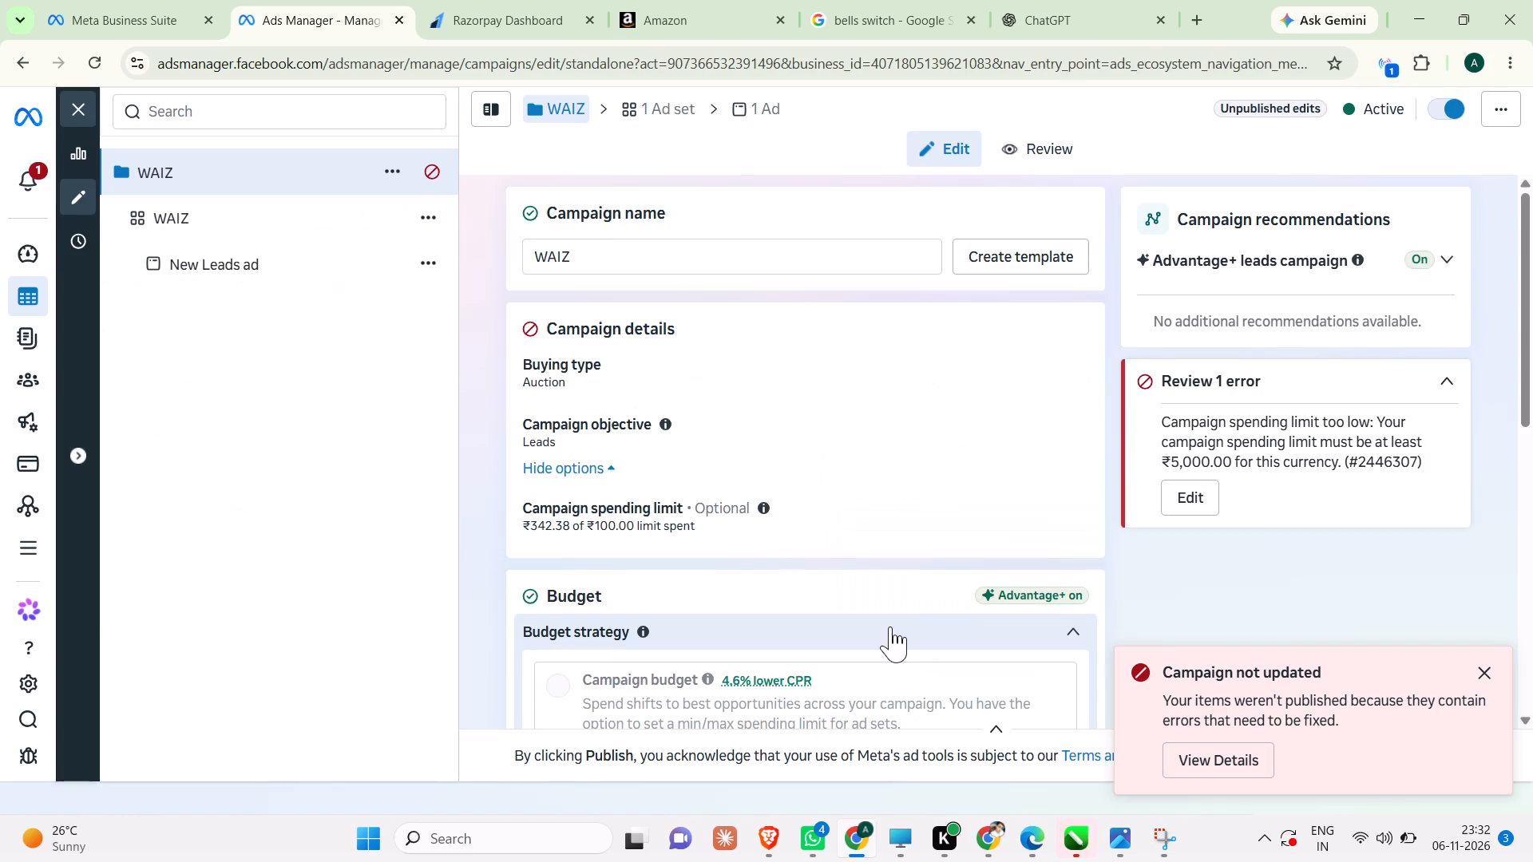
pyautogui.scroll(-4, 760, 537)
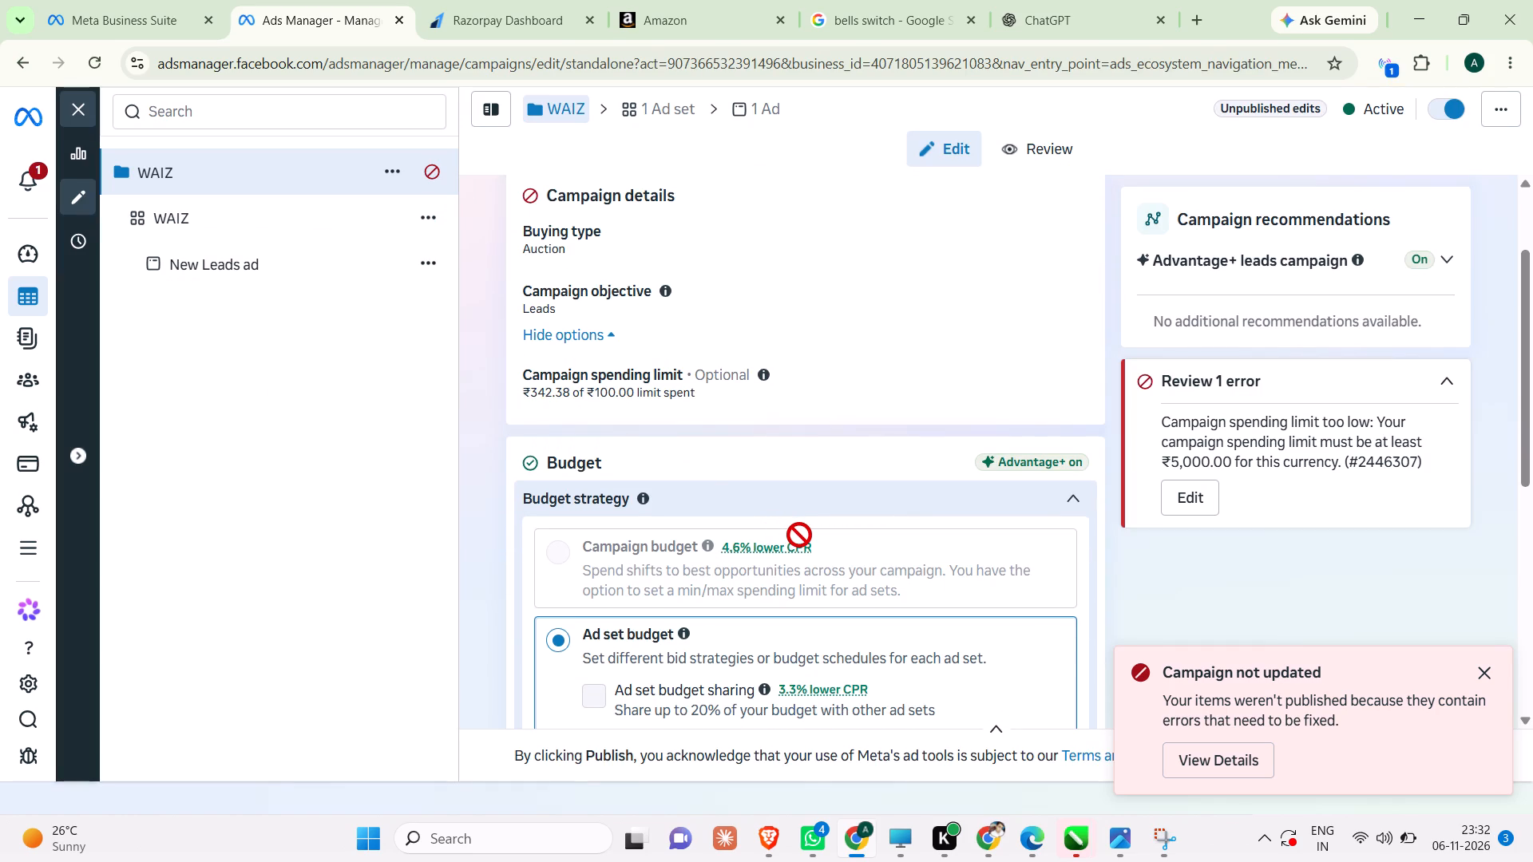
pyautogui.scroll(6, 799, 535)
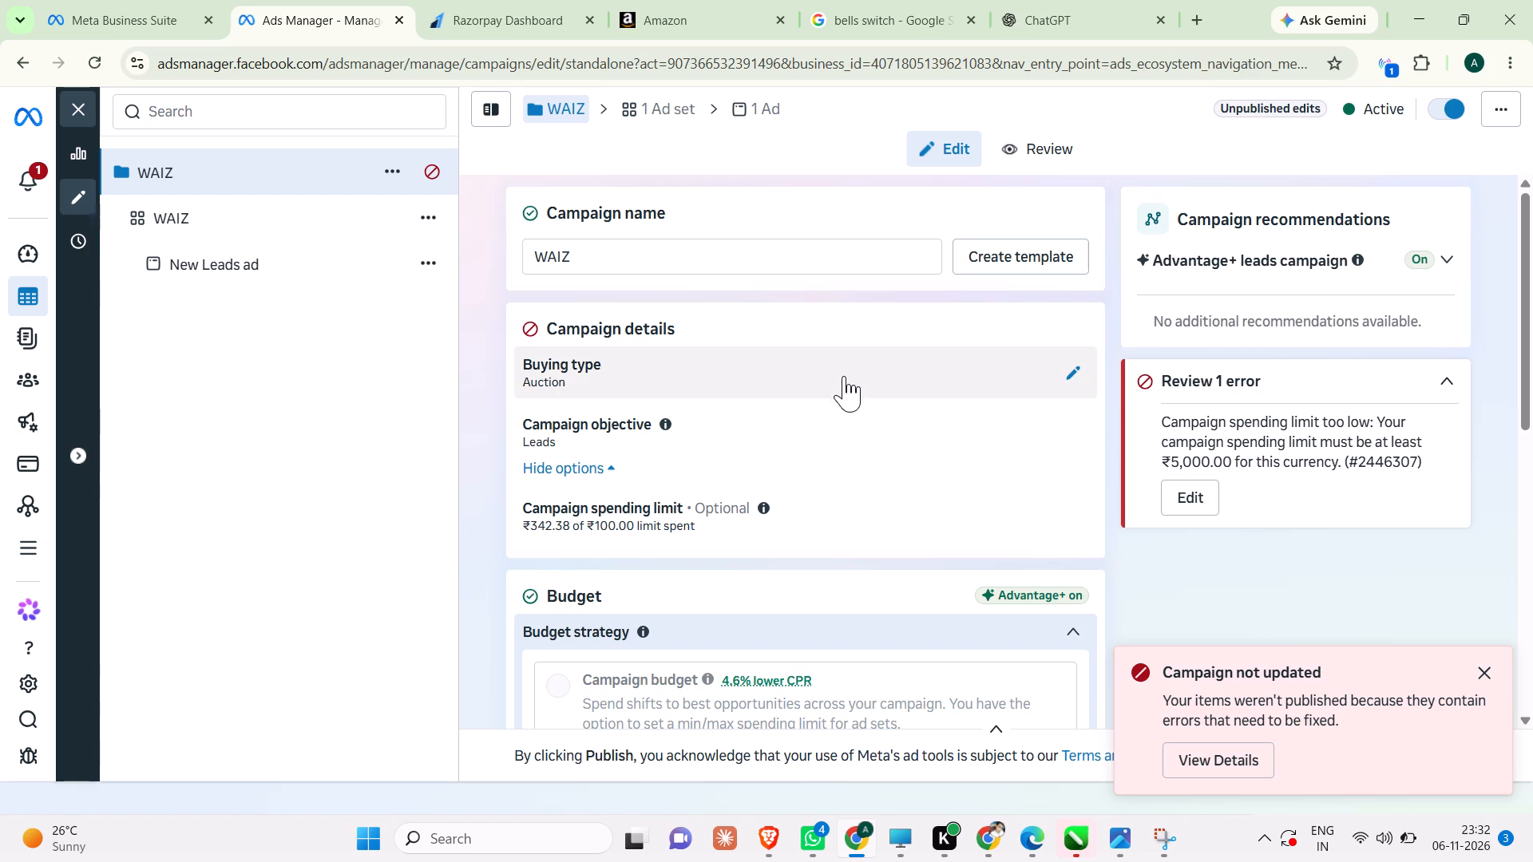
pyautogui.scroll(-10, 886, 503)
pyautogui.click(738, 370)
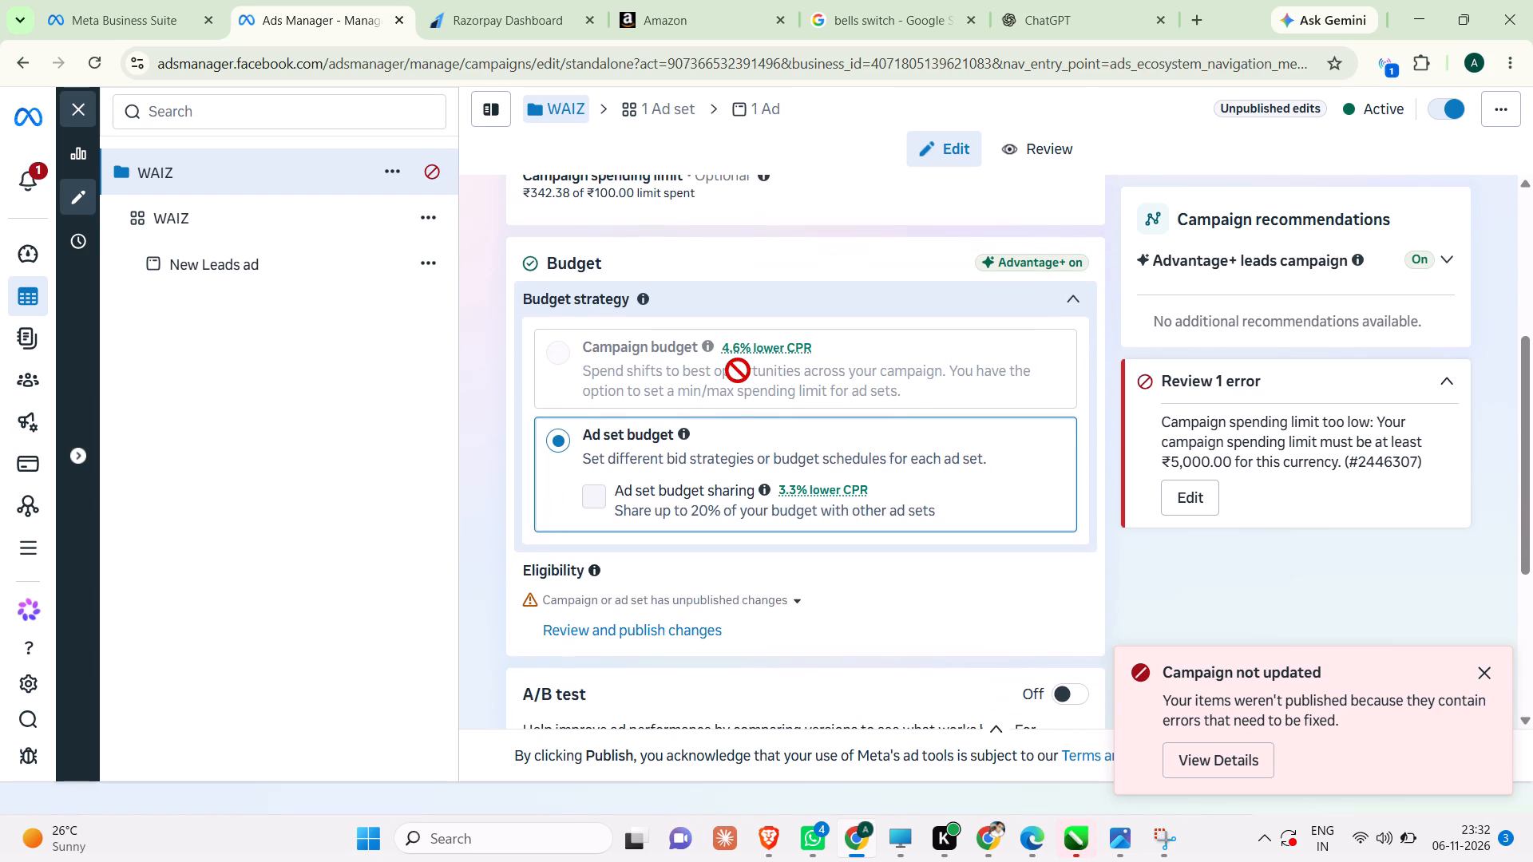
pyautogui.click(562, 360)
pyautogui.scroll(-8, 699, 532)
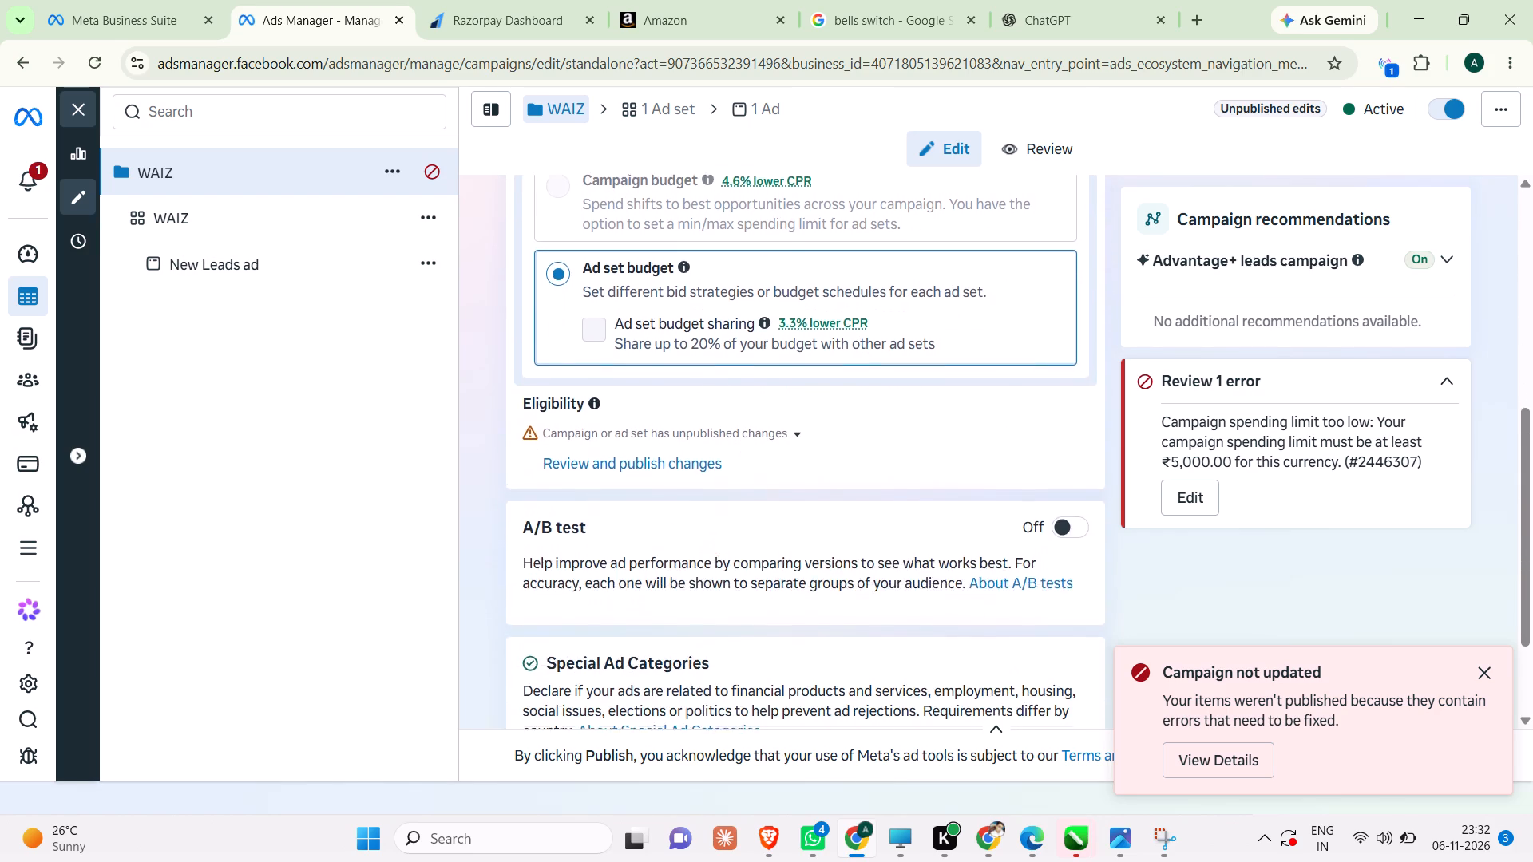
pyautogui.scroll(-8, 740, 578)
pyautogui.scroll(2, 743, 573)
pyautogui.scroll(6, 680, 502)
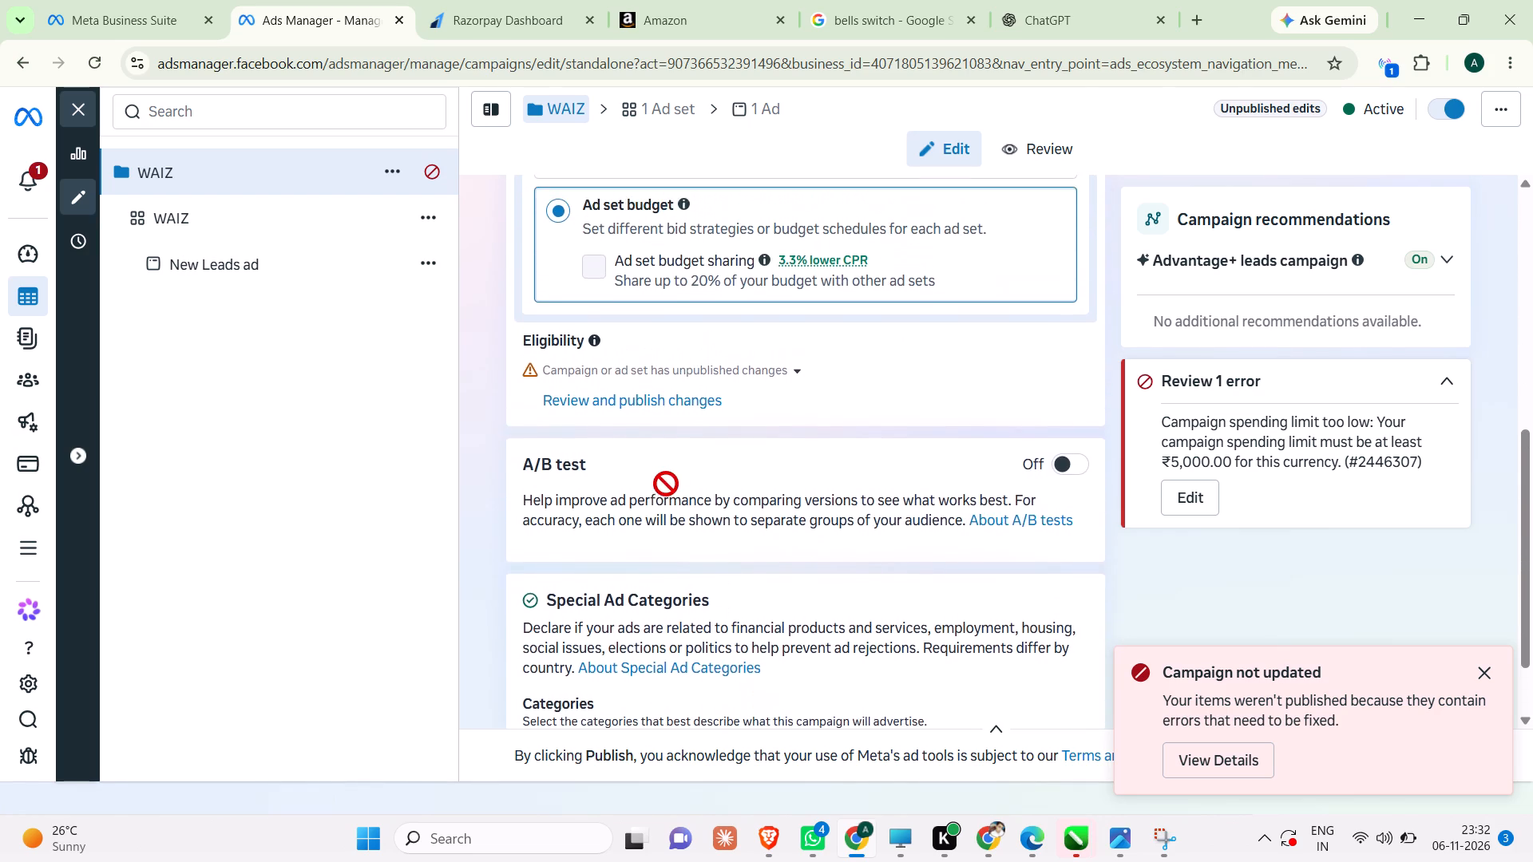
# Open the WAIZ ad set and review its conversion, WhatsApp destination, bid strategy, and budget and schedule settings.
pyautogui.click(168, 204)
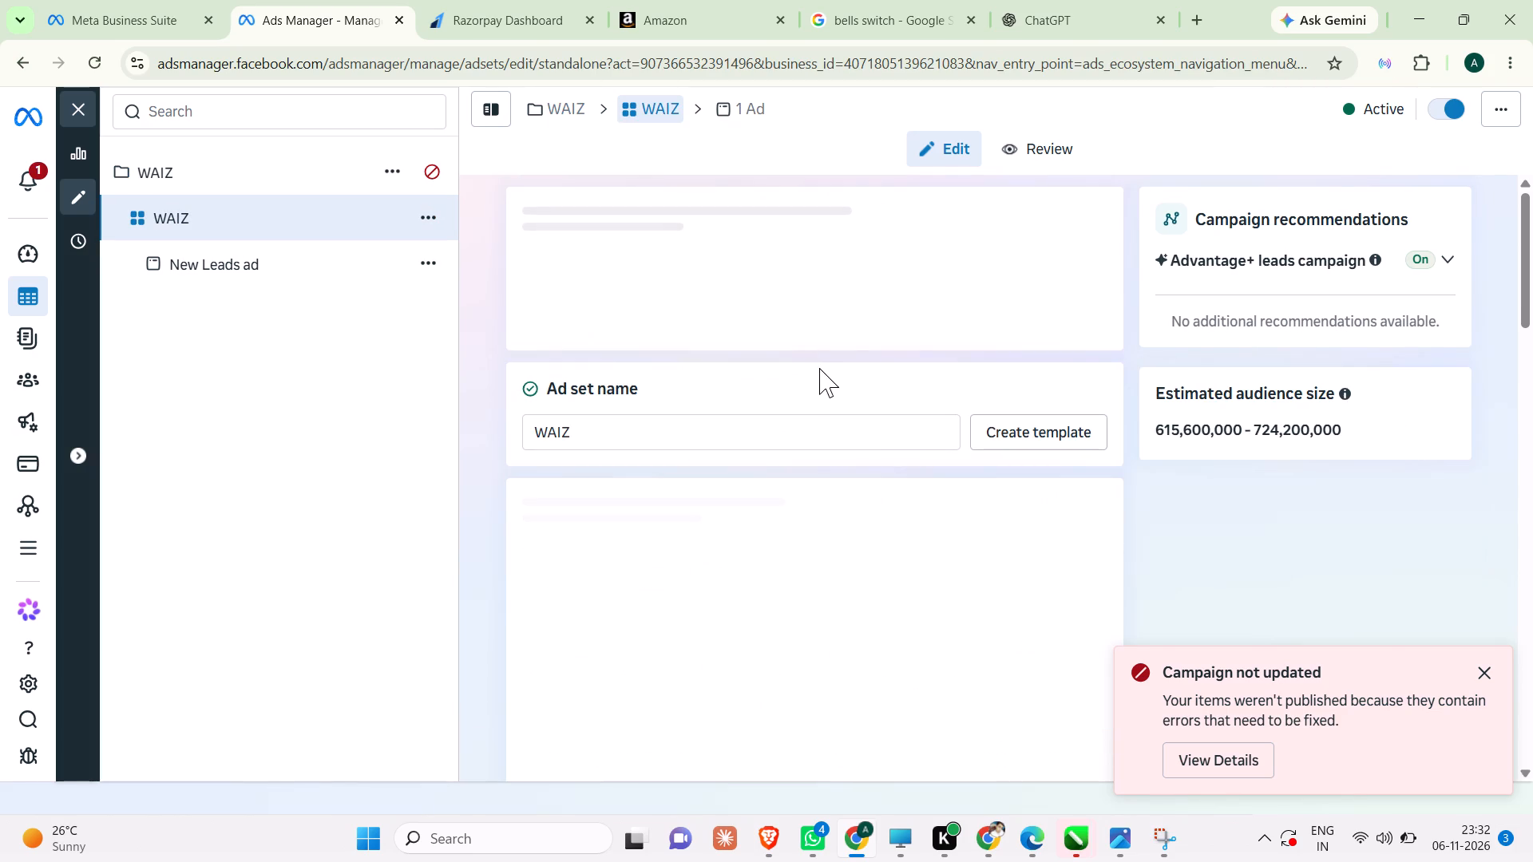
pyautogui.click(1474, 673)
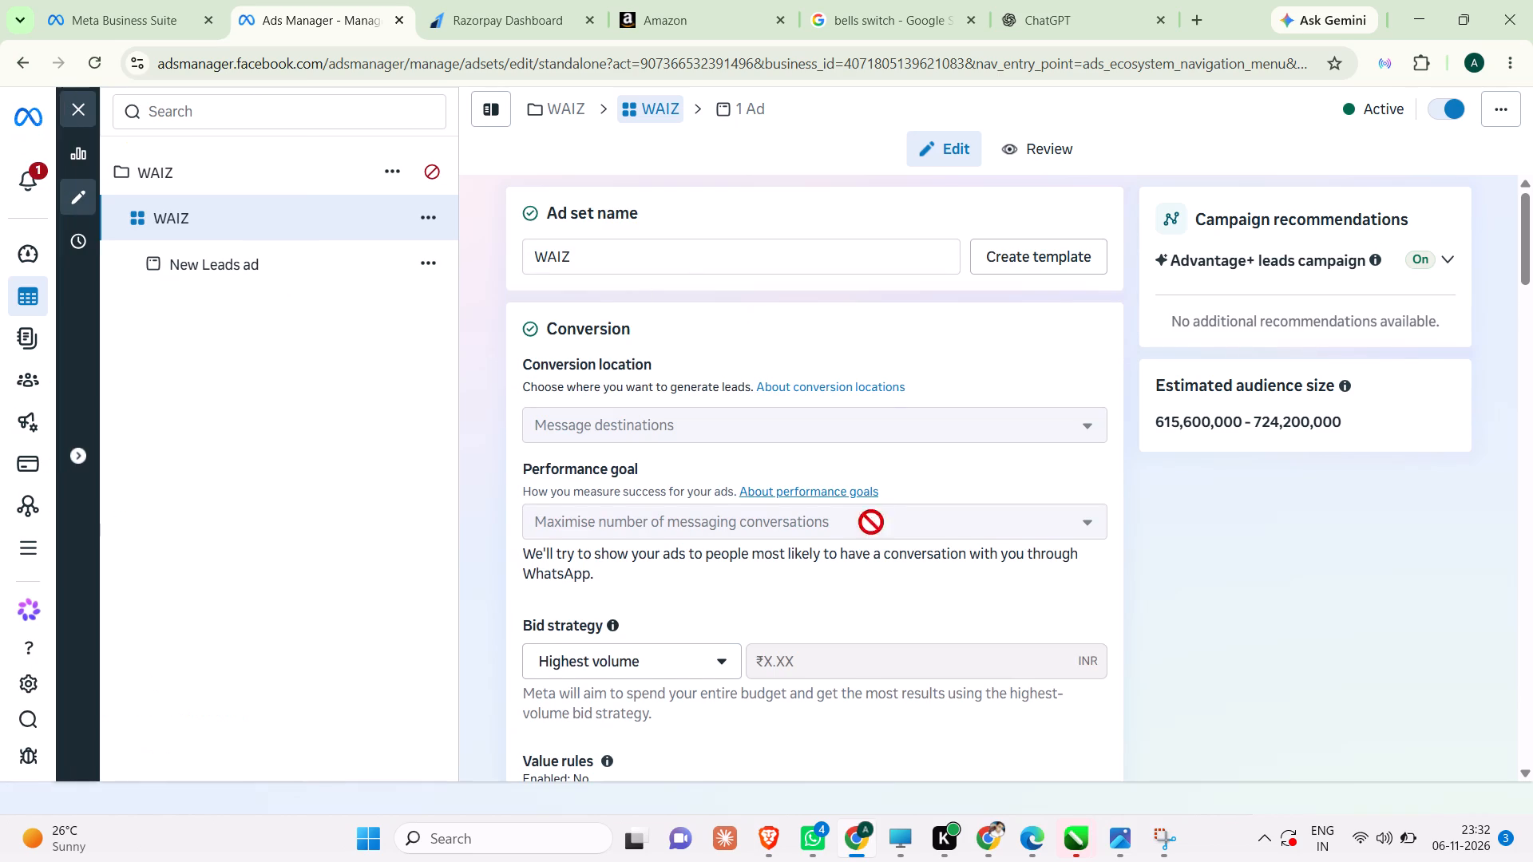
pyautogui.scroll(-14, 890, 519)
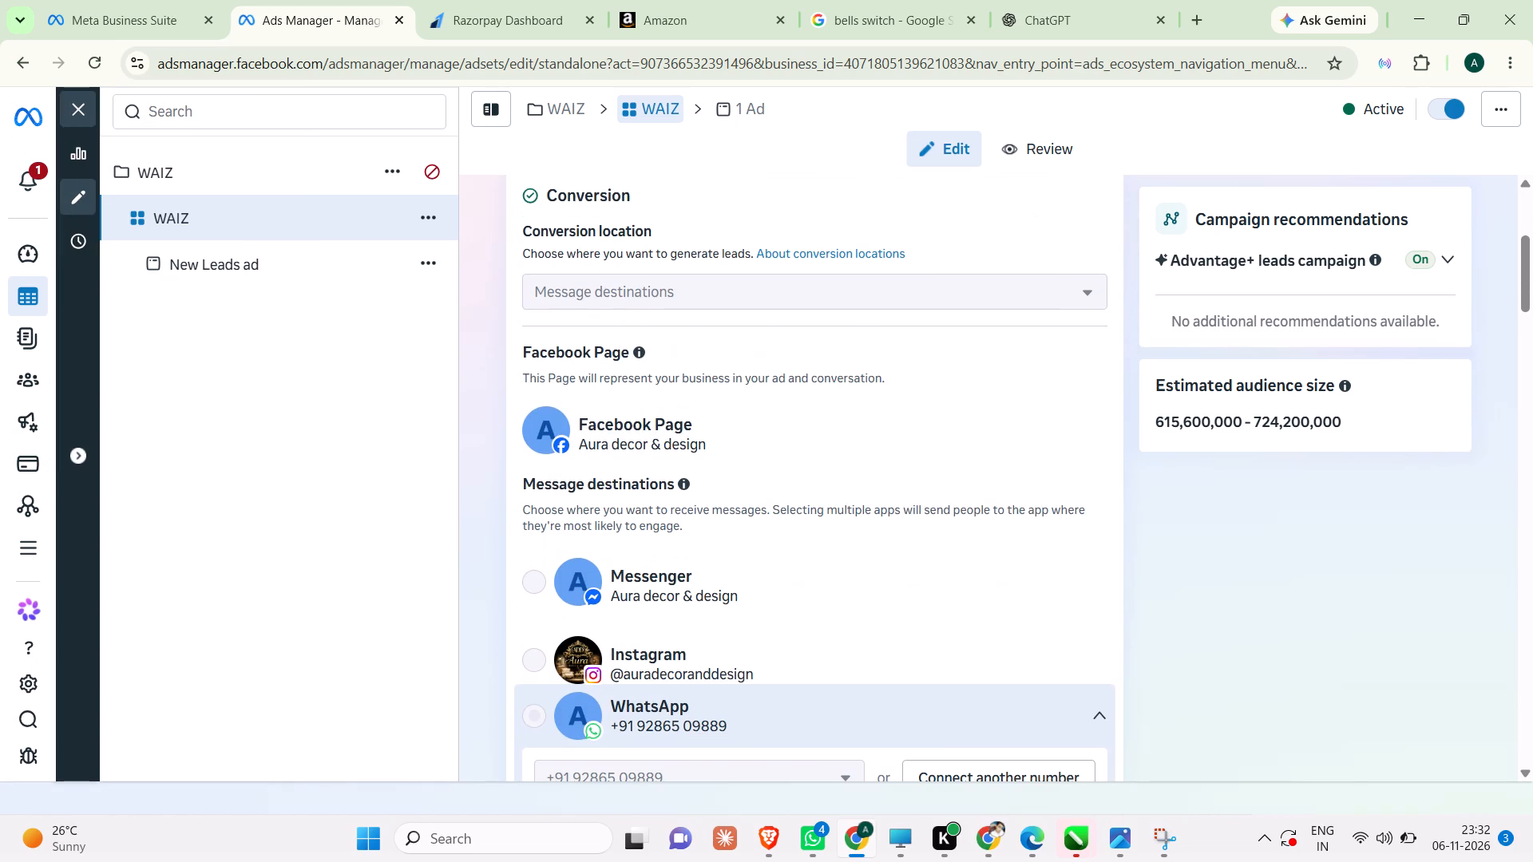
pyautogui.scroll(-7, 895, 524)
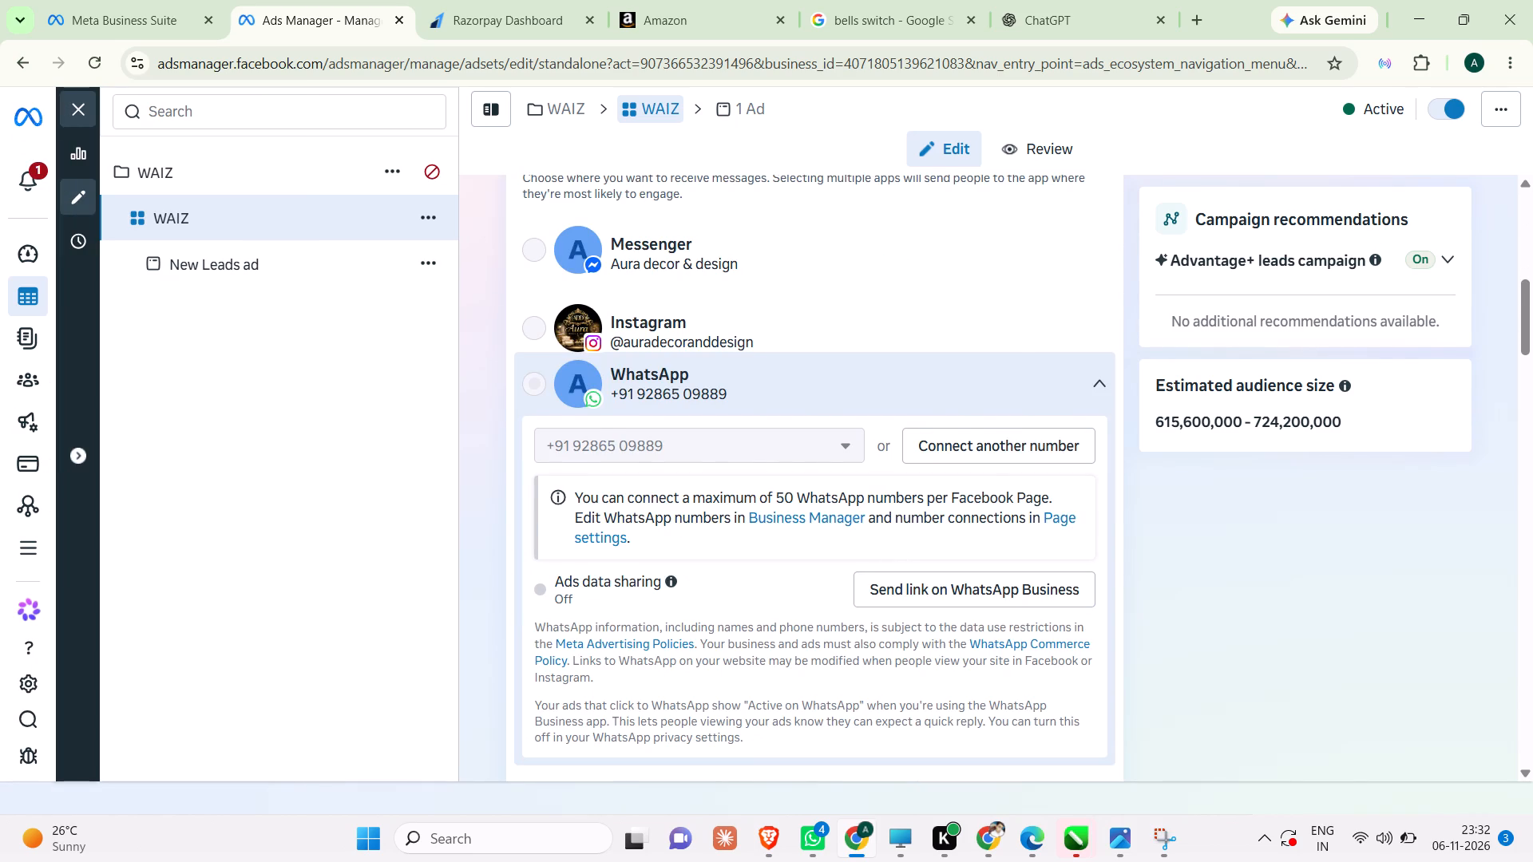
pyautogui.scroll(-7, 913, 514)
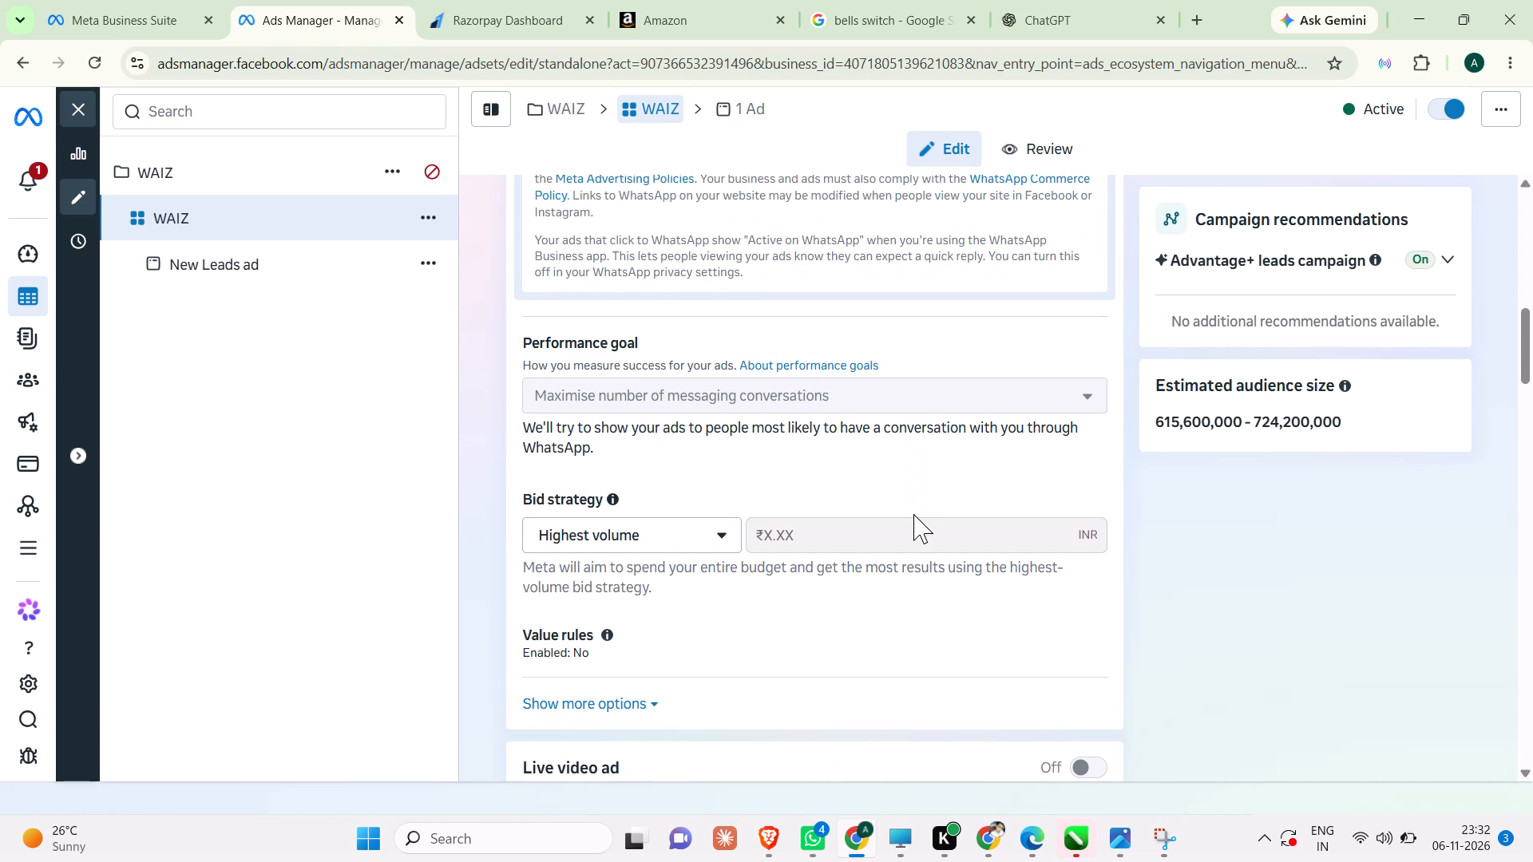
pyautogui.scroll(-6, 778, 502)
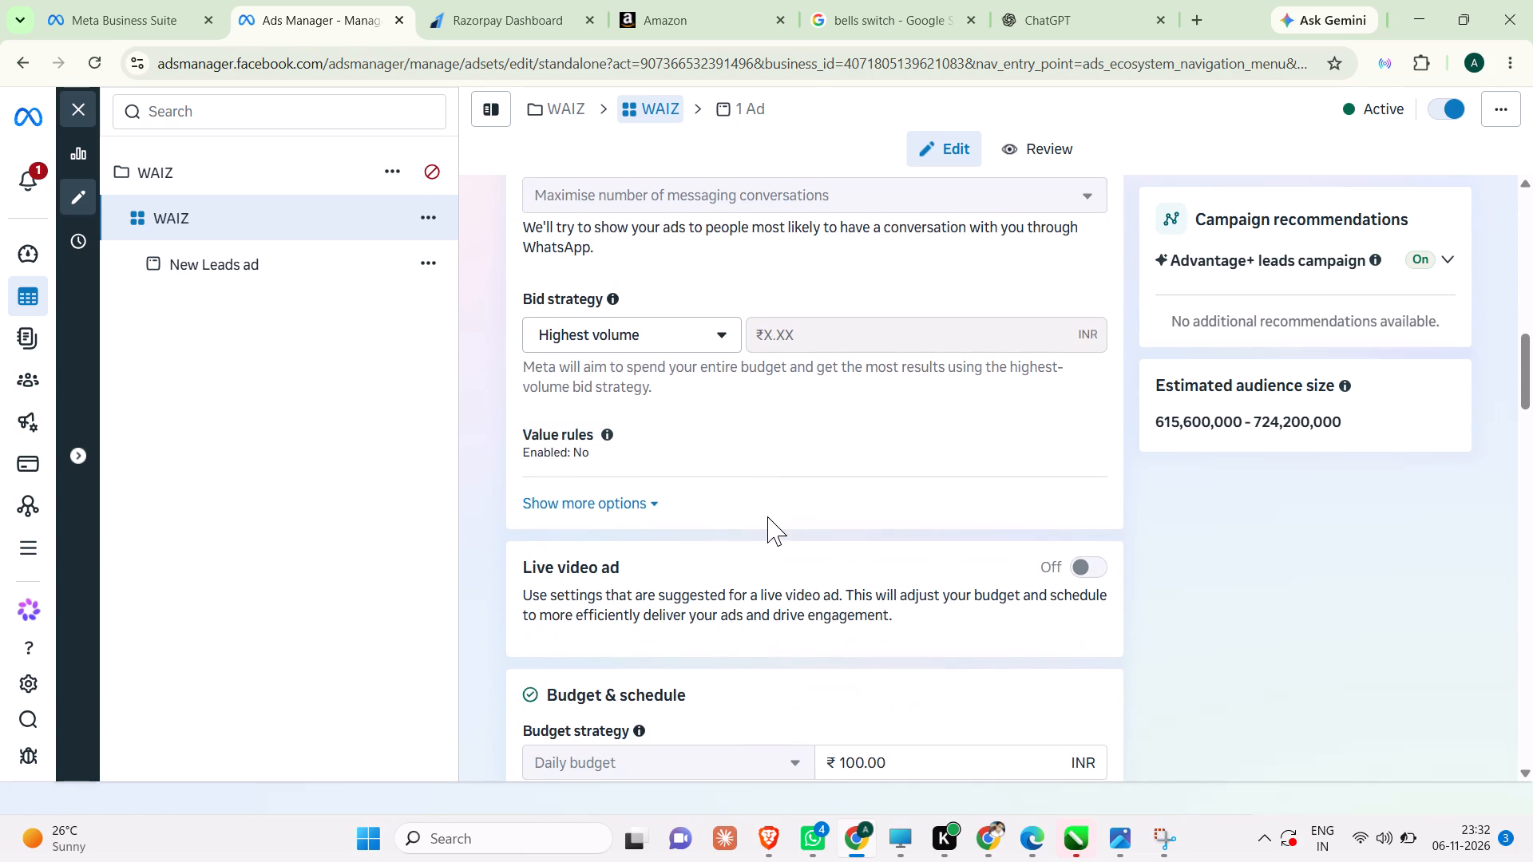
pyautogui.scroll(-9, 770, 514)
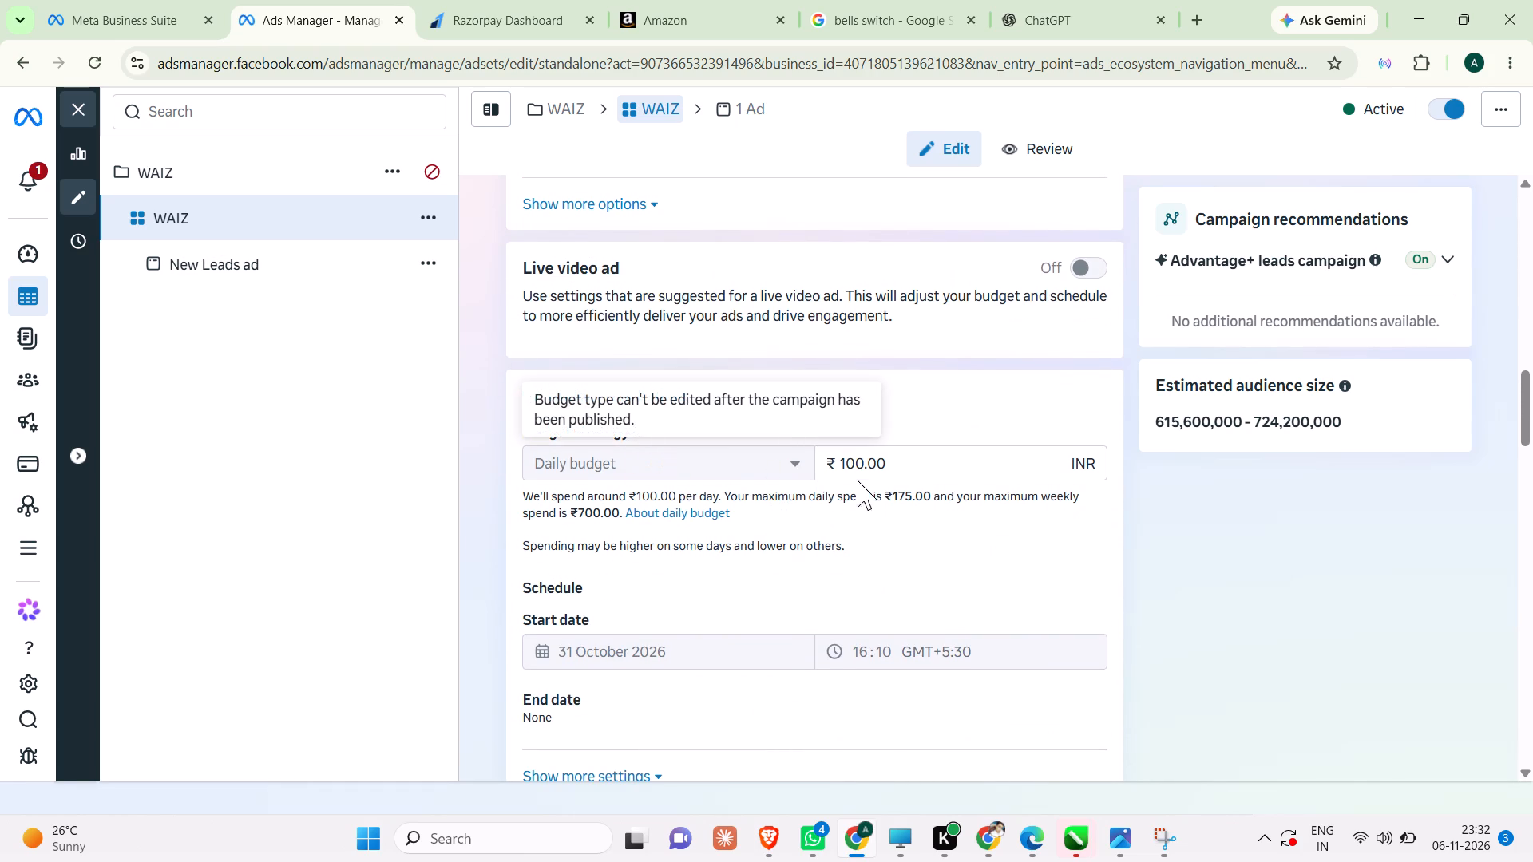
# Inspect the ad set's daily budget amount and expand the additional conversion options to check the delivery type.
pyautogui.click(904, 473)
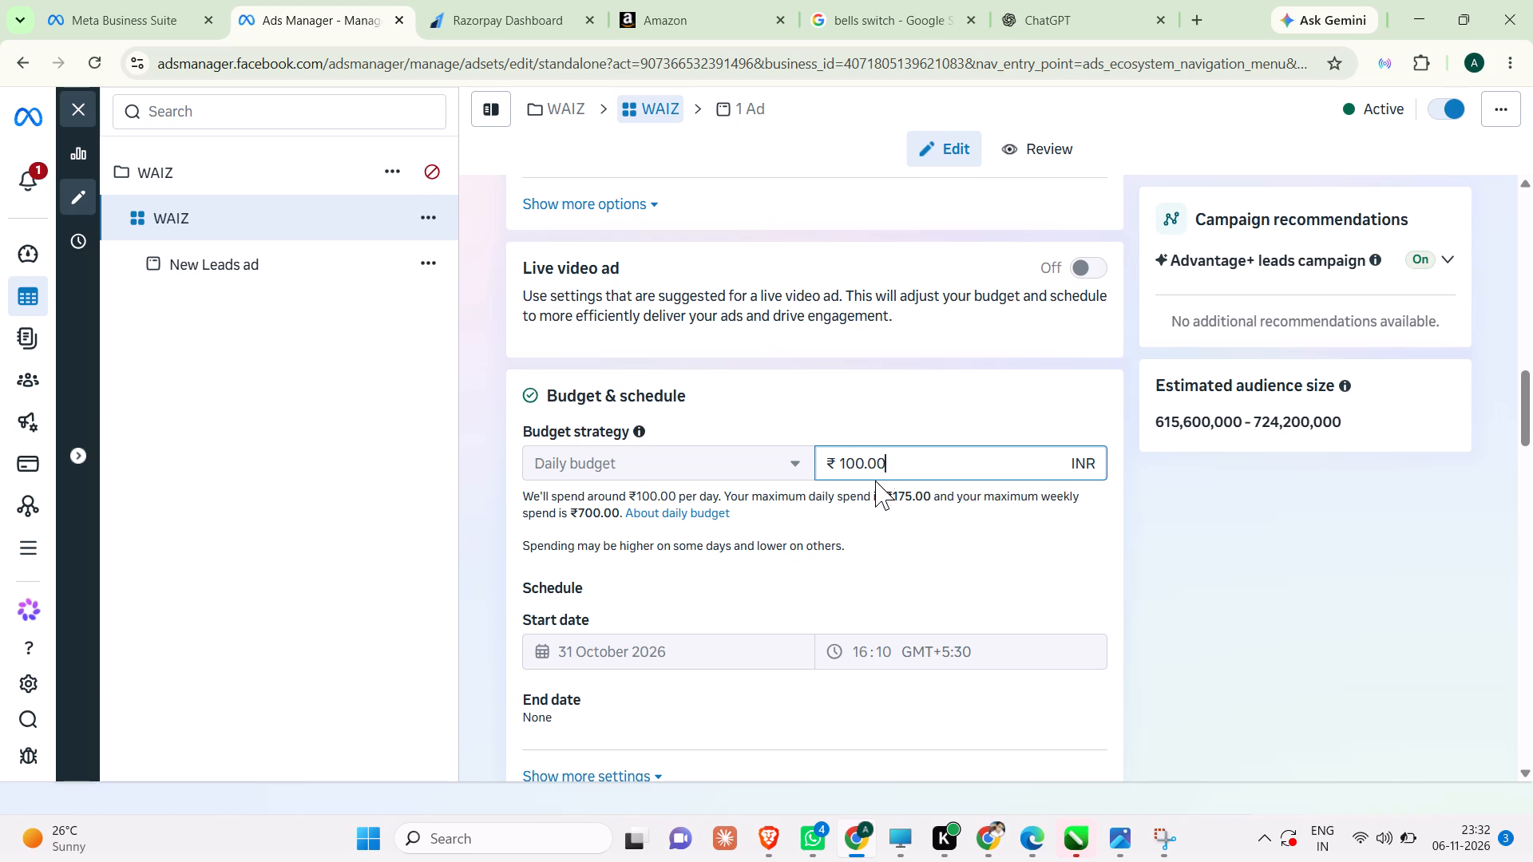
pyautogui.scroll(2, 789, 504)
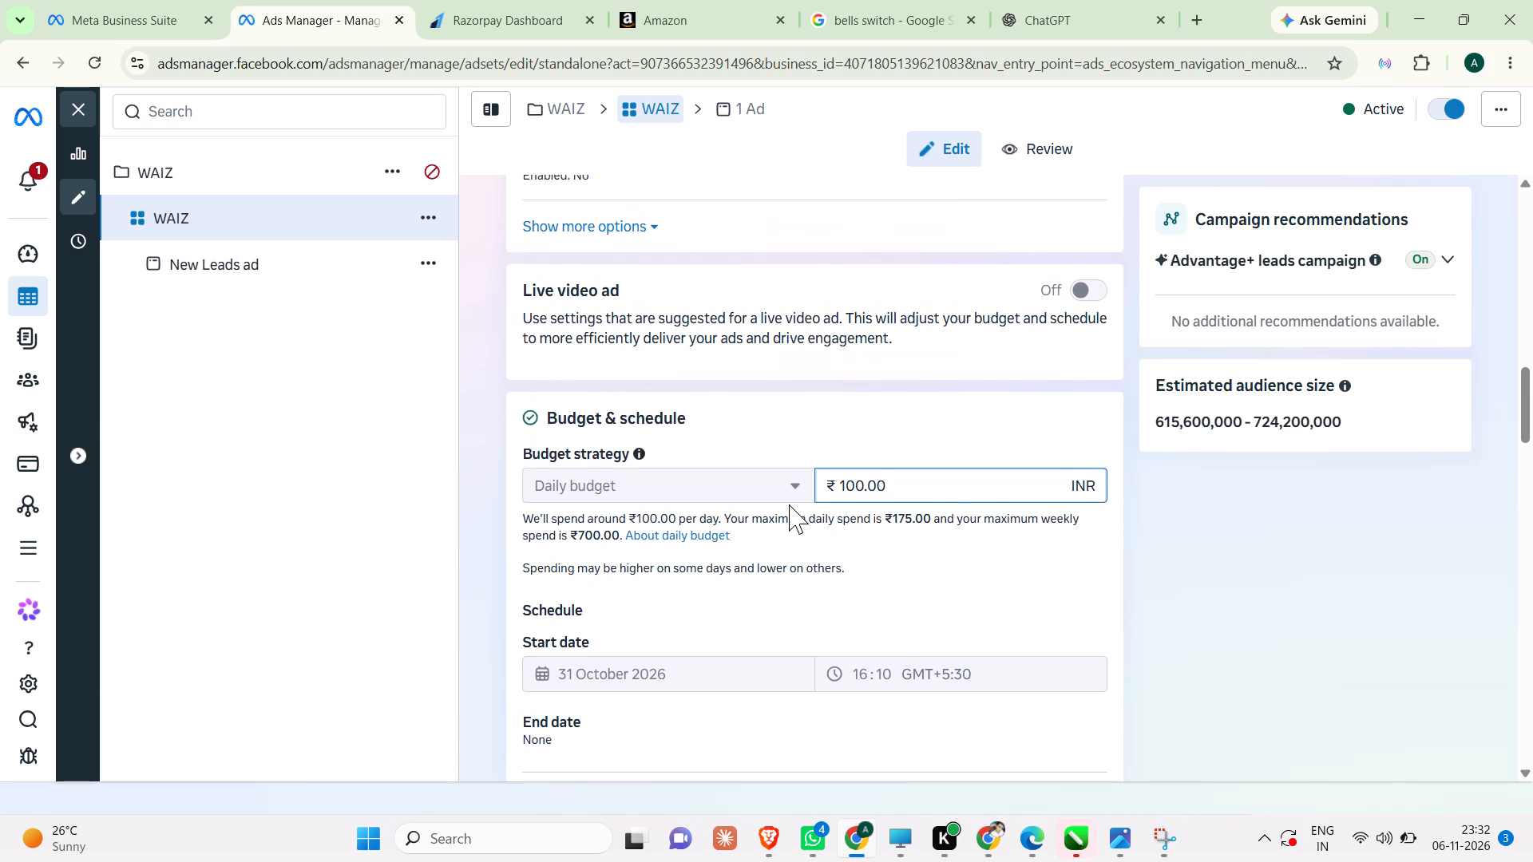
pyautogui.scroll(2, 789, 504)
pyautogui.click(619, 334)
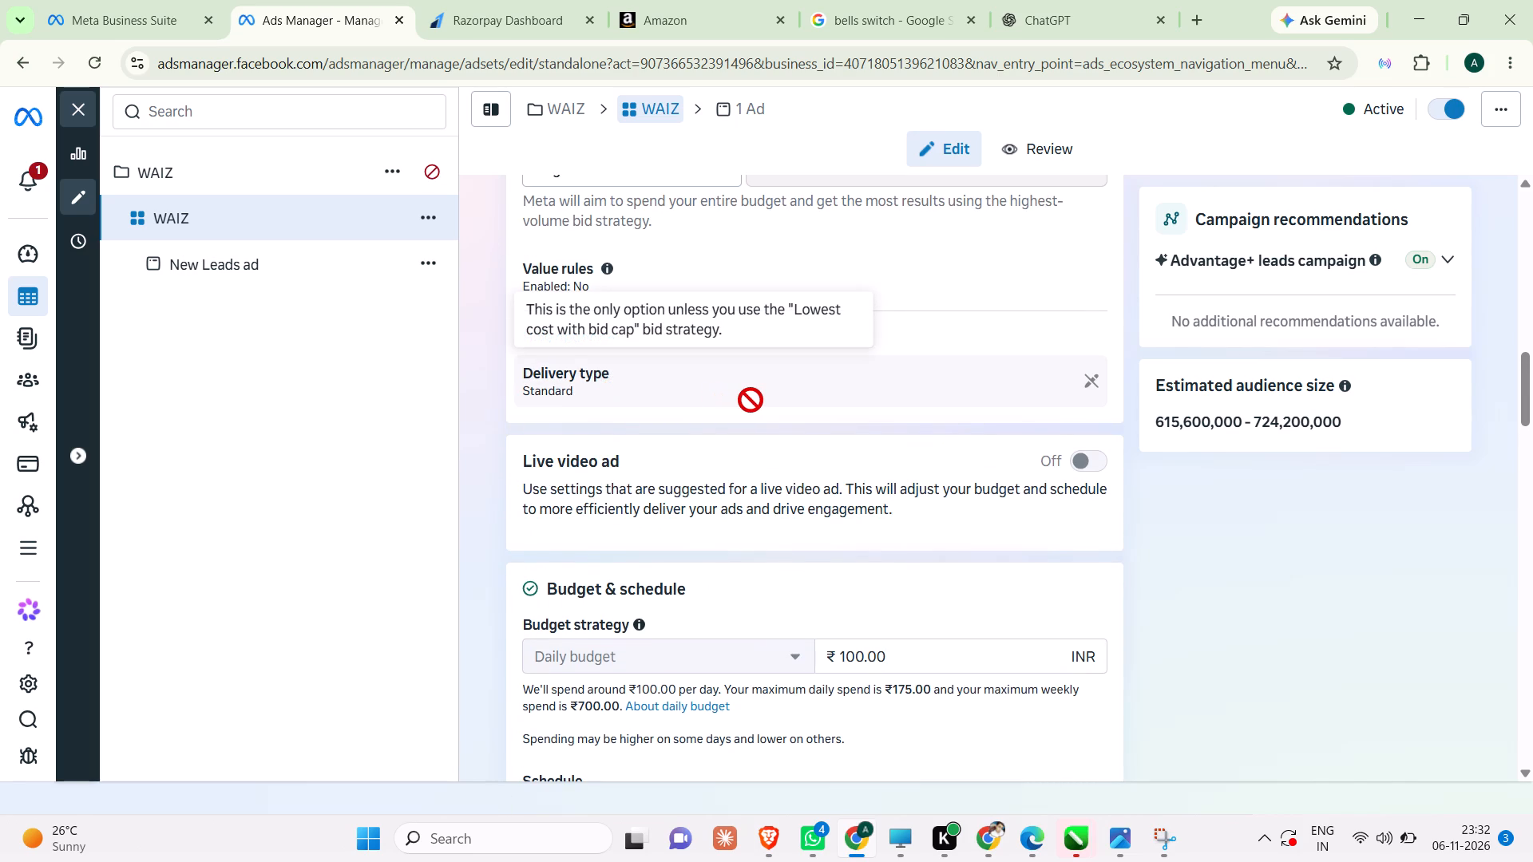
pyautogui.scroll(-2, 751, 416)
pyautogui.click(760, 469)
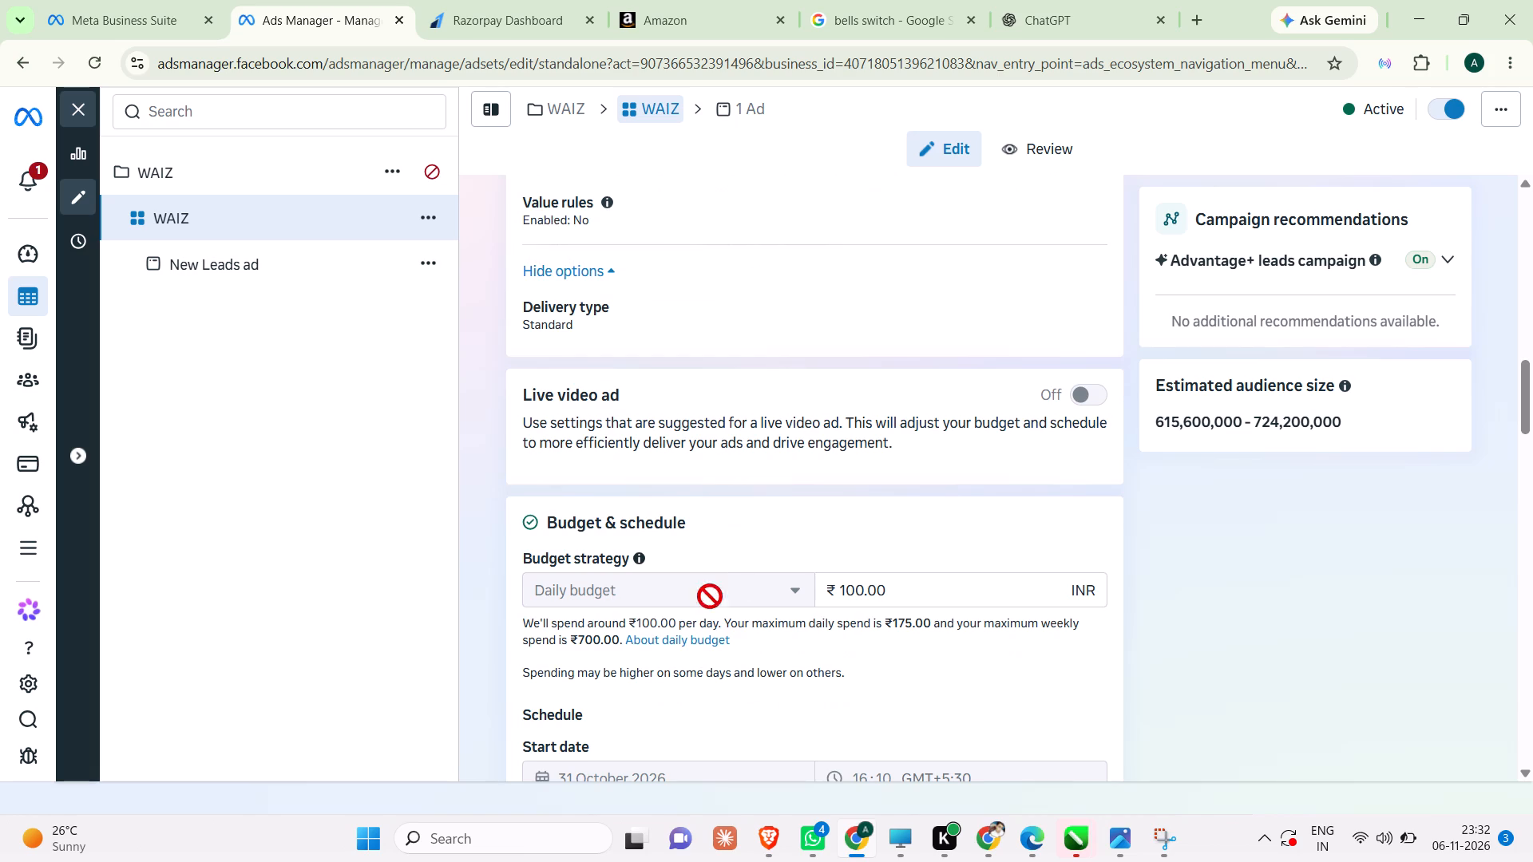
pyautogui.scroll(-2, 700, 623)
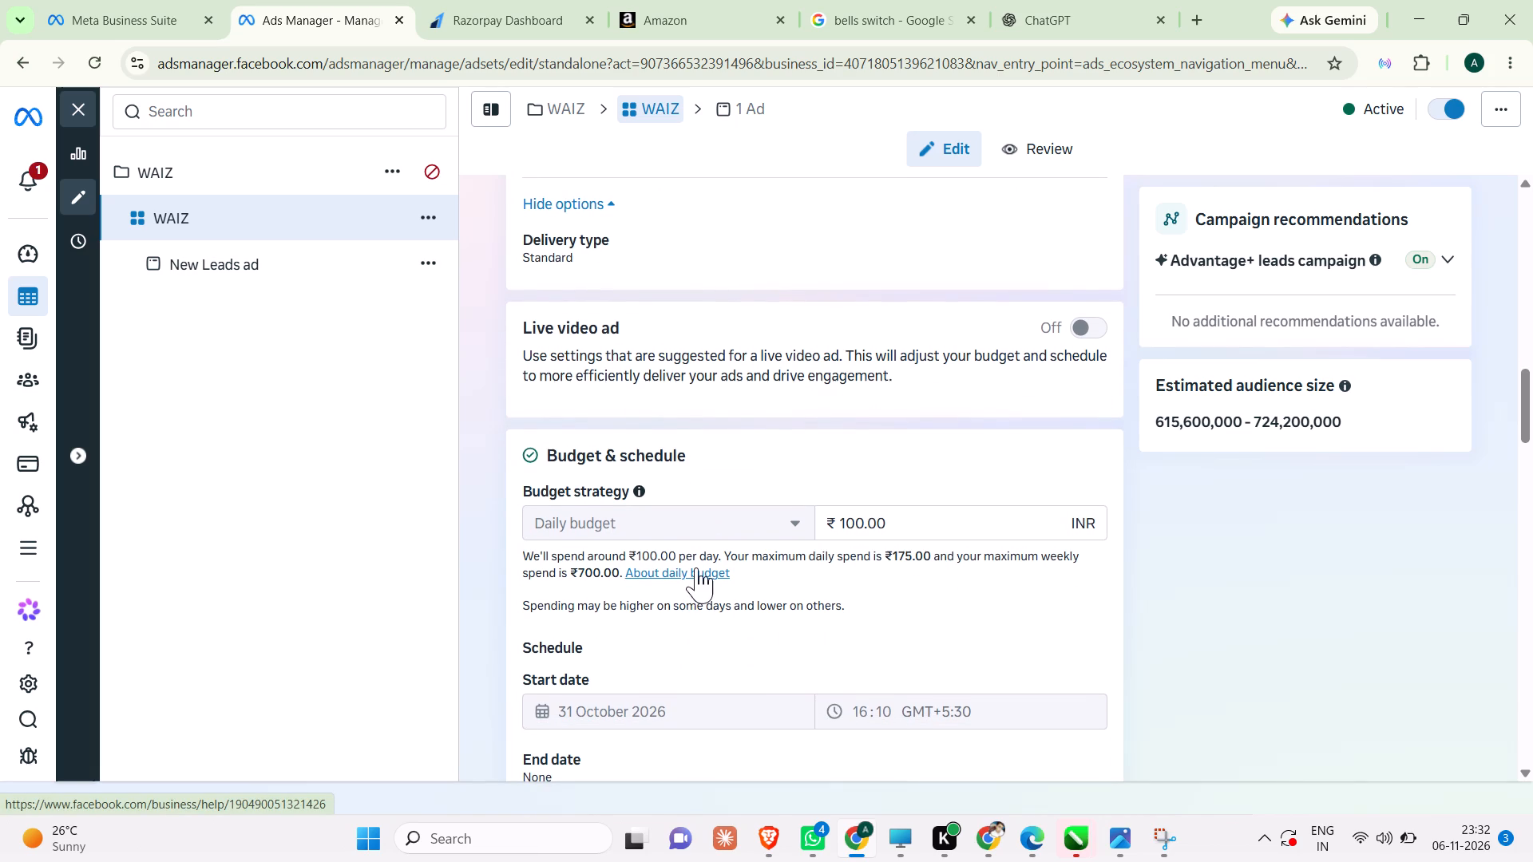
pyautogui.scroll(-4, 696, 571)
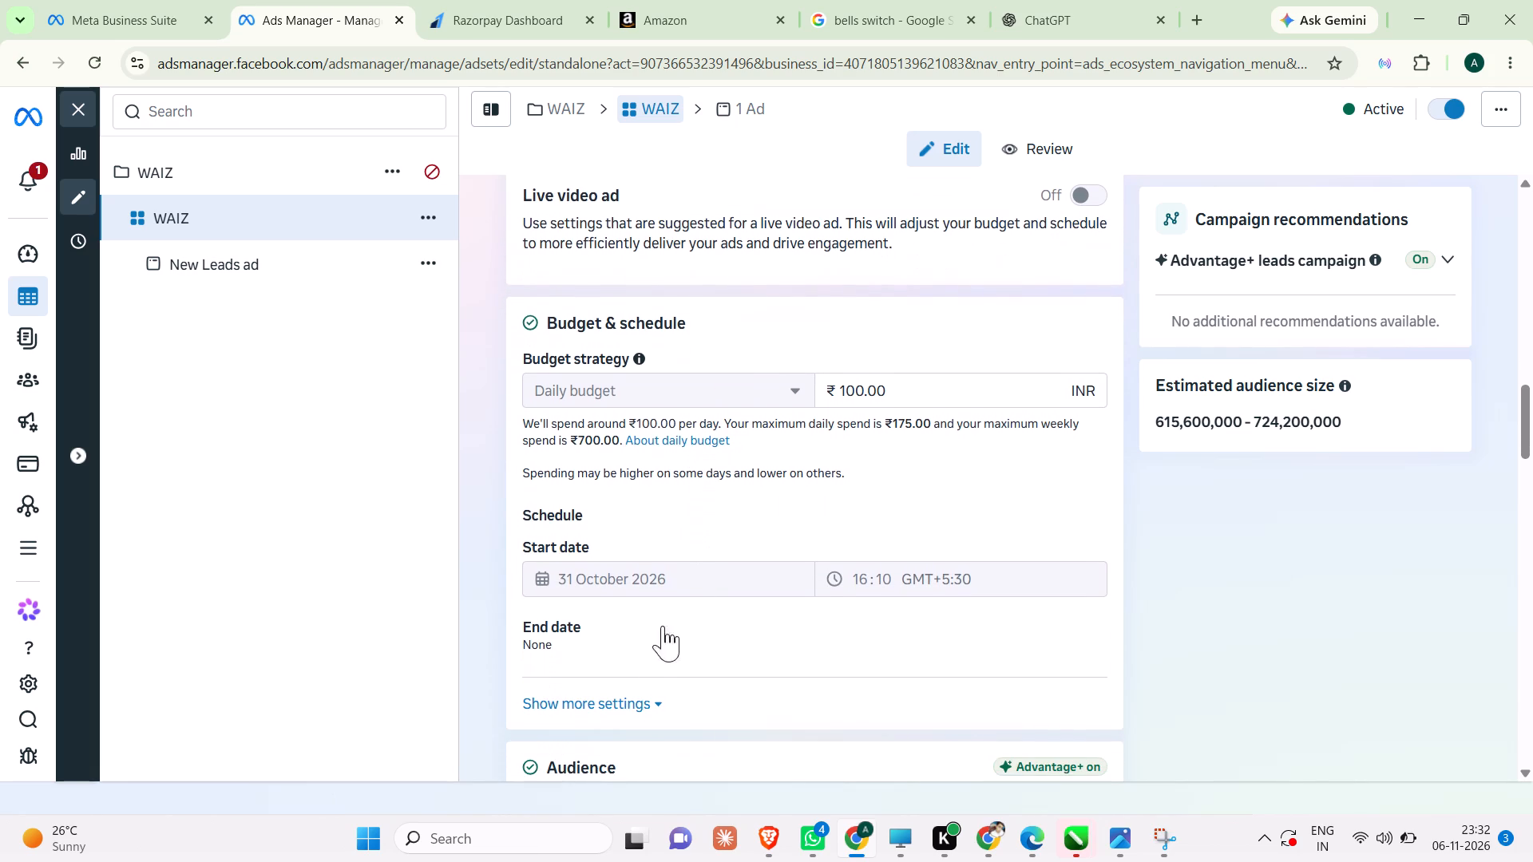
# Check the ad set's budget scheduling and end date options for a way to control spending, leaving both unset.
pyautogui.click(636, 702)
pyautogui.scroll(-5, 636, 702)
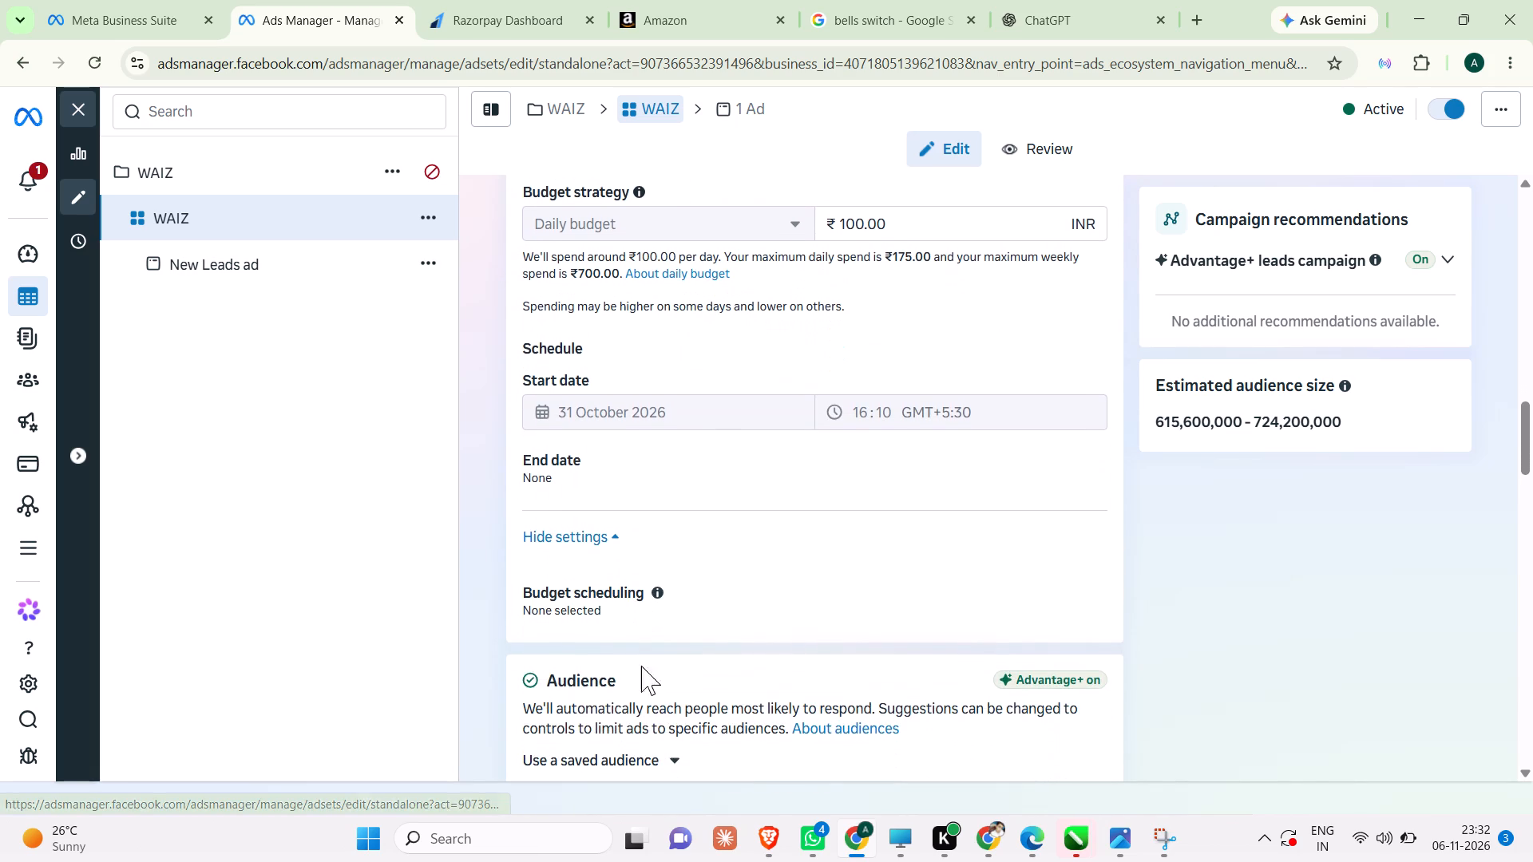
pyautogui.click(1073, 603)
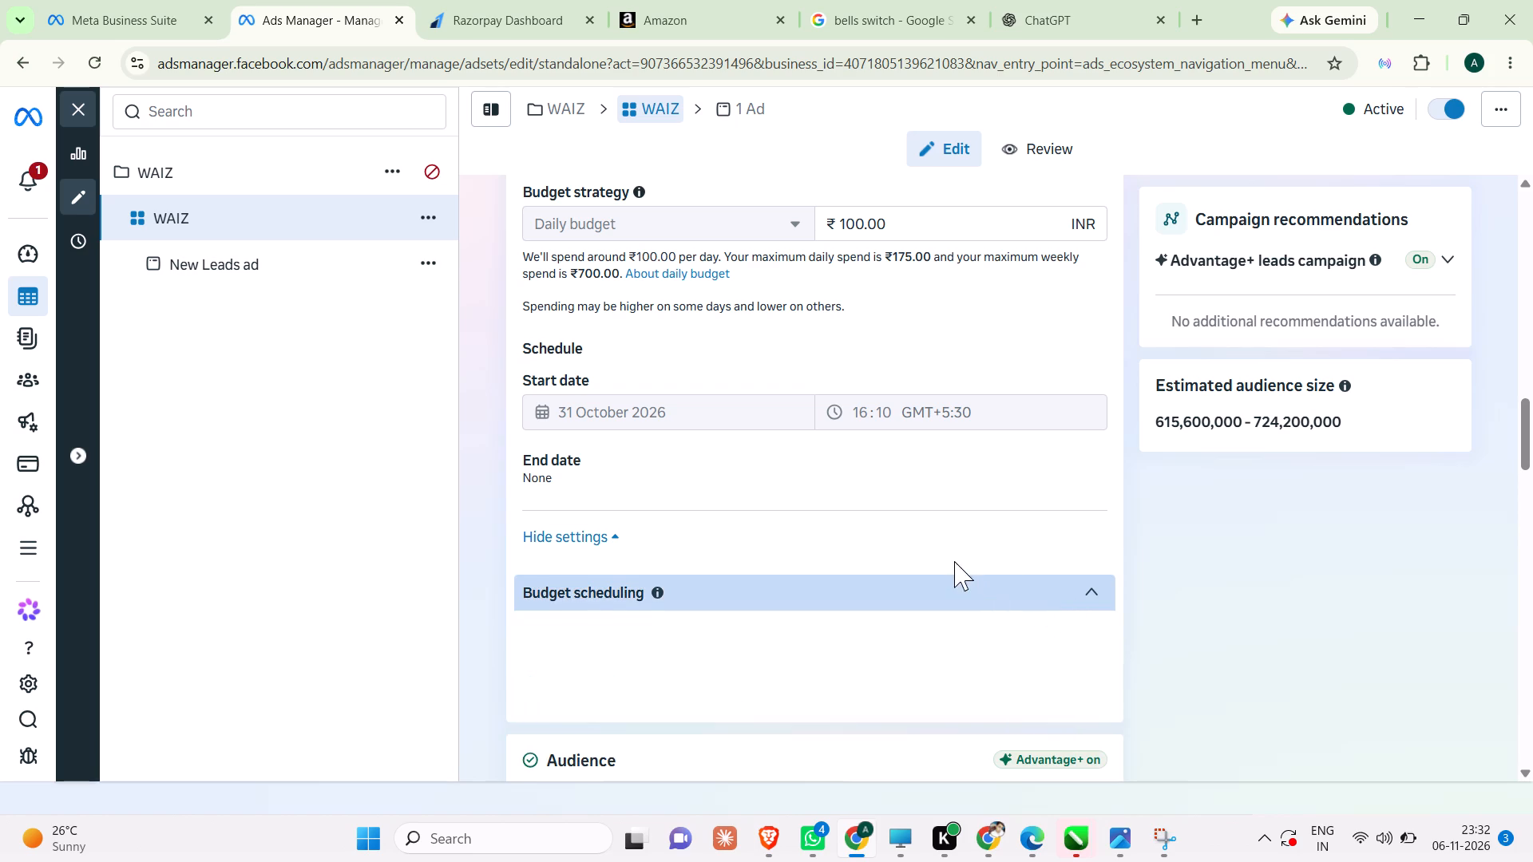
pyautogui.click(606, 548)
pyautogui.click(596, 544)
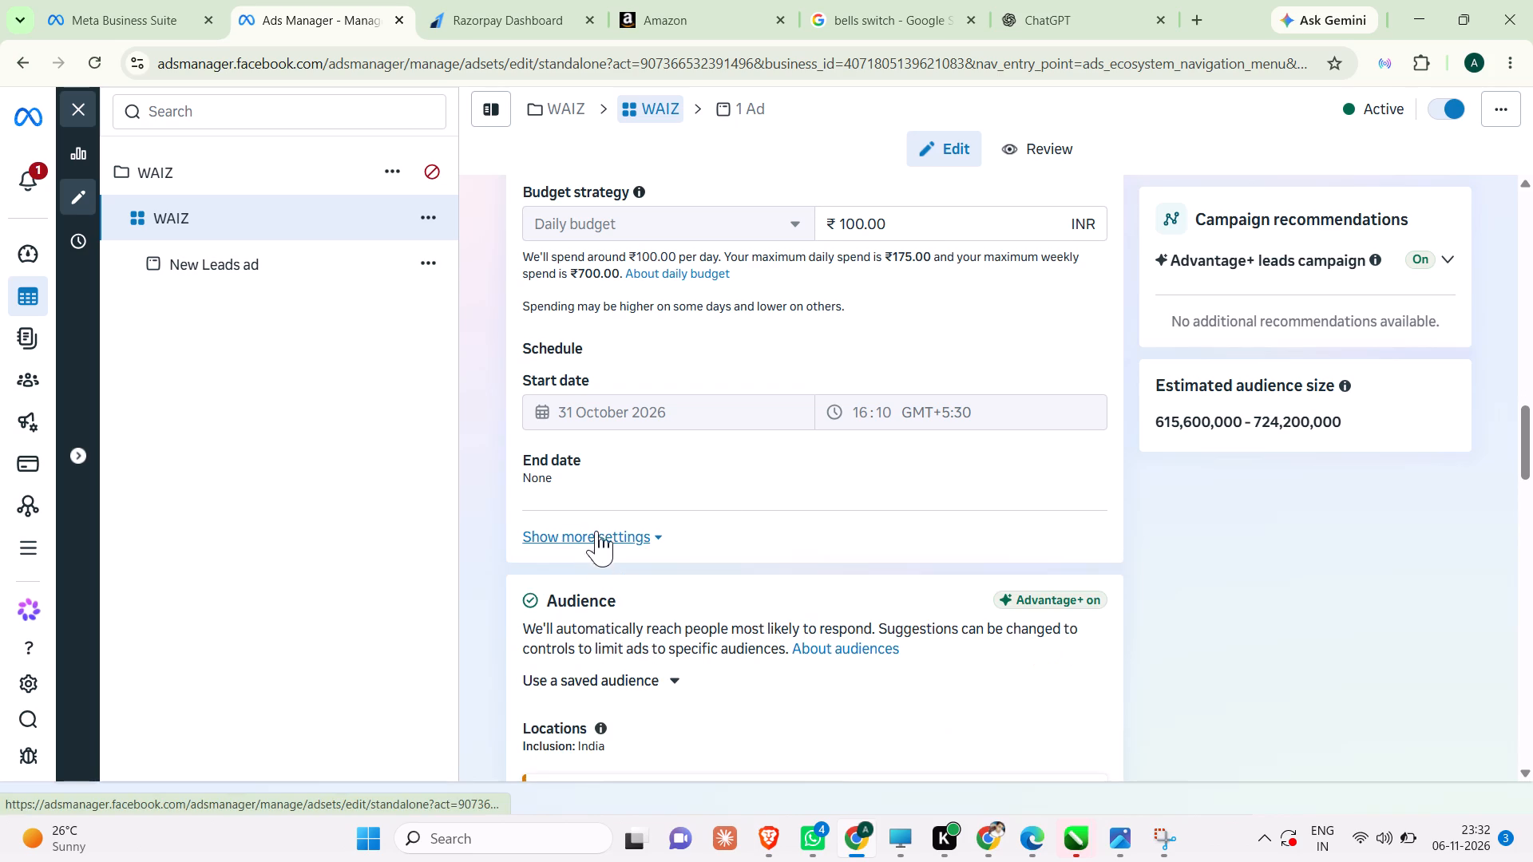
pyautogui.scroll(2, 600, 519)
pyautogui.click(639, 534)
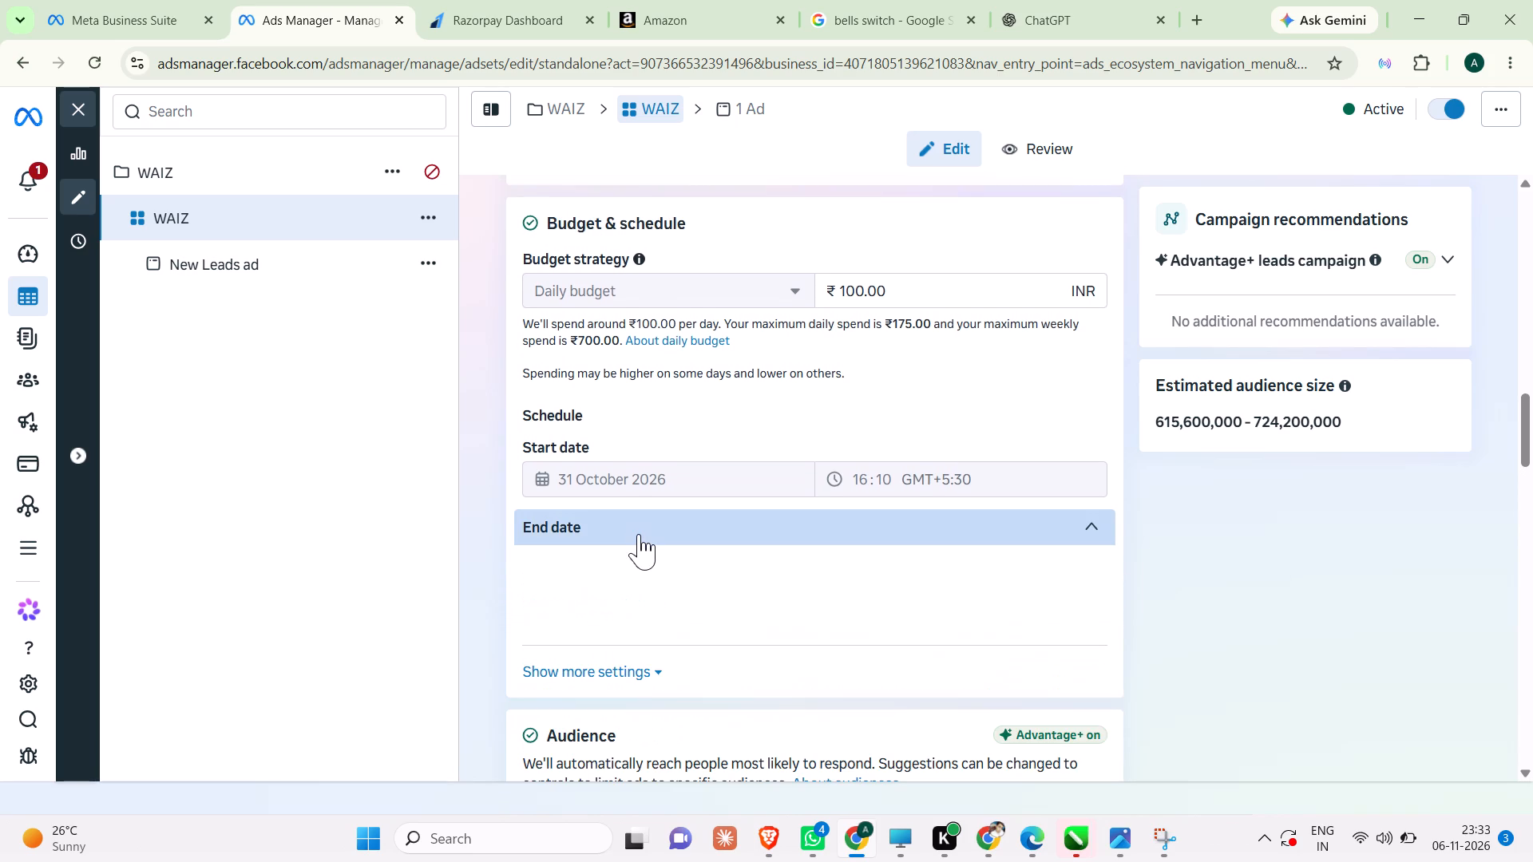
pyautogui.click(639, 534)
pyautogui.scroll(2, 640, 538)
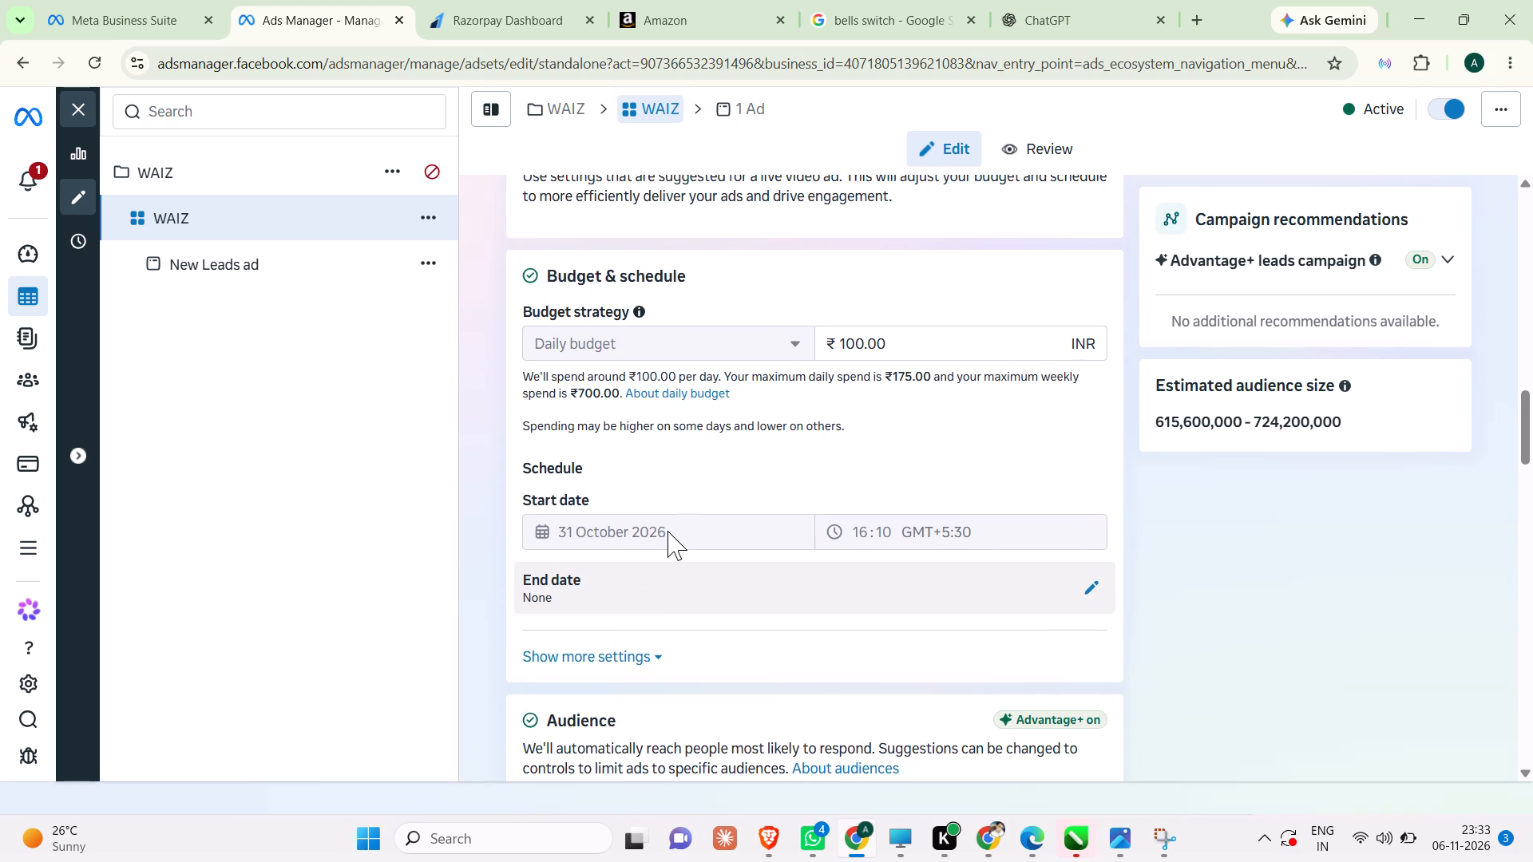
pyautogui.scroll(4, 798, 377)
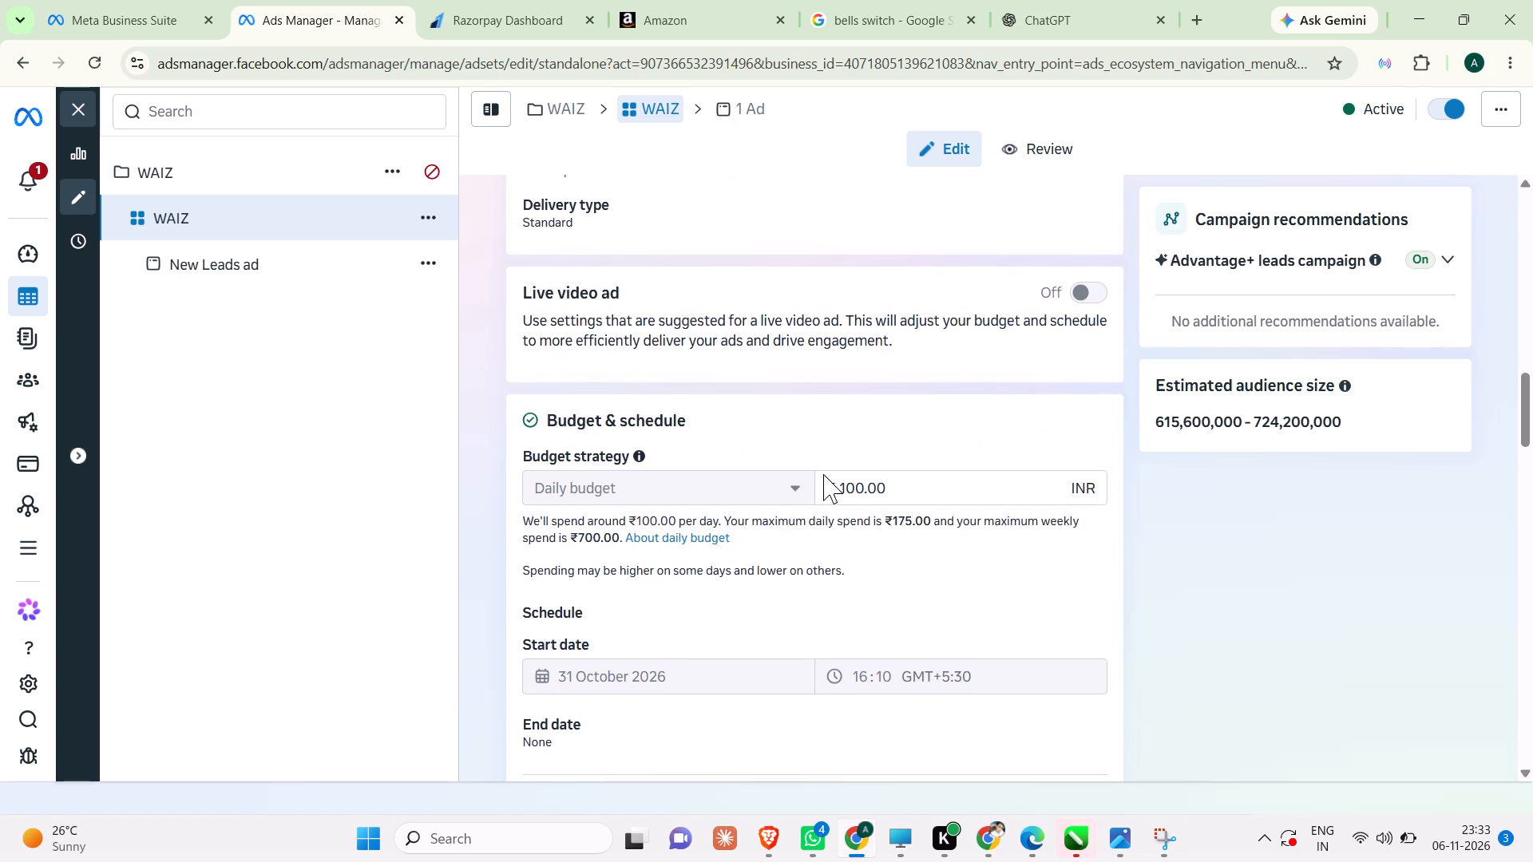
# Switch to Brave and rewatch the overspending Short's part on entering a campaign spending limit, pausing at the amount.
pyautogui.click(771, 830)
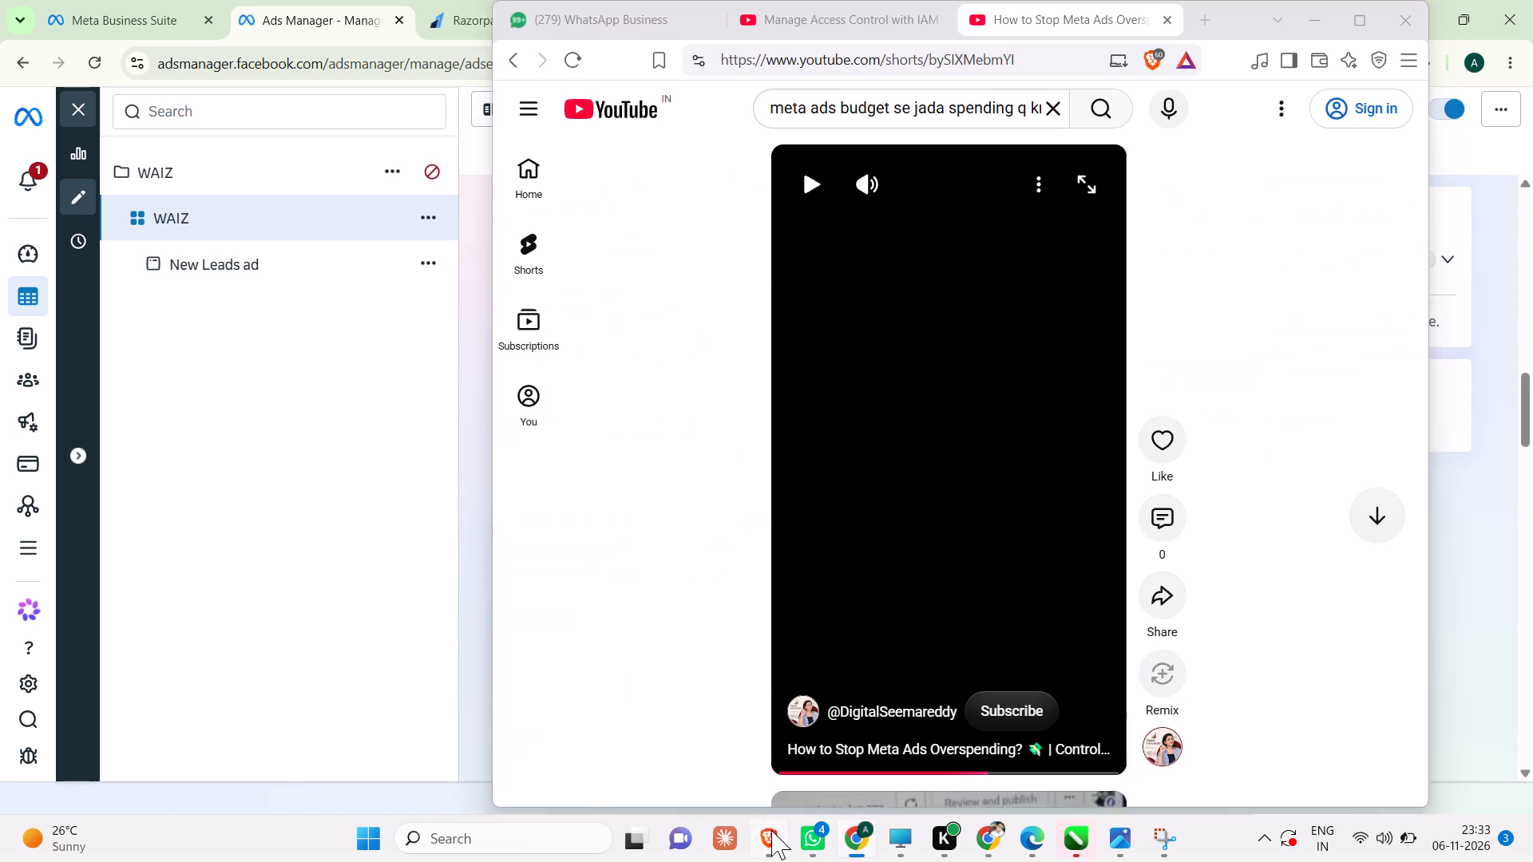
pyautogui.click(917, 480)
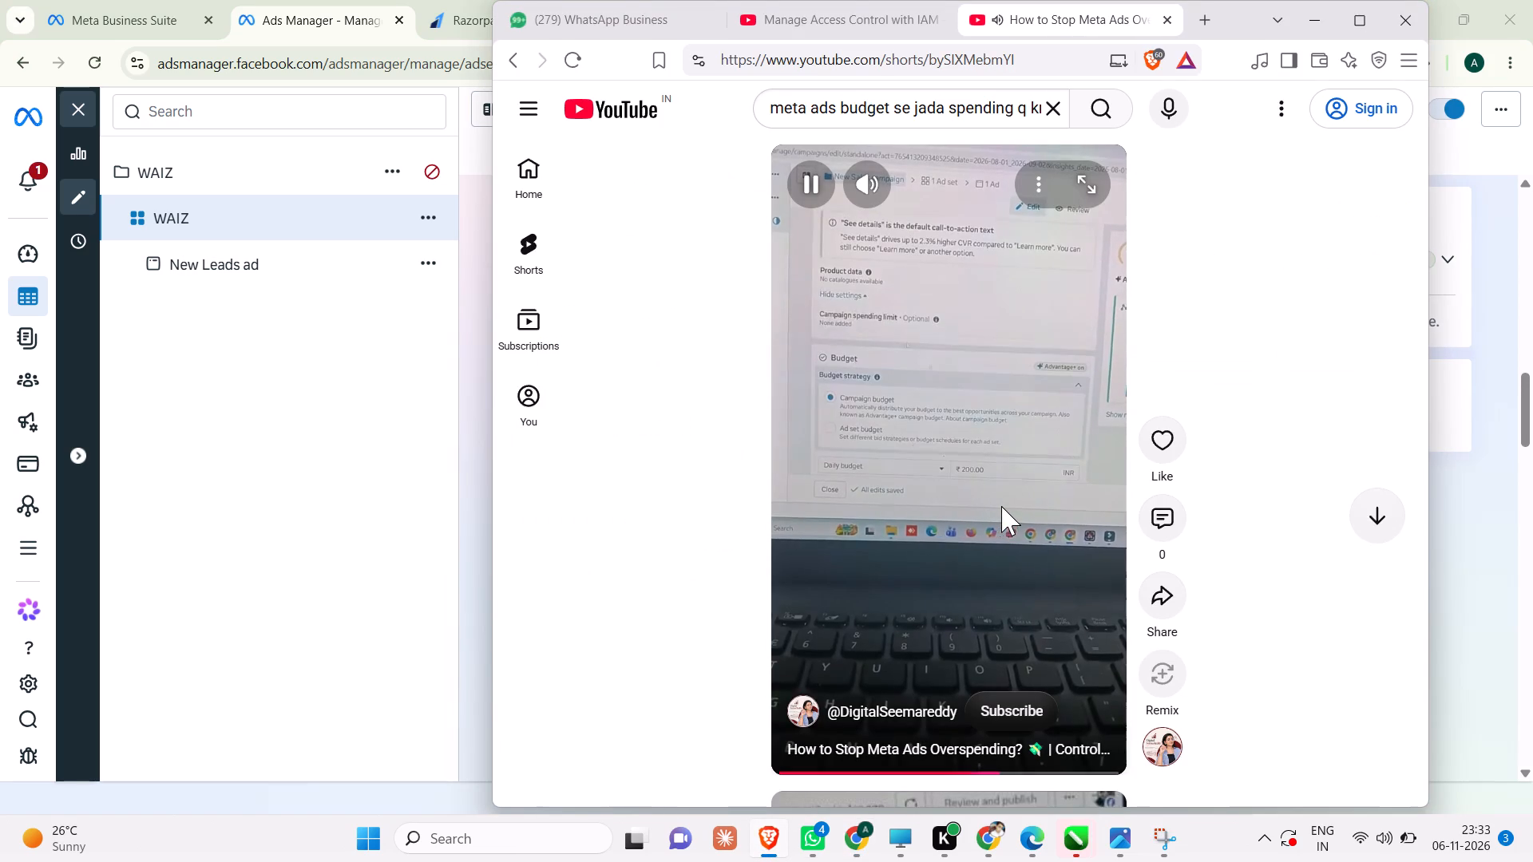
pyautogui.click(1001, 506)
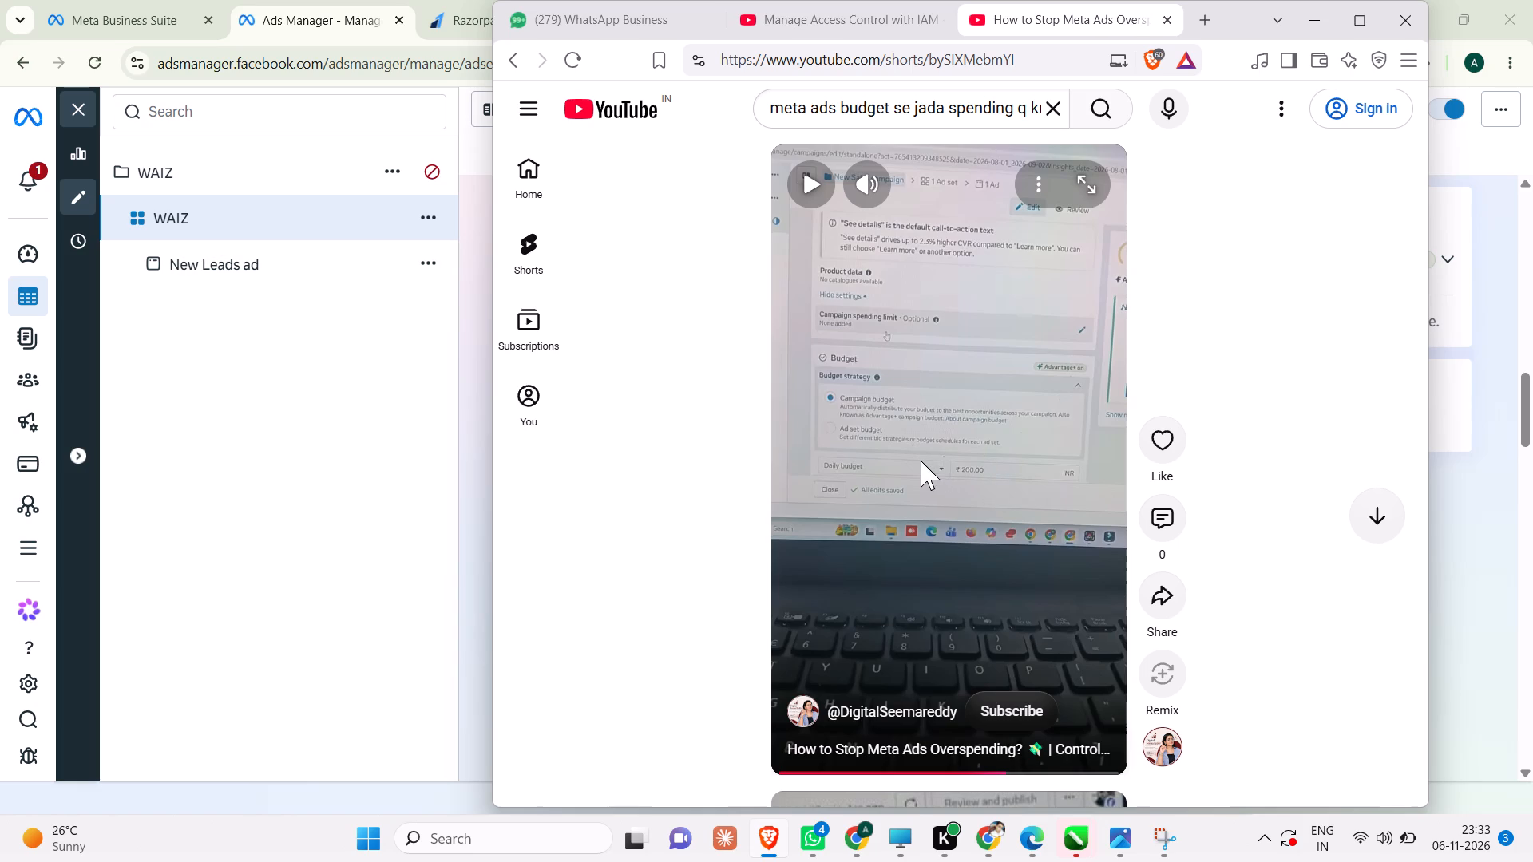
pyautogui.click(955, 481)
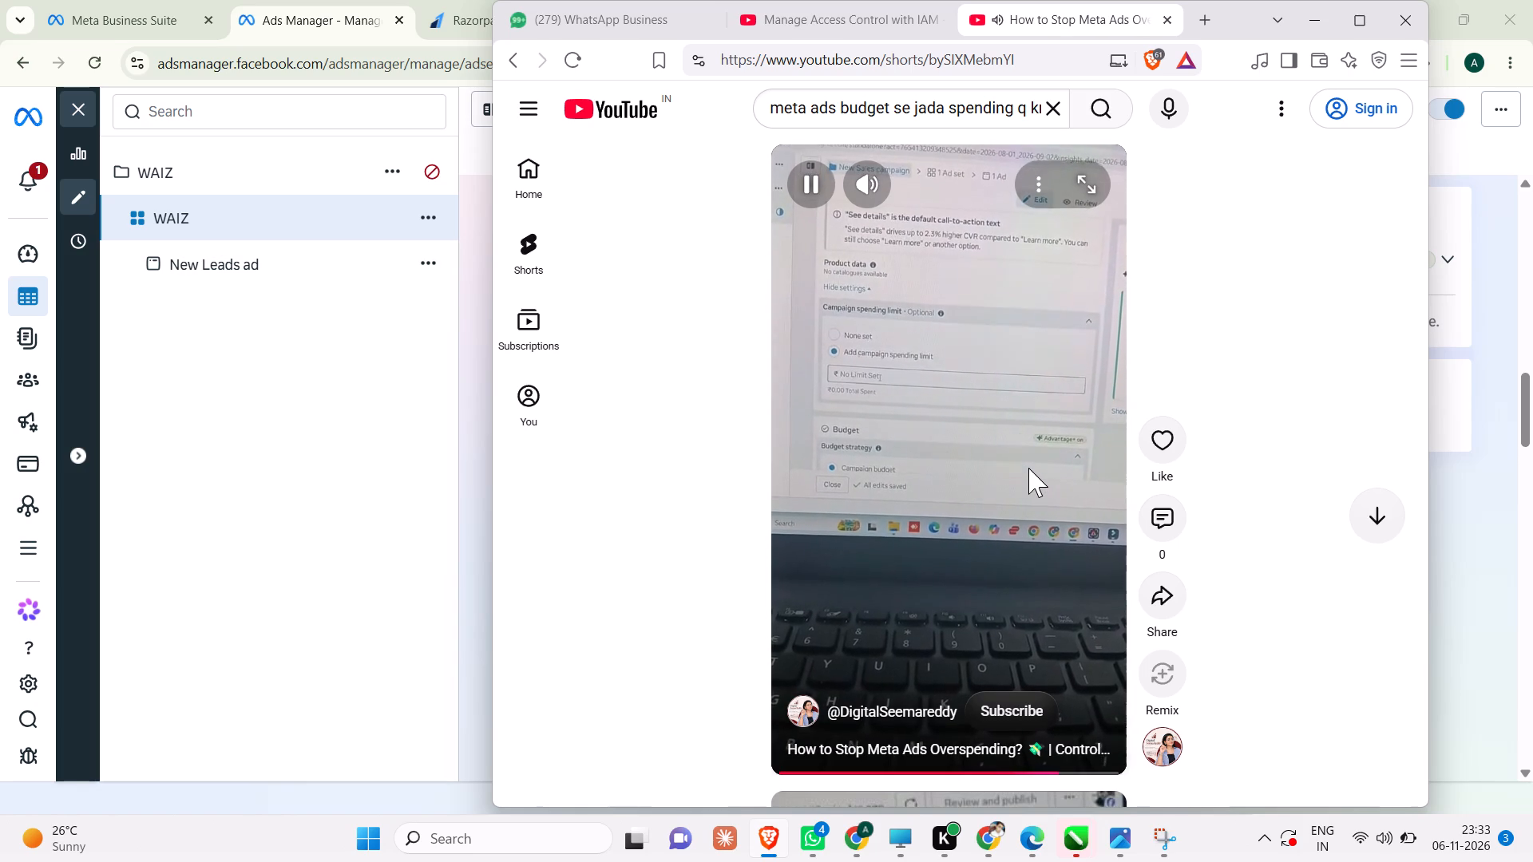
pyautogui.click(1030, 466)
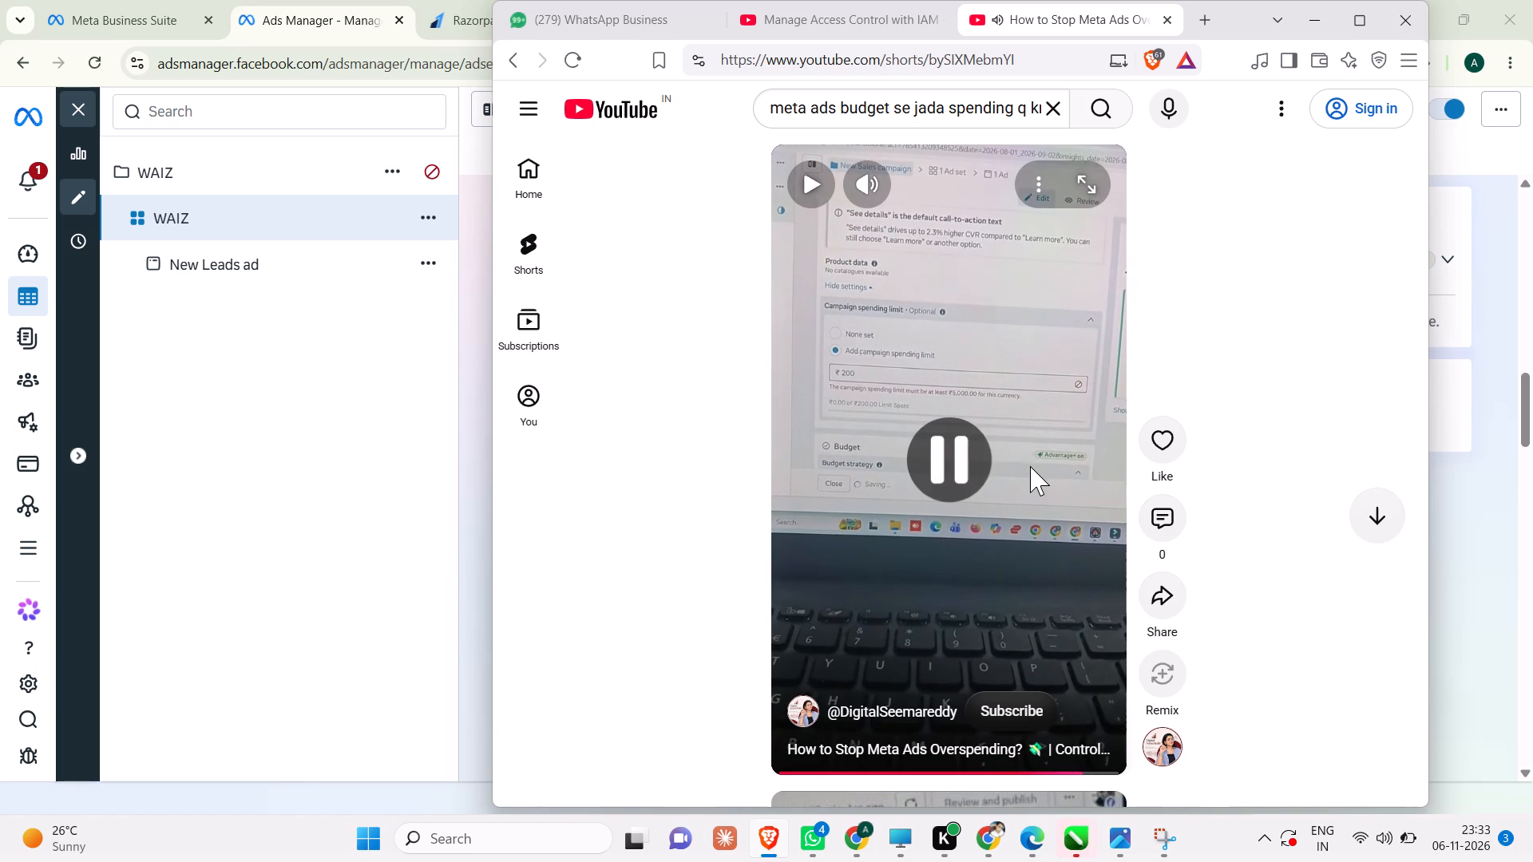
# Return to Chrome and look through the WAIZ ad set's budget, schedule, location and custom audience settings.
pyautogui.click(442, 436)
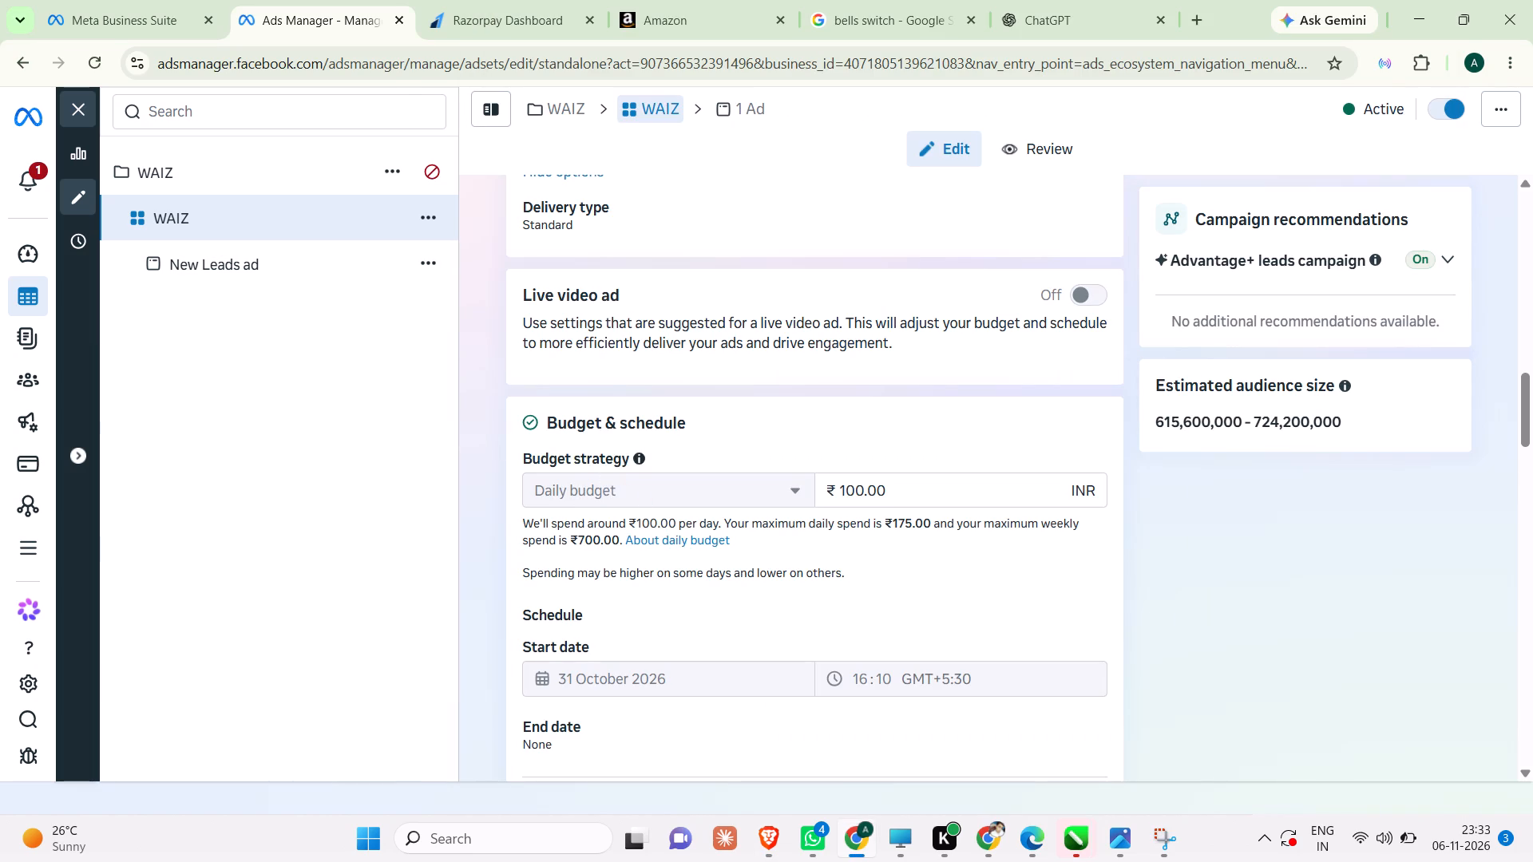
pyautogui.scroll(-7, 930, 600)
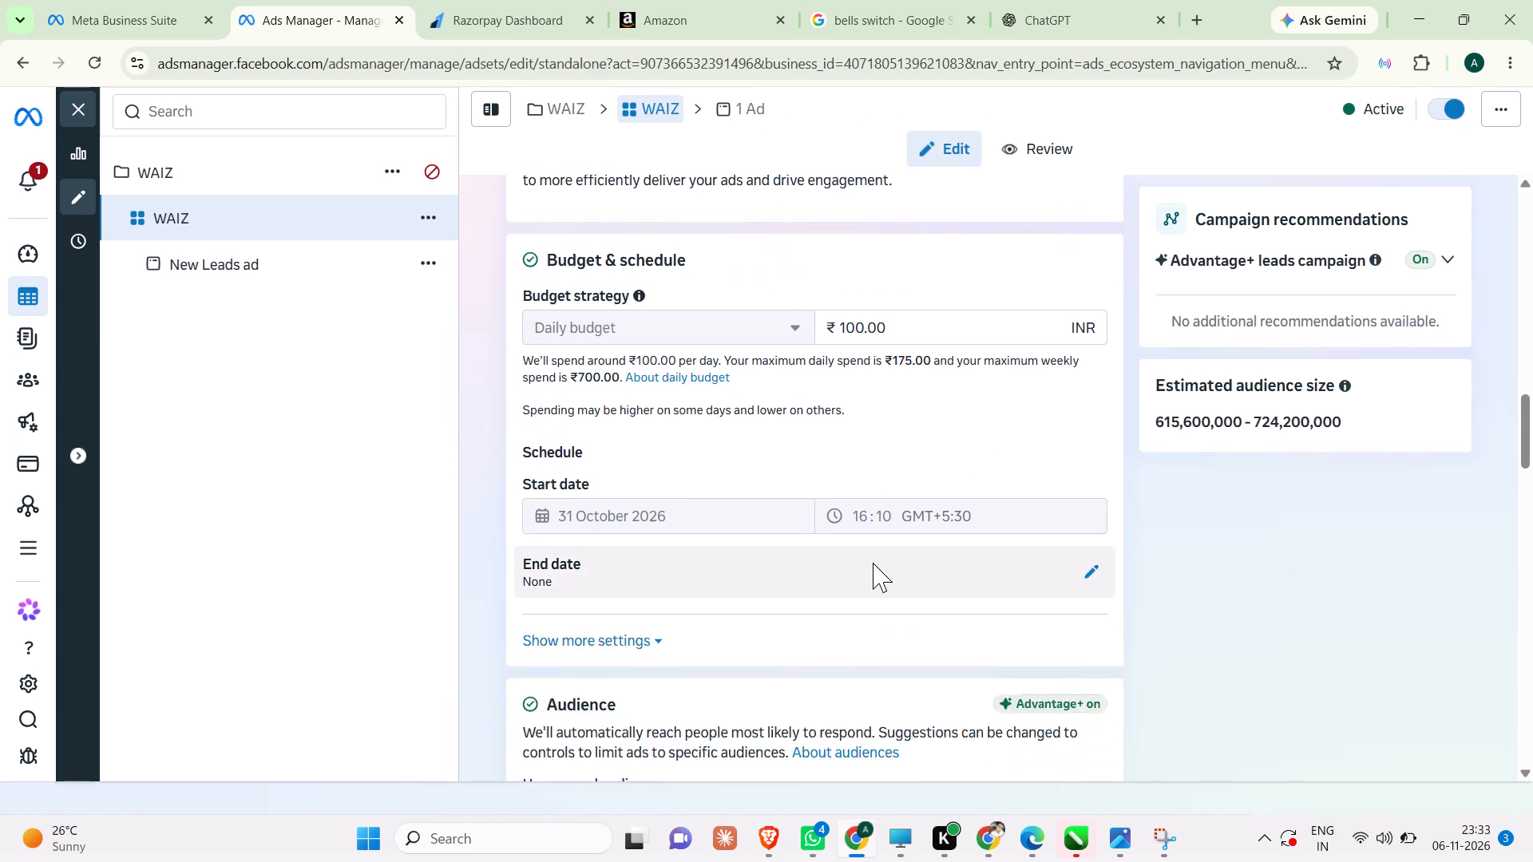
pyautogui.scroll(-5, 869, 553)
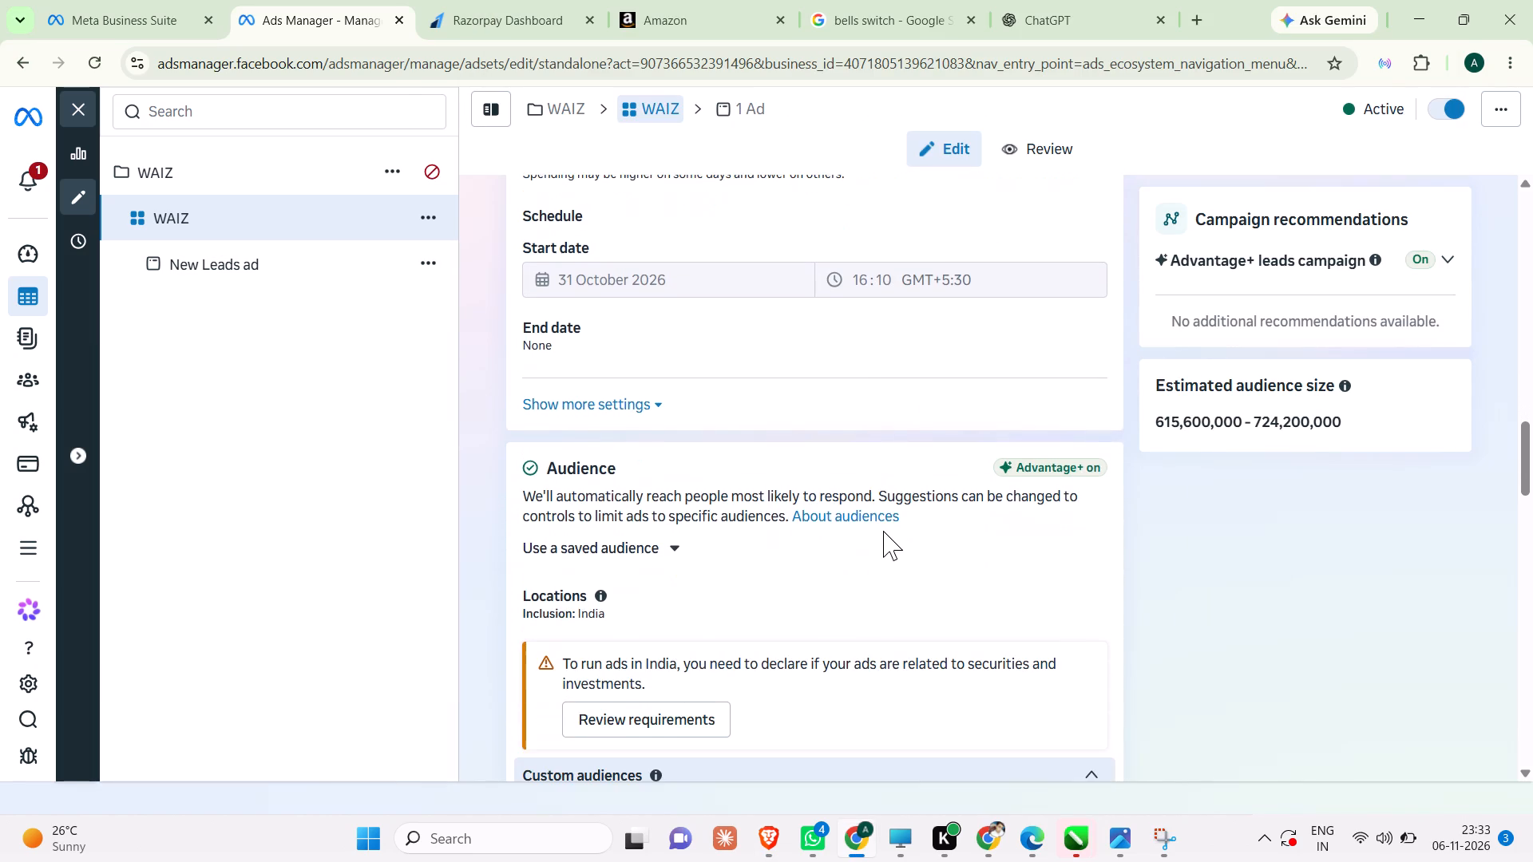
pyautogui.scroll(-3, 889, 528)
pyautogui.scroll(-7, 733, 642)
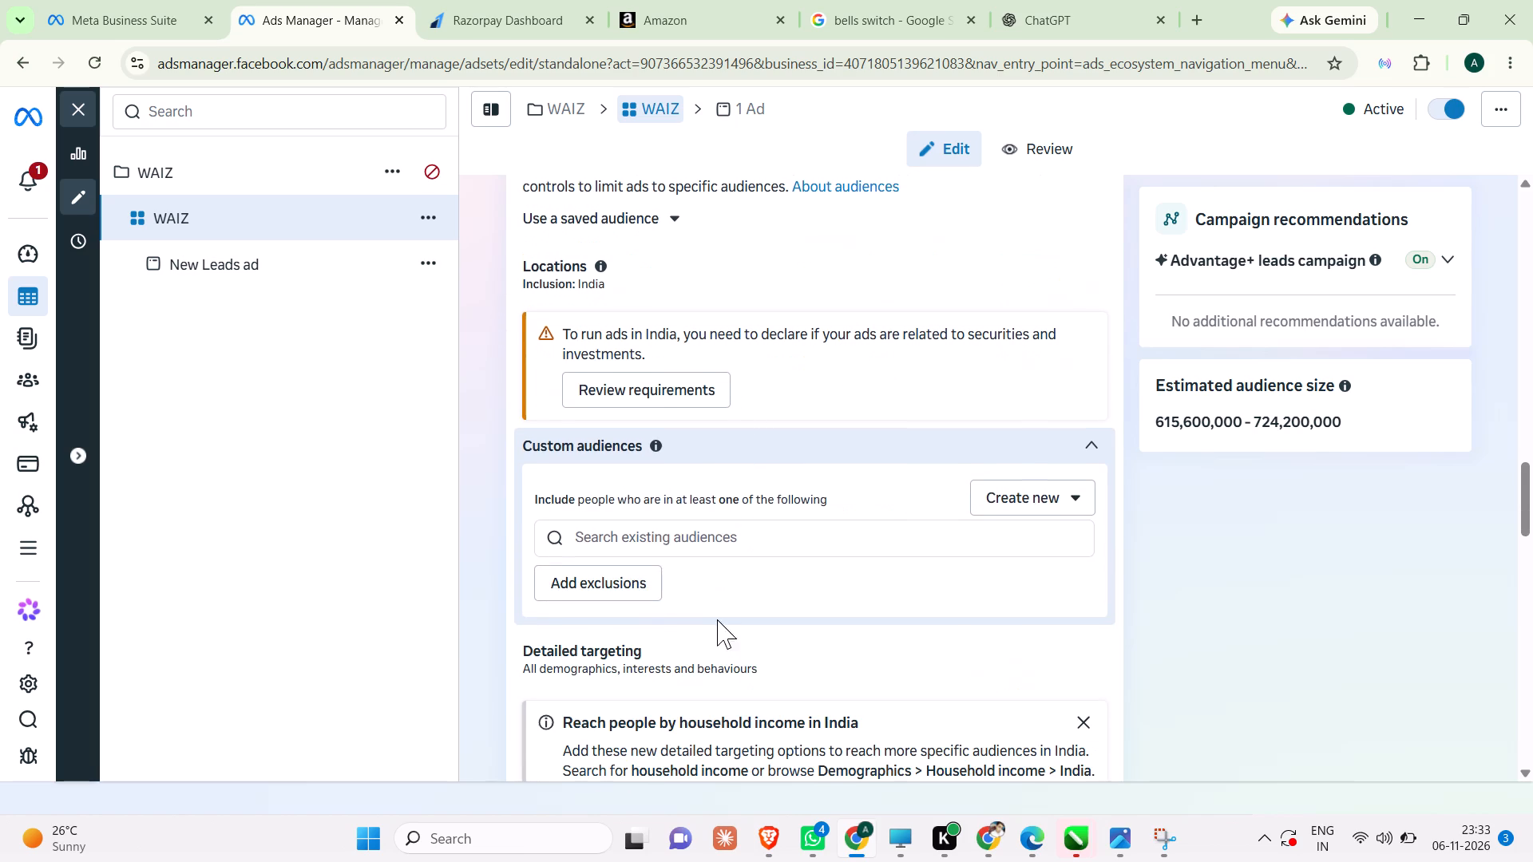
pyautogui.scroll(6, 678, 496)
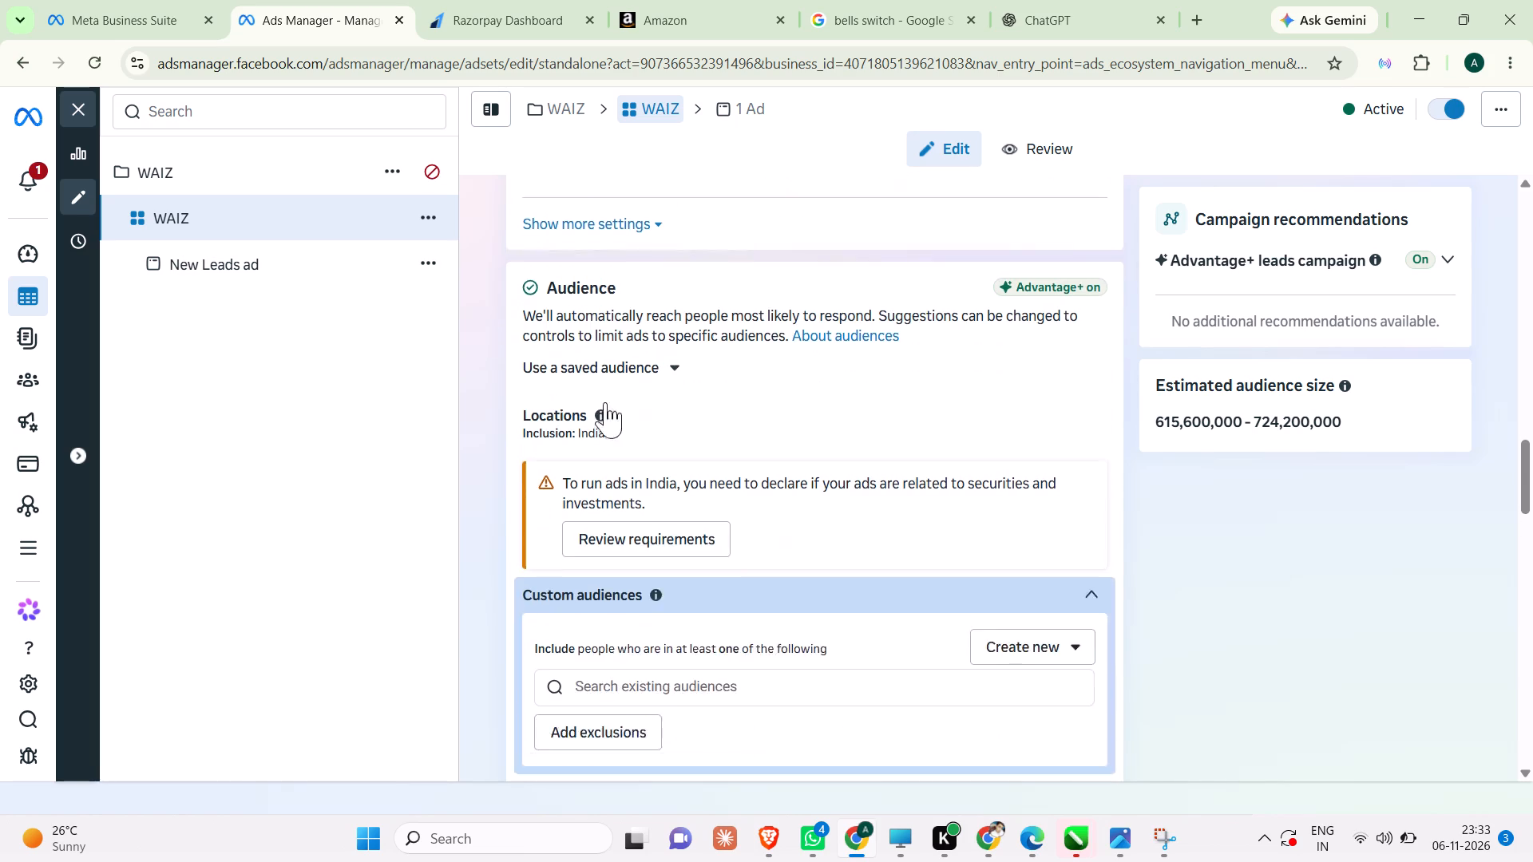
# Go back to the WAIZ campaign level and open its campaign spending limit for editing.
pyautogui.click(285, 168)
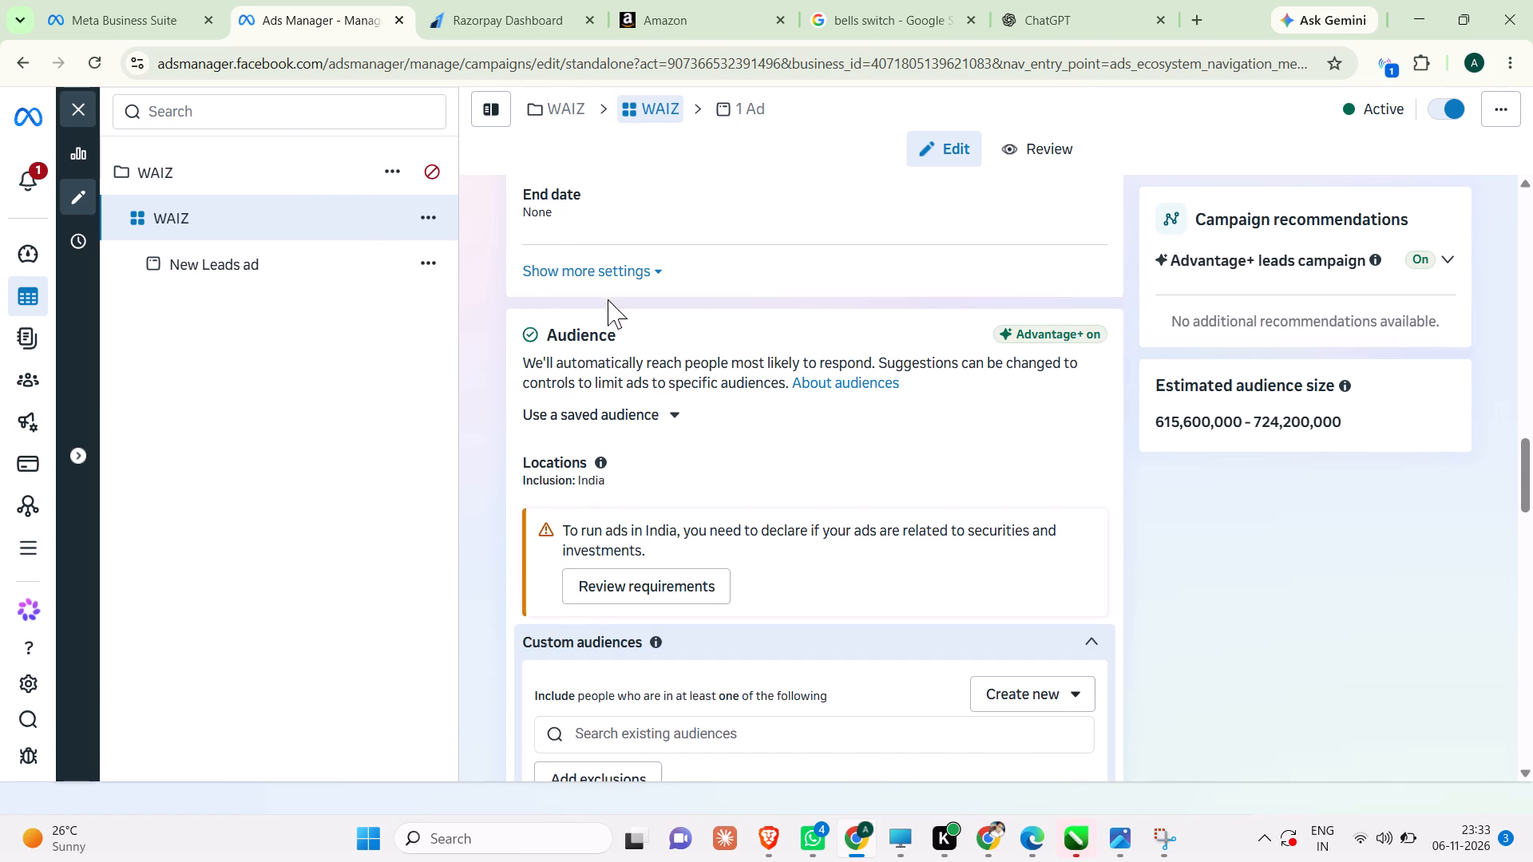
pyautogui.scroll(4, 695, 442)
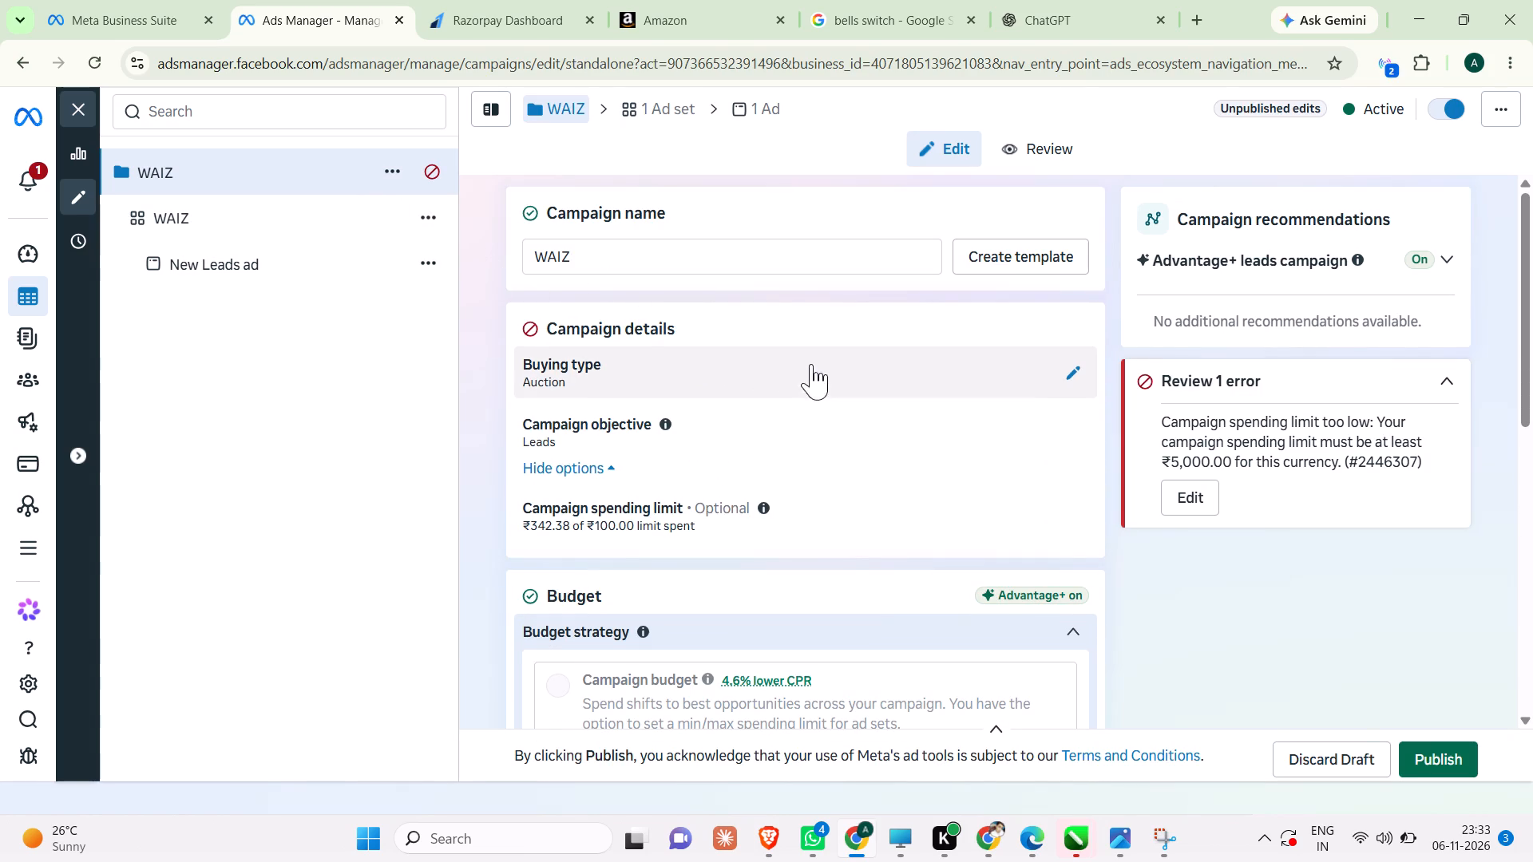
pyautogui.click(744, 529)
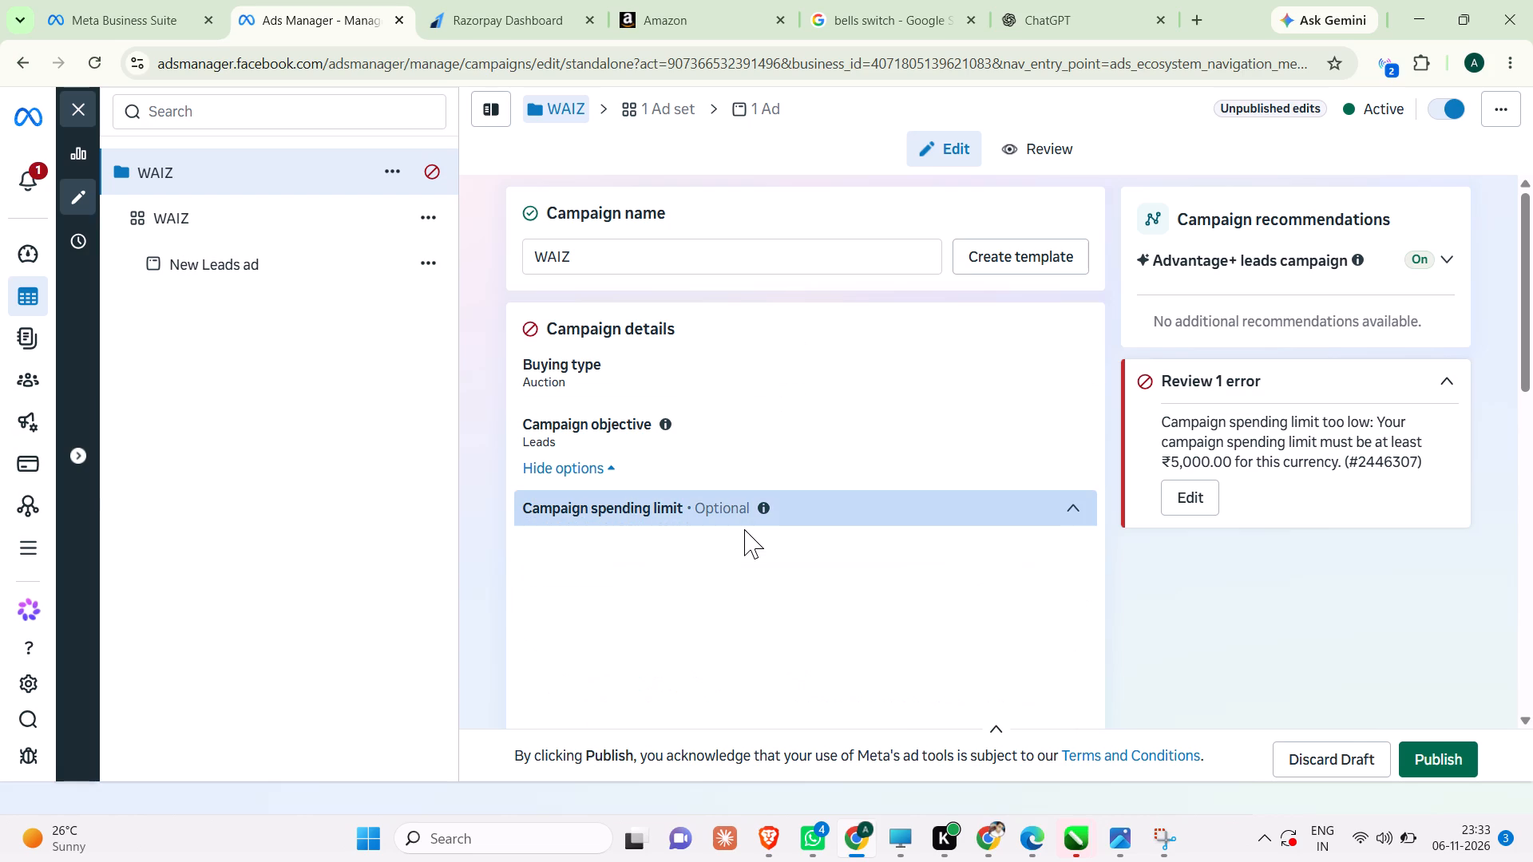
pyautogui.scroll(-2, 909, 623)
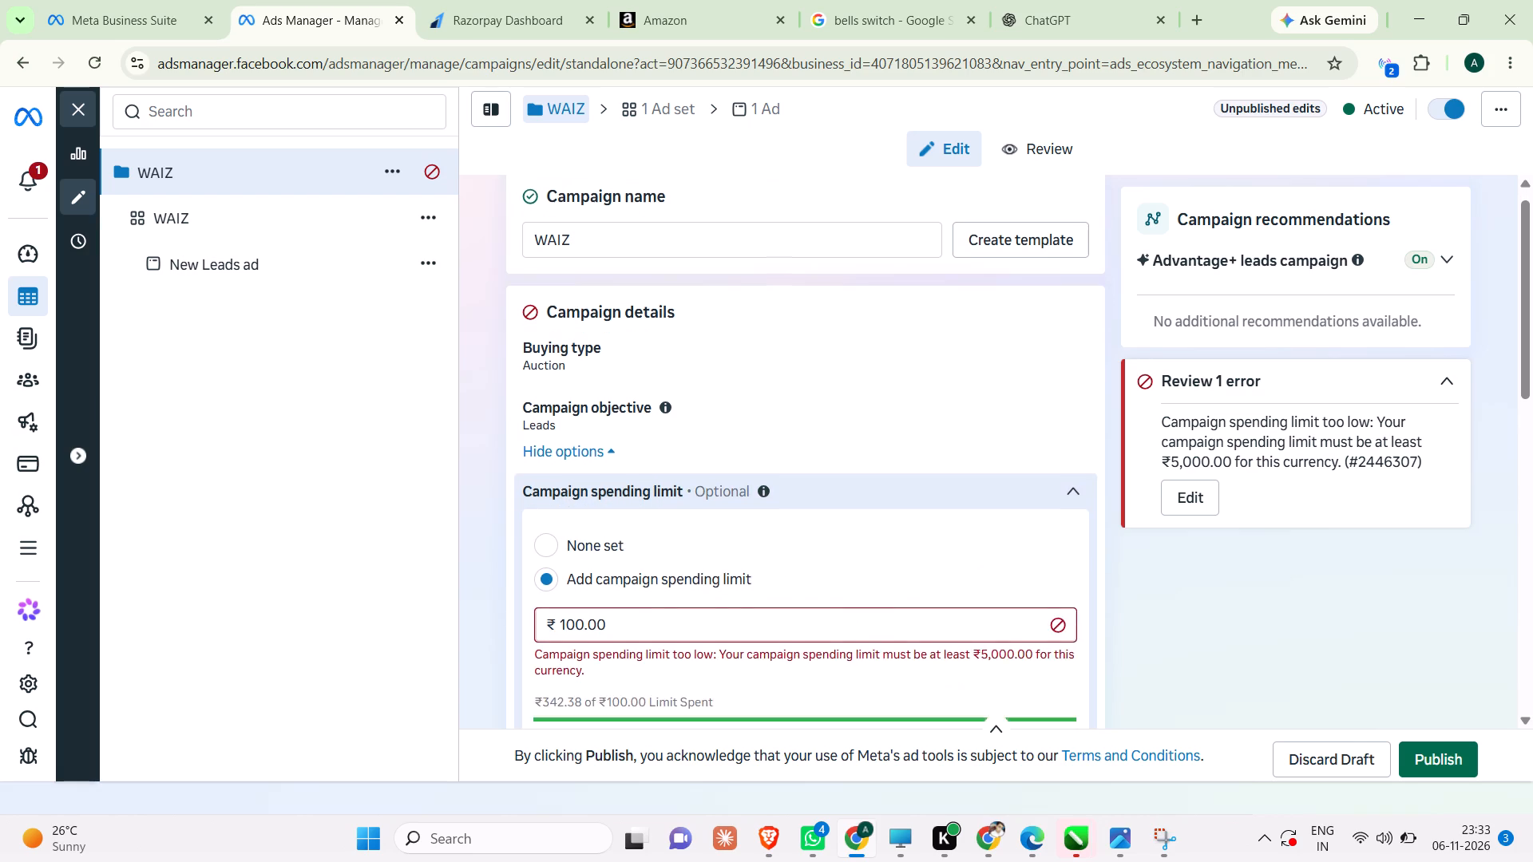
pyautogui.scroll(-3, 917, 624)
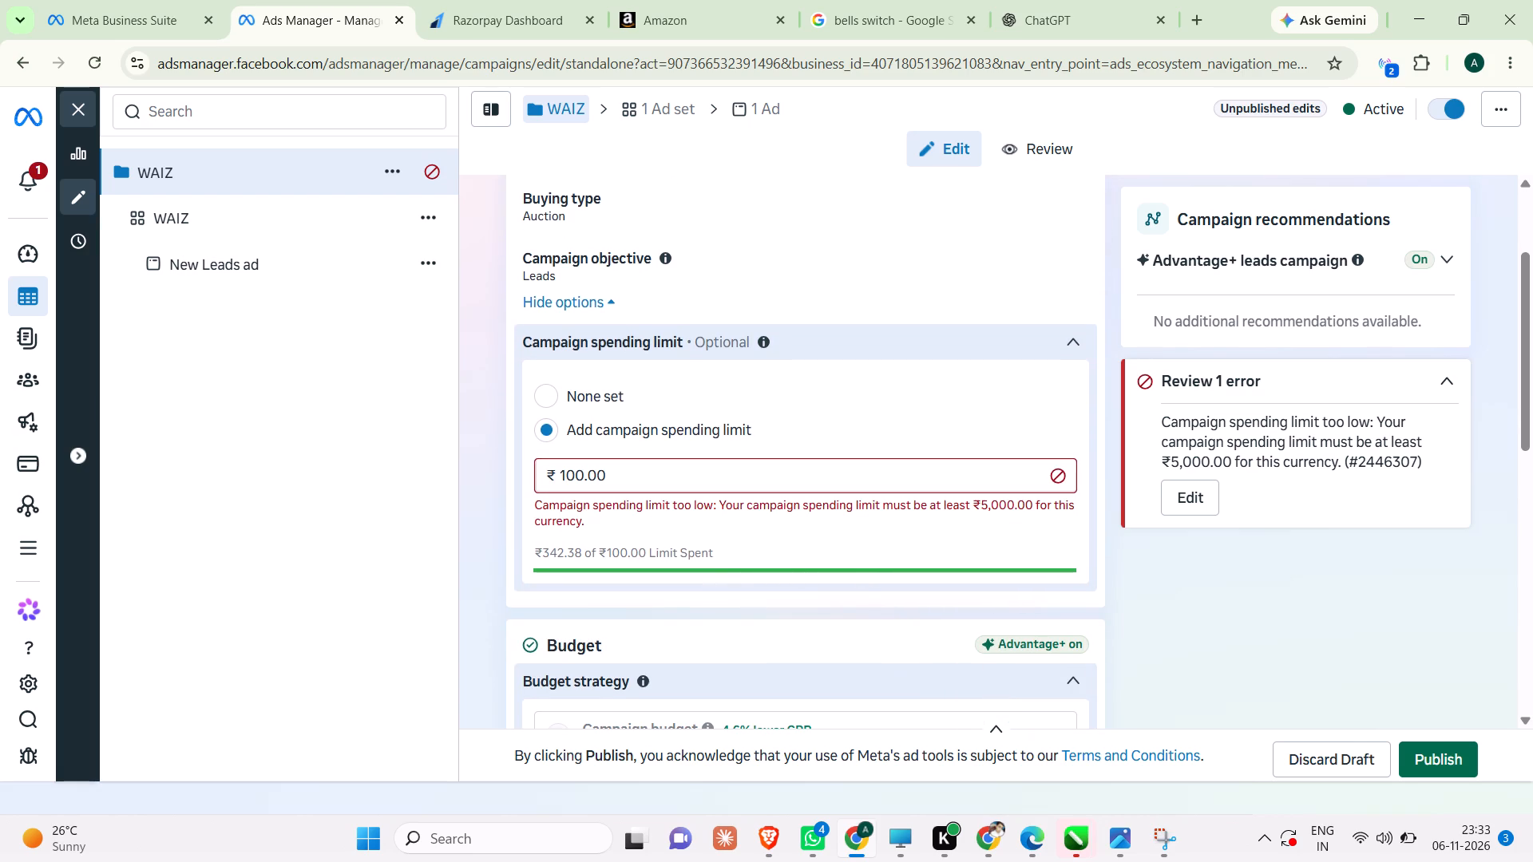
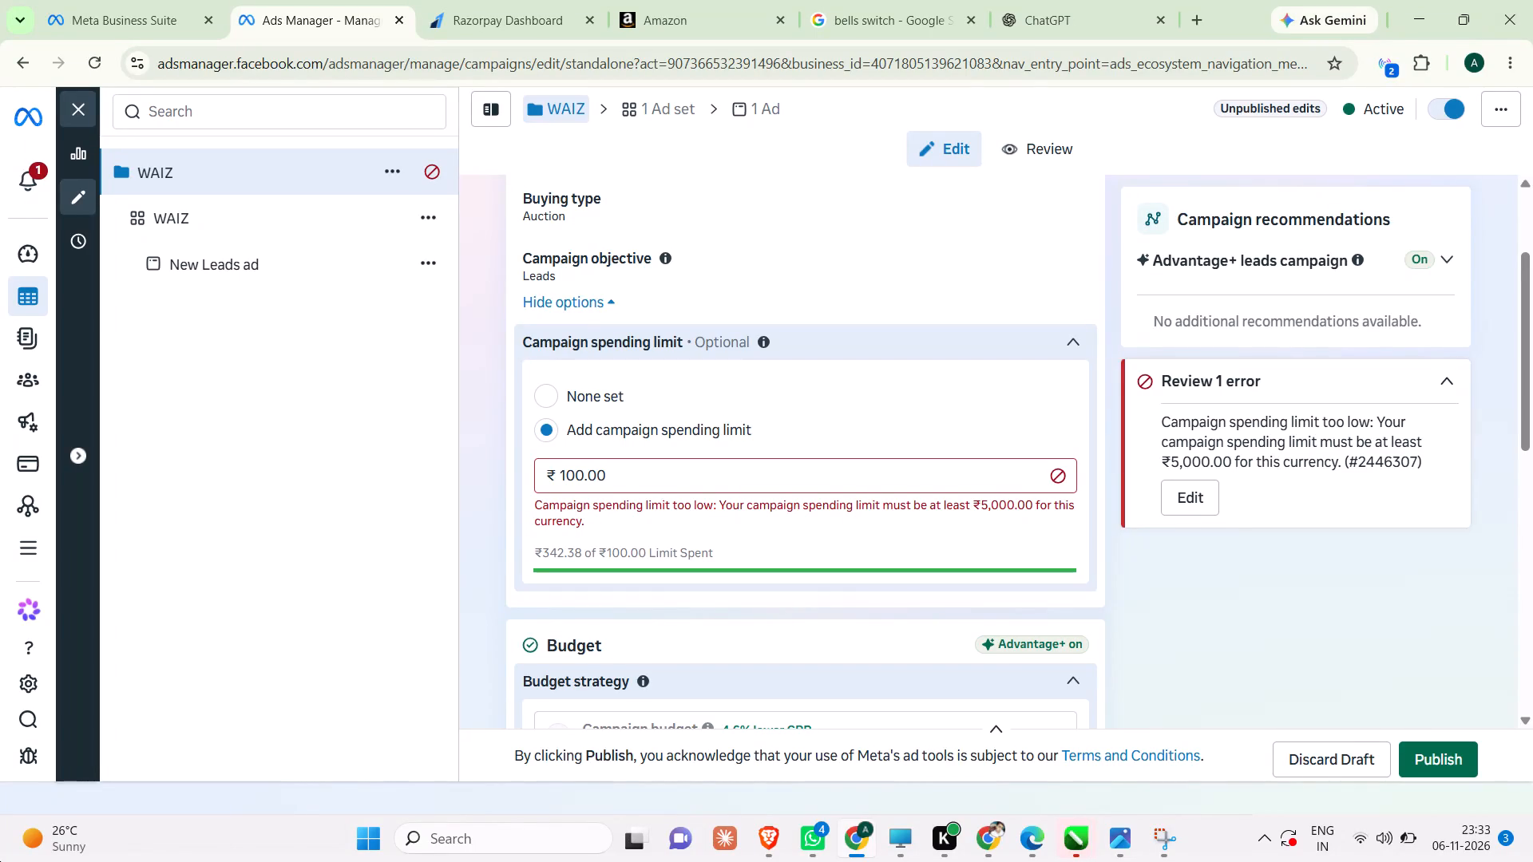
# Remove the WAIZ campaign's spending limit by choosing None set and confirming the removal.
pyautogui.click(549, 395)
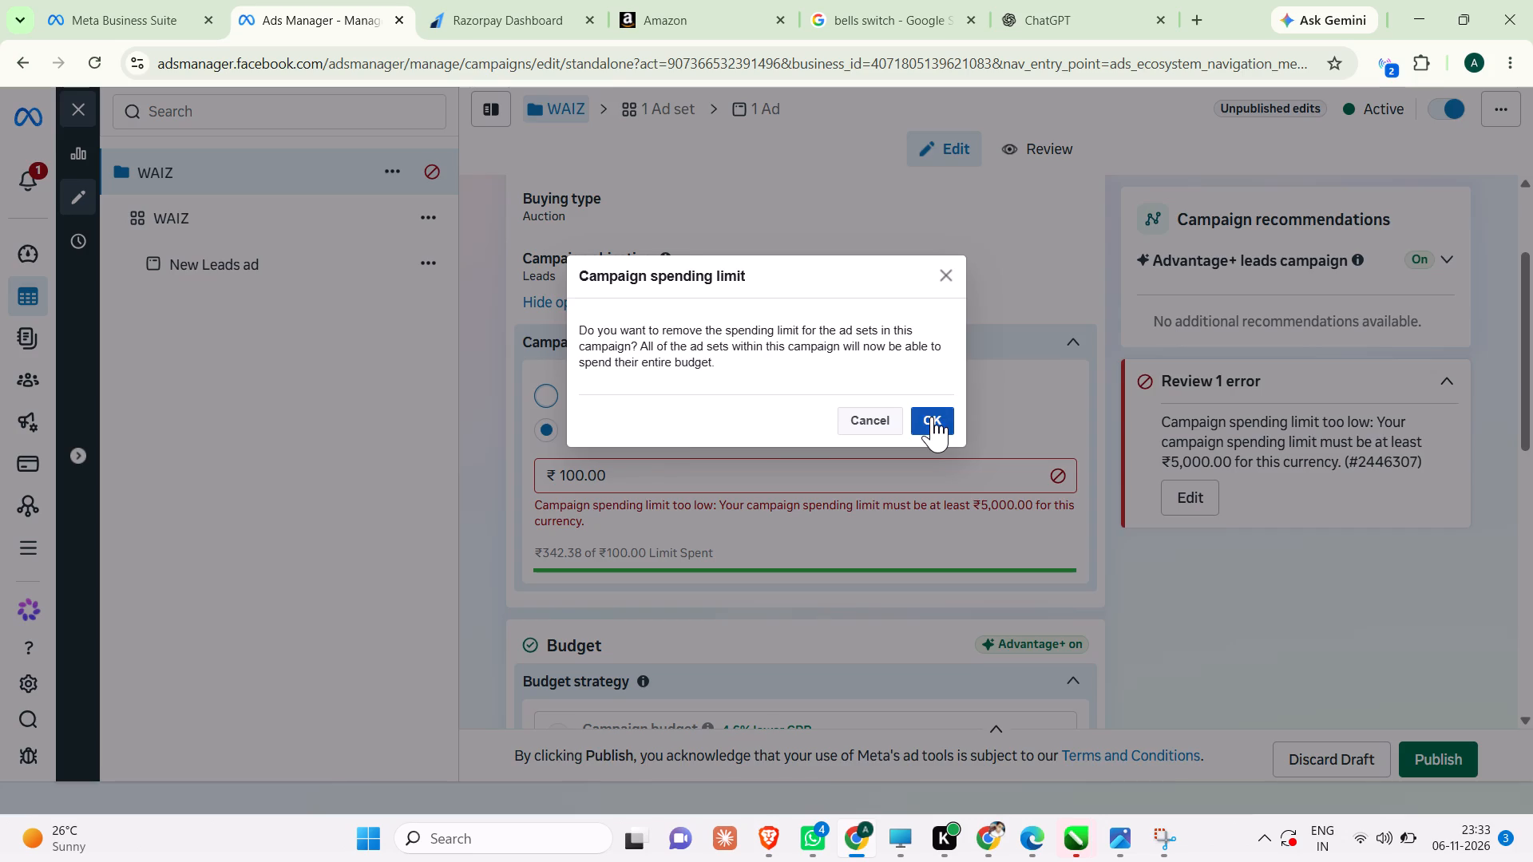
pyautogui.click(932, 417)
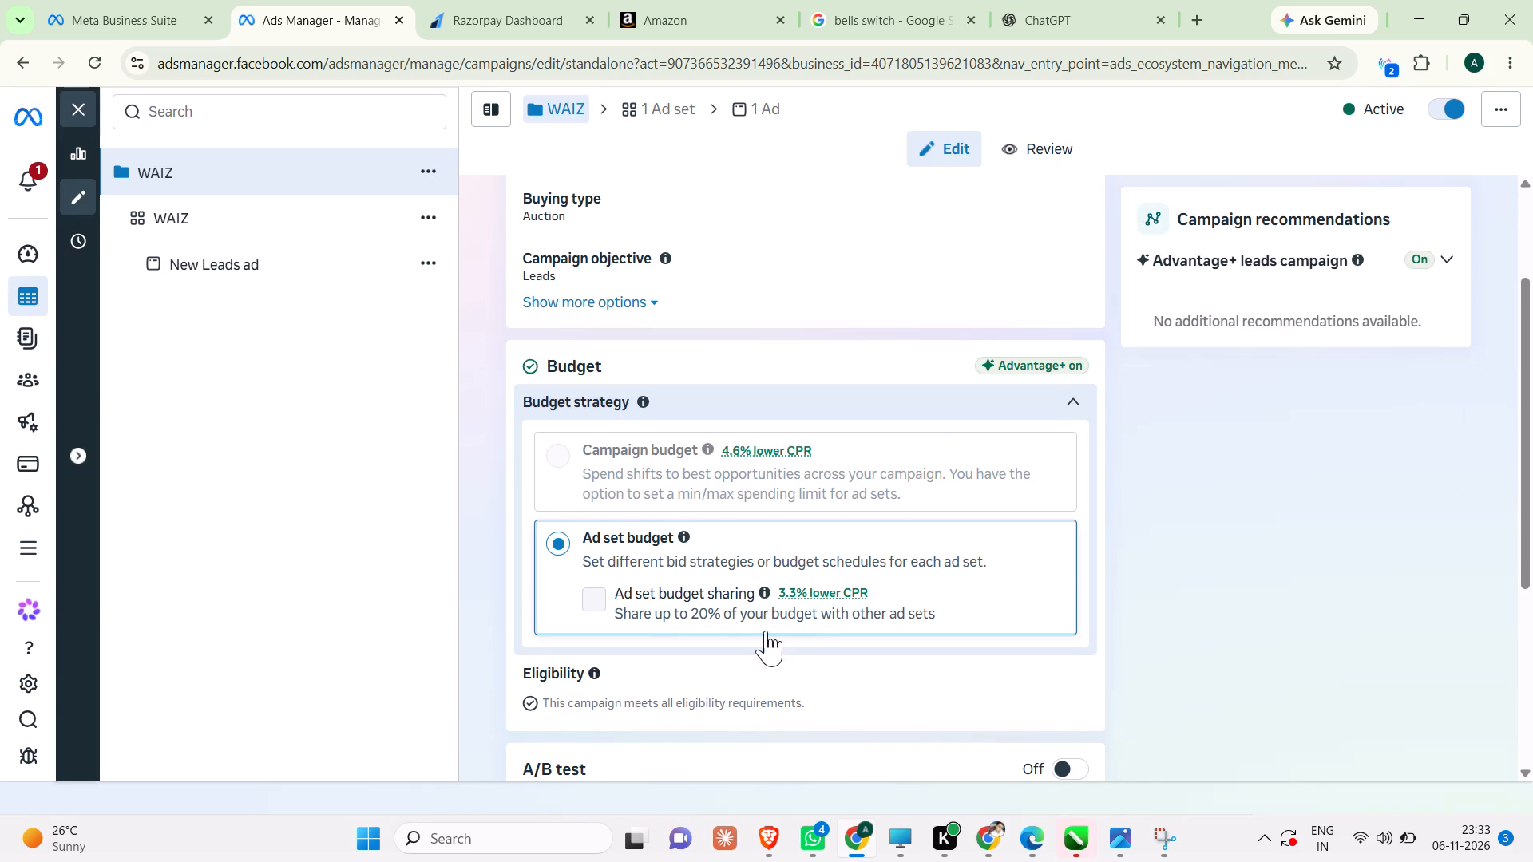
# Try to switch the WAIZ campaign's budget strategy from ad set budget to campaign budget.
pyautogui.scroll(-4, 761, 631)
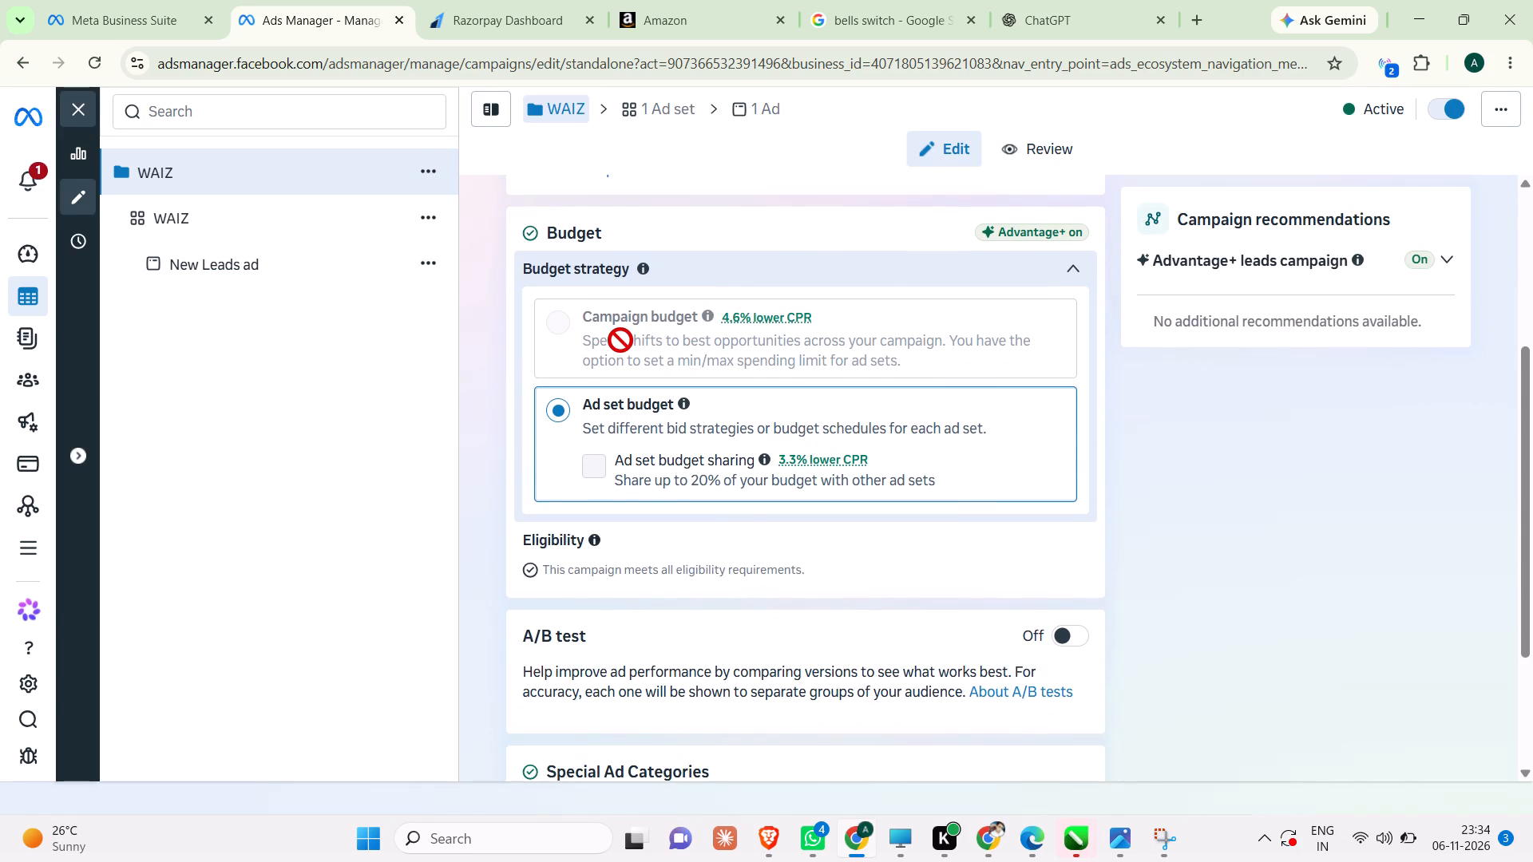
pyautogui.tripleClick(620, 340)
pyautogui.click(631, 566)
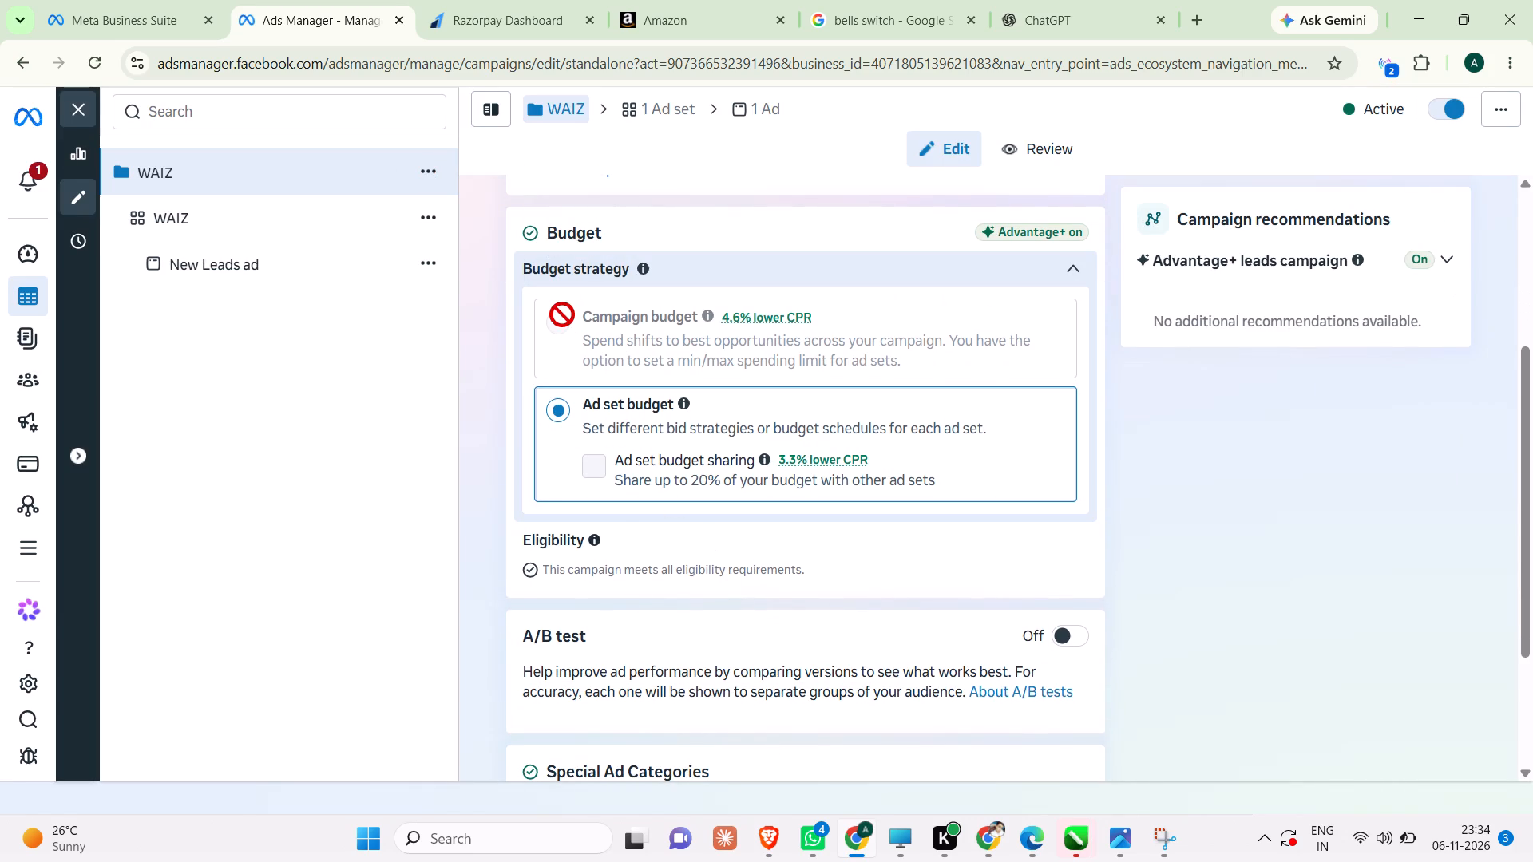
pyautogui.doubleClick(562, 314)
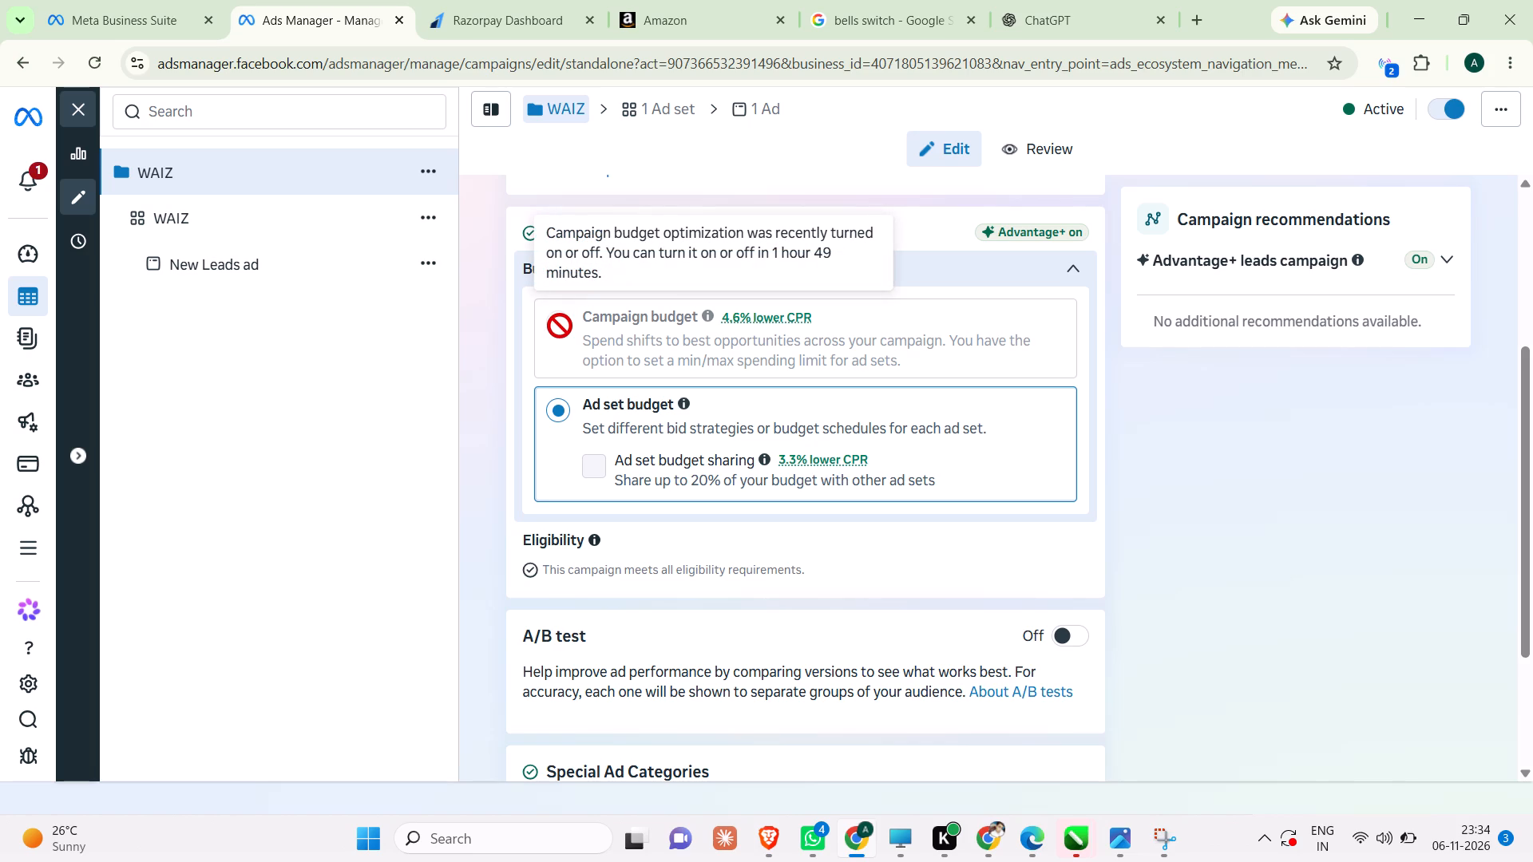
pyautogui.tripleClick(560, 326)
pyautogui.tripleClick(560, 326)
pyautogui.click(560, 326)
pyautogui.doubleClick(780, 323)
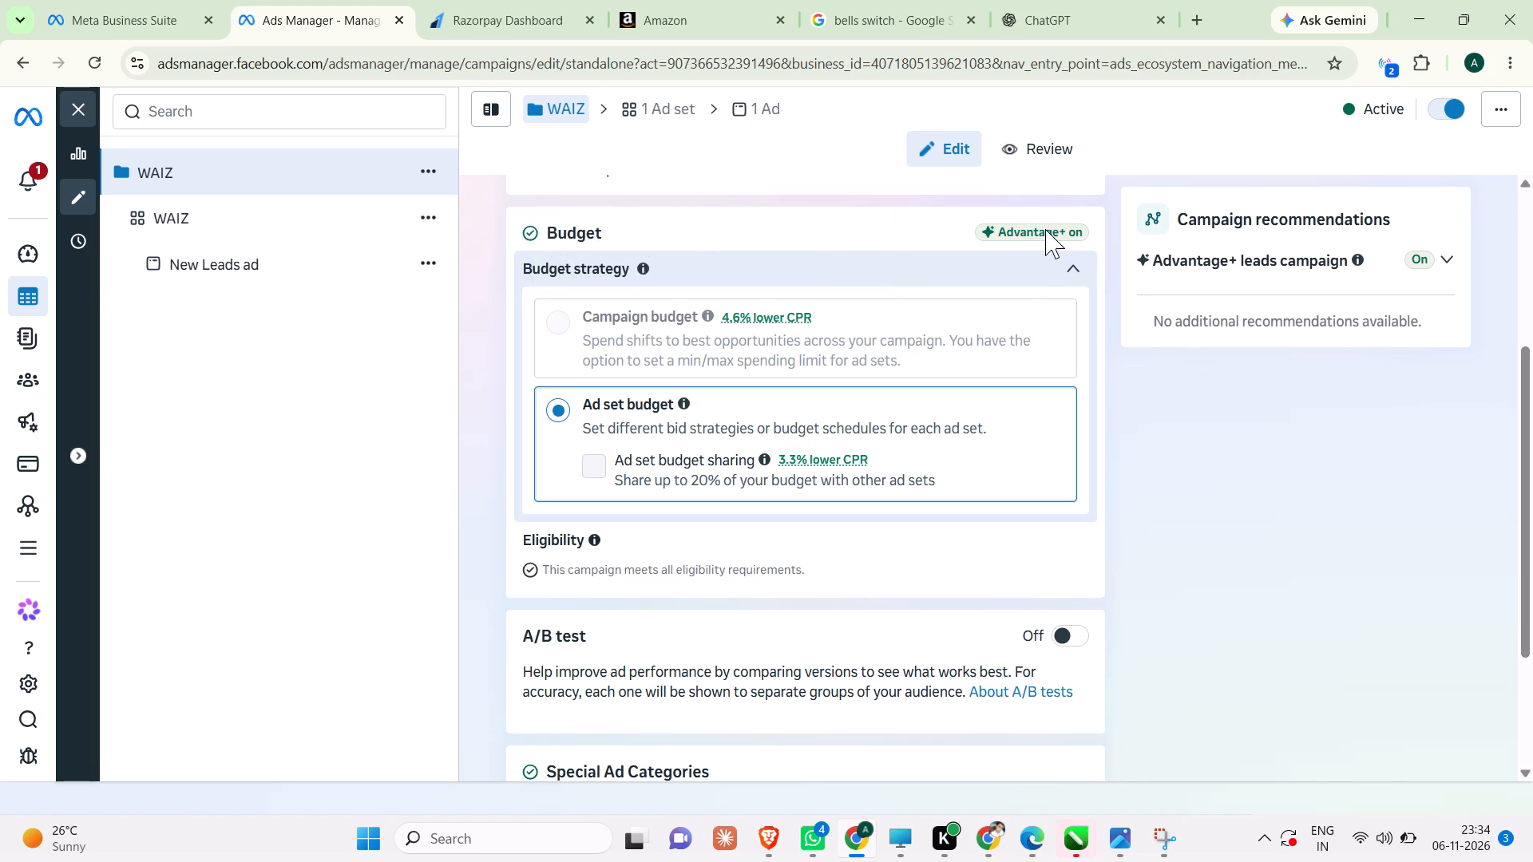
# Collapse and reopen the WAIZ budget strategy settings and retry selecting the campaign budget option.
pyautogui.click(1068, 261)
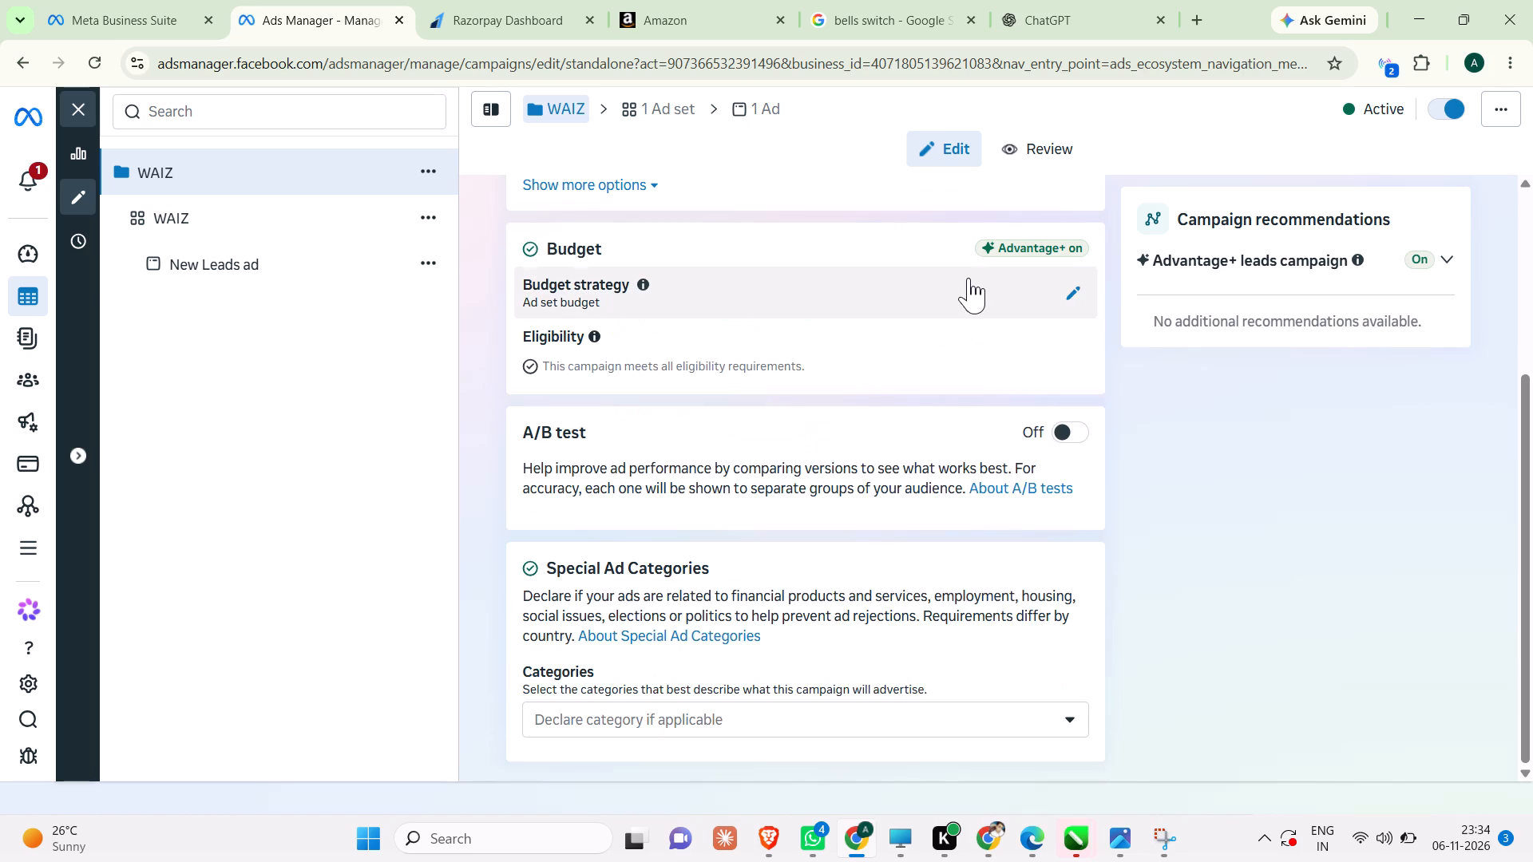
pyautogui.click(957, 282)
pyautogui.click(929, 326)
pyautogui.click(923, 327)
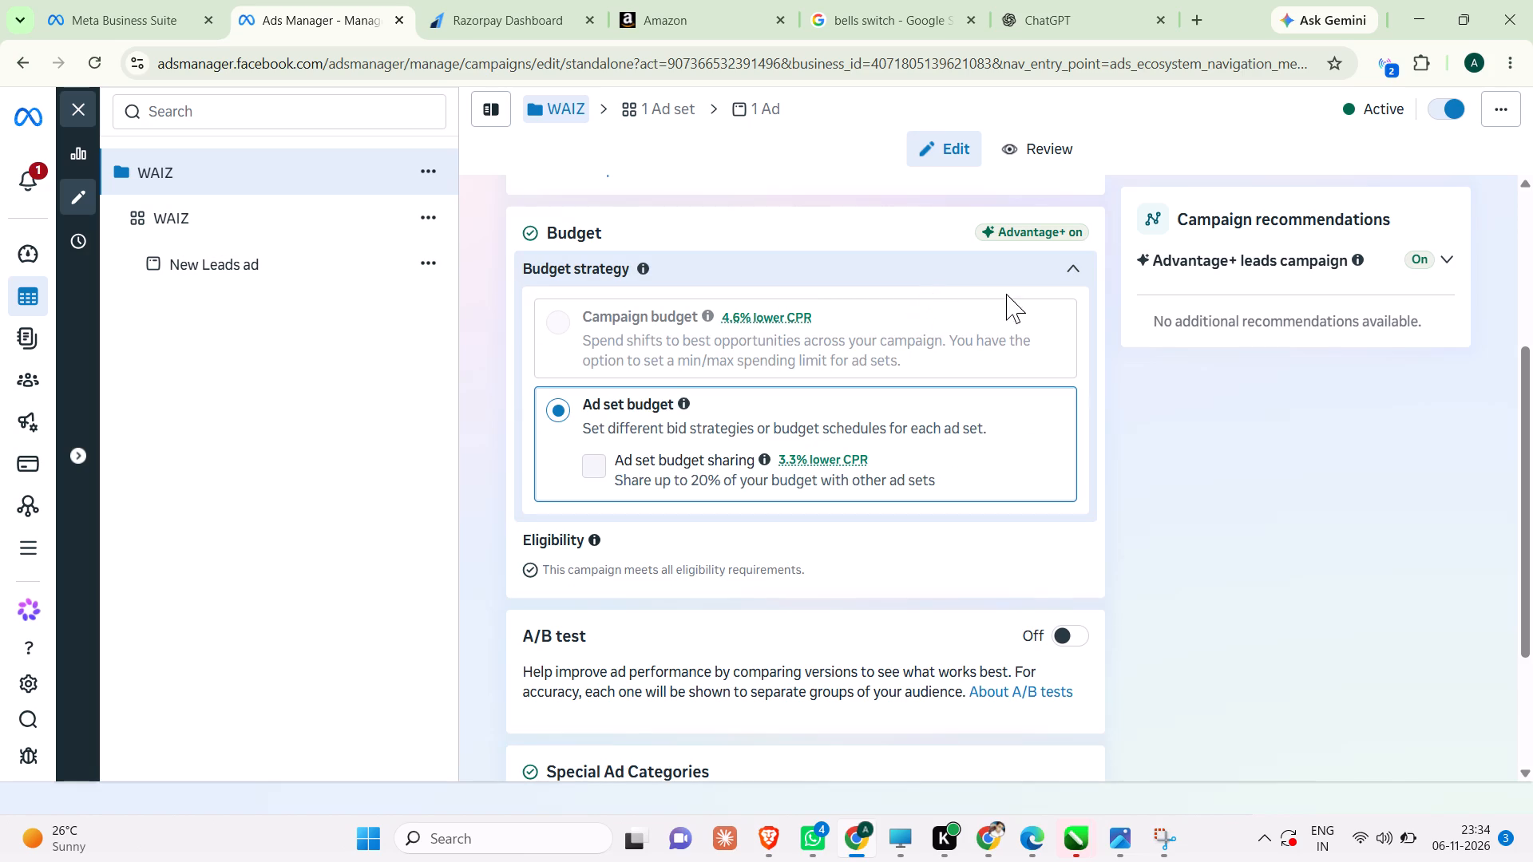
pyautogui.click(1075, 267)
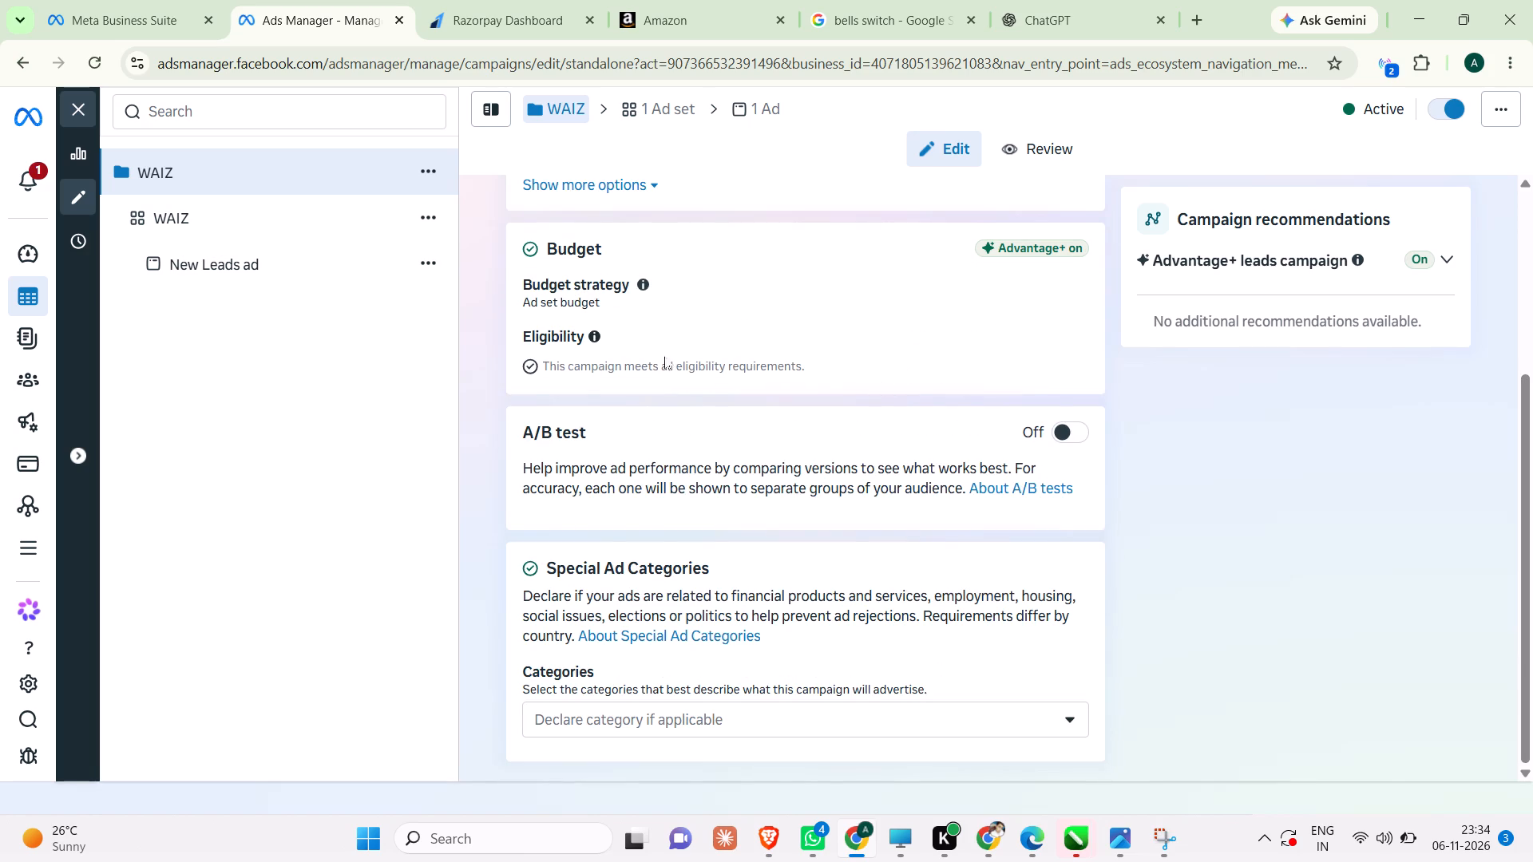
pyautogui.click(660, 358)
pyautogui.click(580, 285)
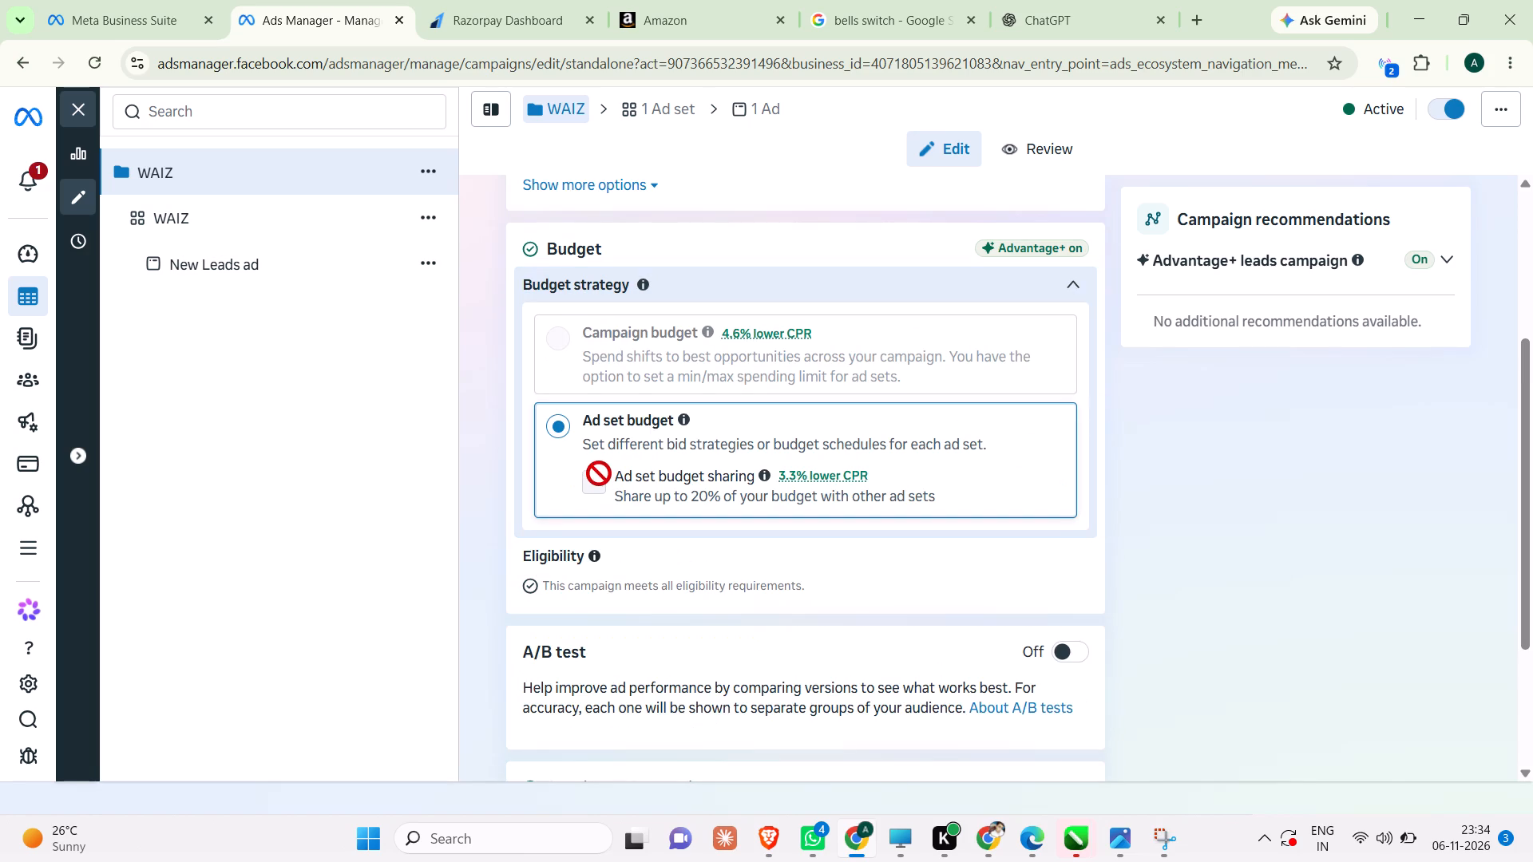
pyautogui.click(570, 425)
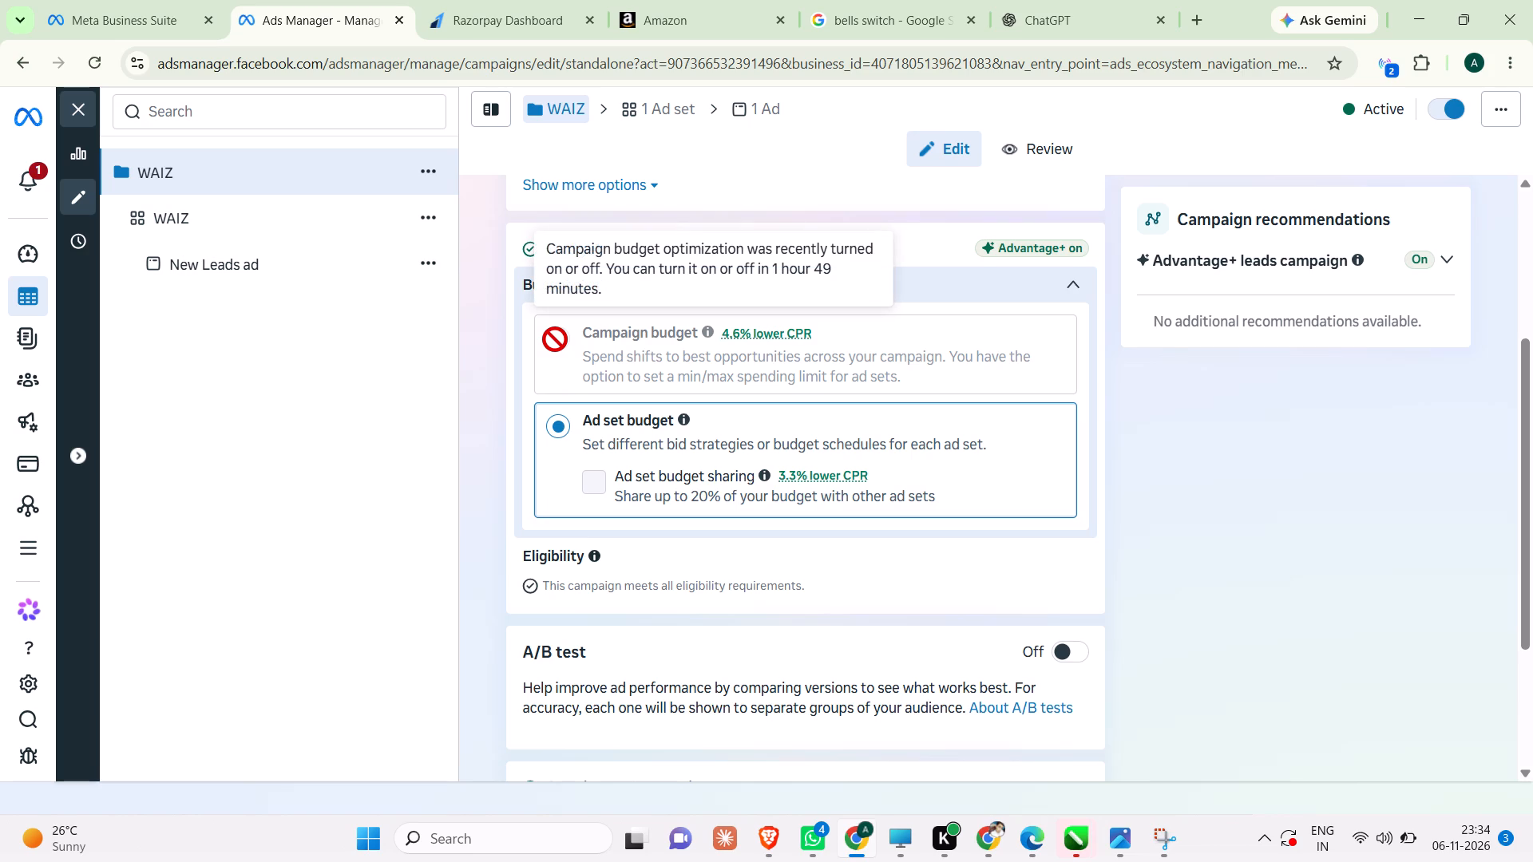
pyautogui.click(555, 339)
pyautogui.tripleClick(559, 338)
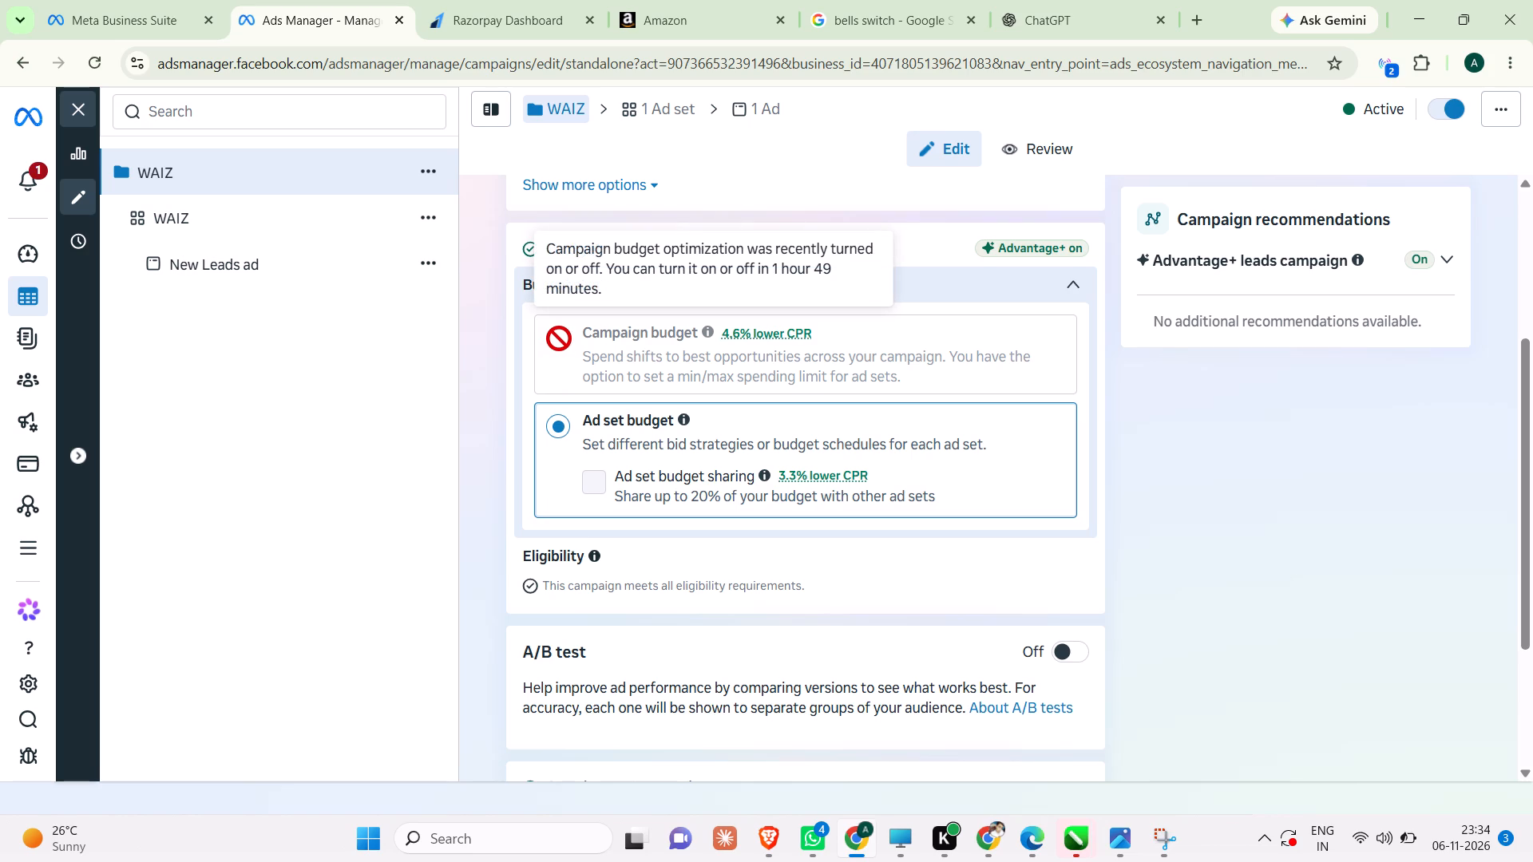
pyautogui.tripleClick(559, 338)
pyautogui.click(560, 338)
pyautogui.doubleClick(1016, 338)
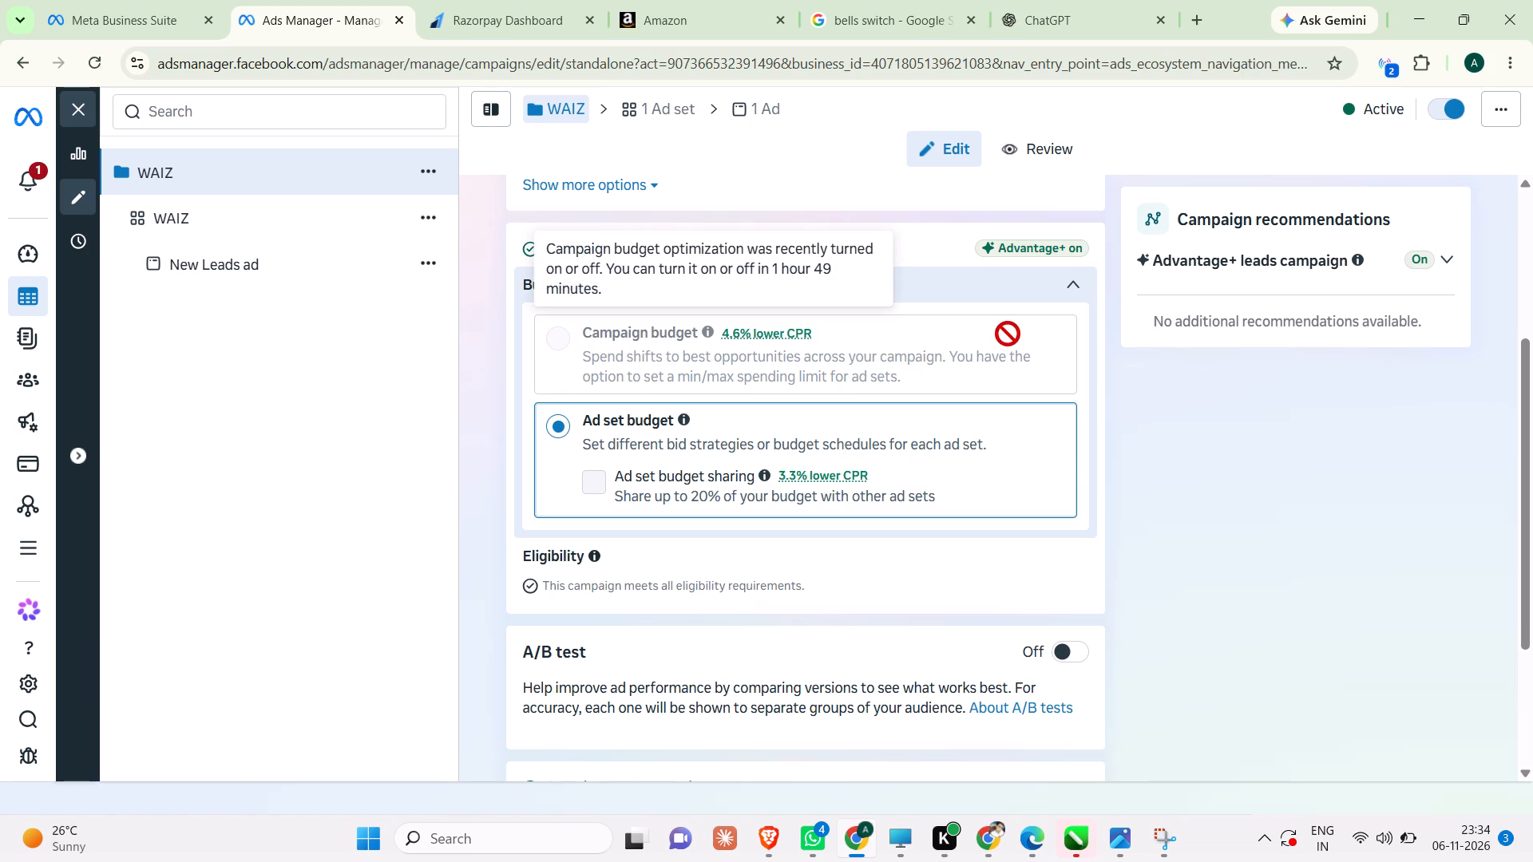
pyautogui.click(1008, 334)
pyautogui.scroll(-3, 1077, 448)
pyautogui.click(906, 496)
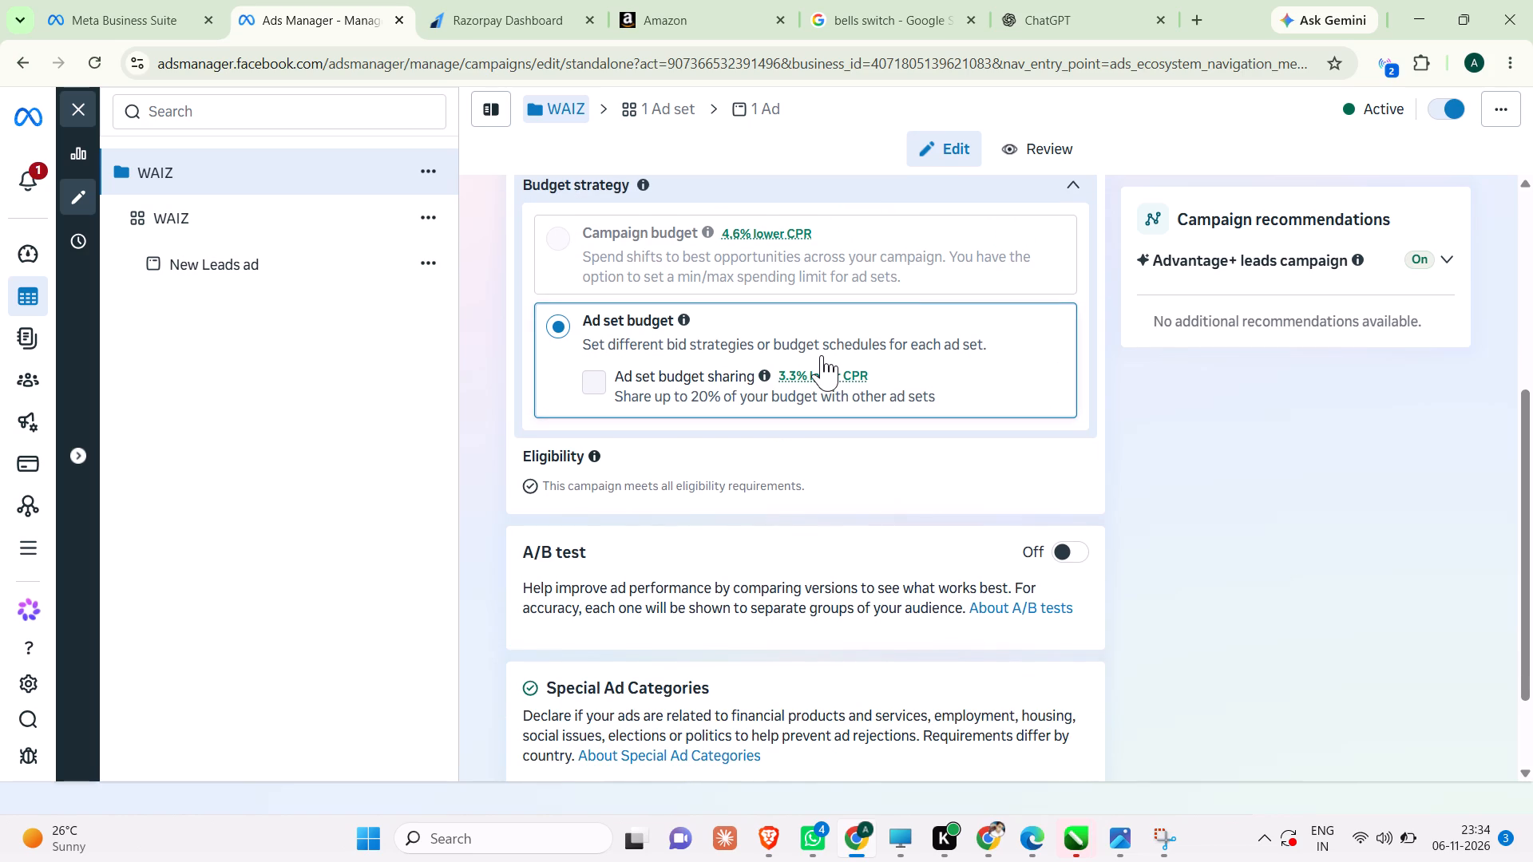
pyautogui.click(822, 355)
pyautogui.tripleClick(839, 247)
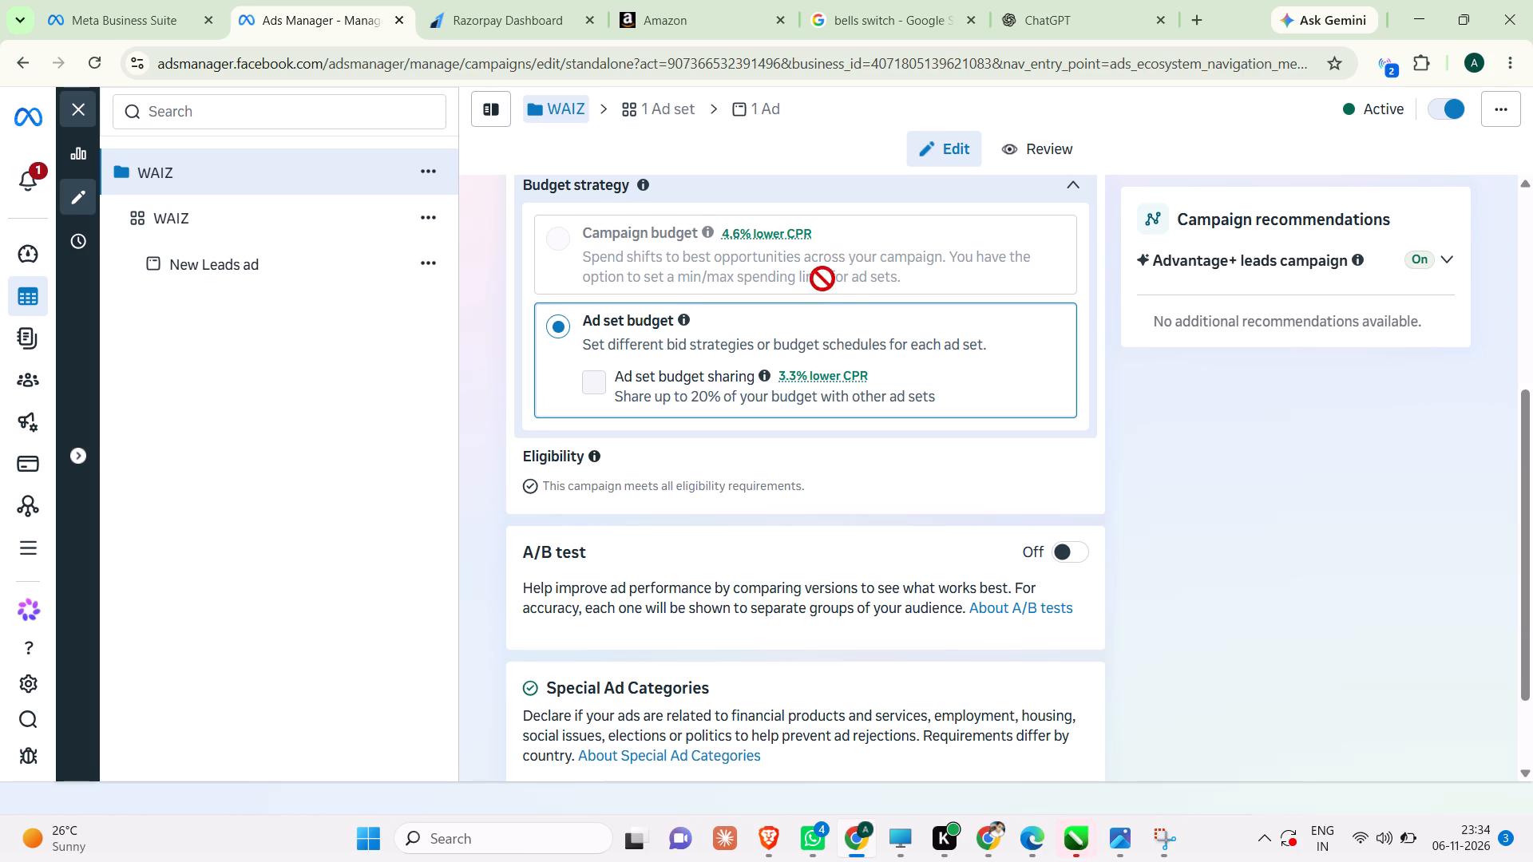
# Close the campaign editor and duplicate the WAIZ campaign, keeping the recommendation to add an image selected.
pyautogui.scroll(6, 848, 275)
pyautogui.scroll(4, 884, 329)
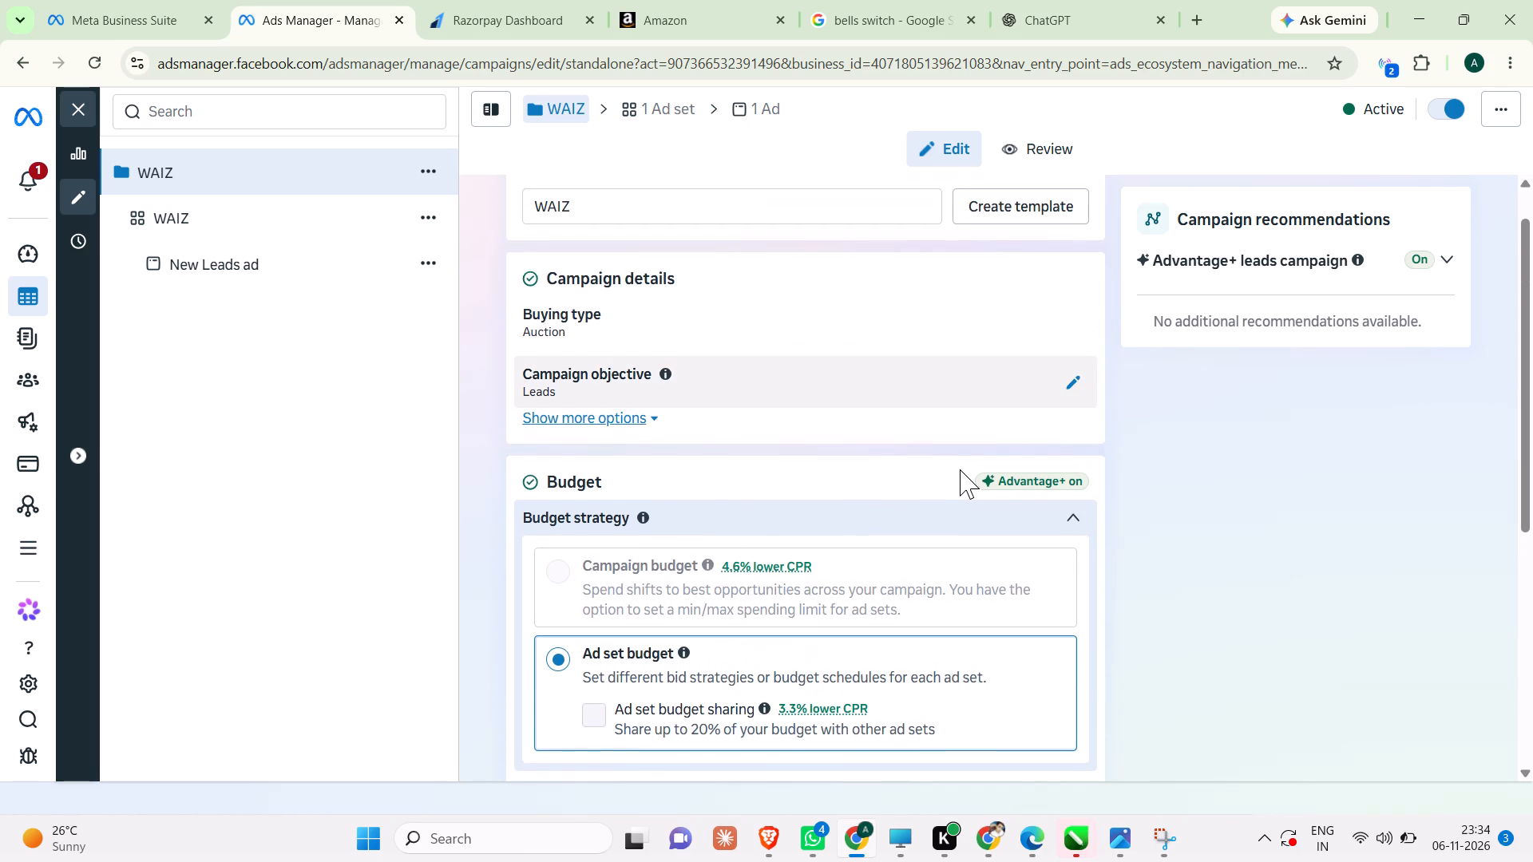
pyautogui.scroll(-1, 960, 469)
pyautogui.scroll(4, 960, 469)
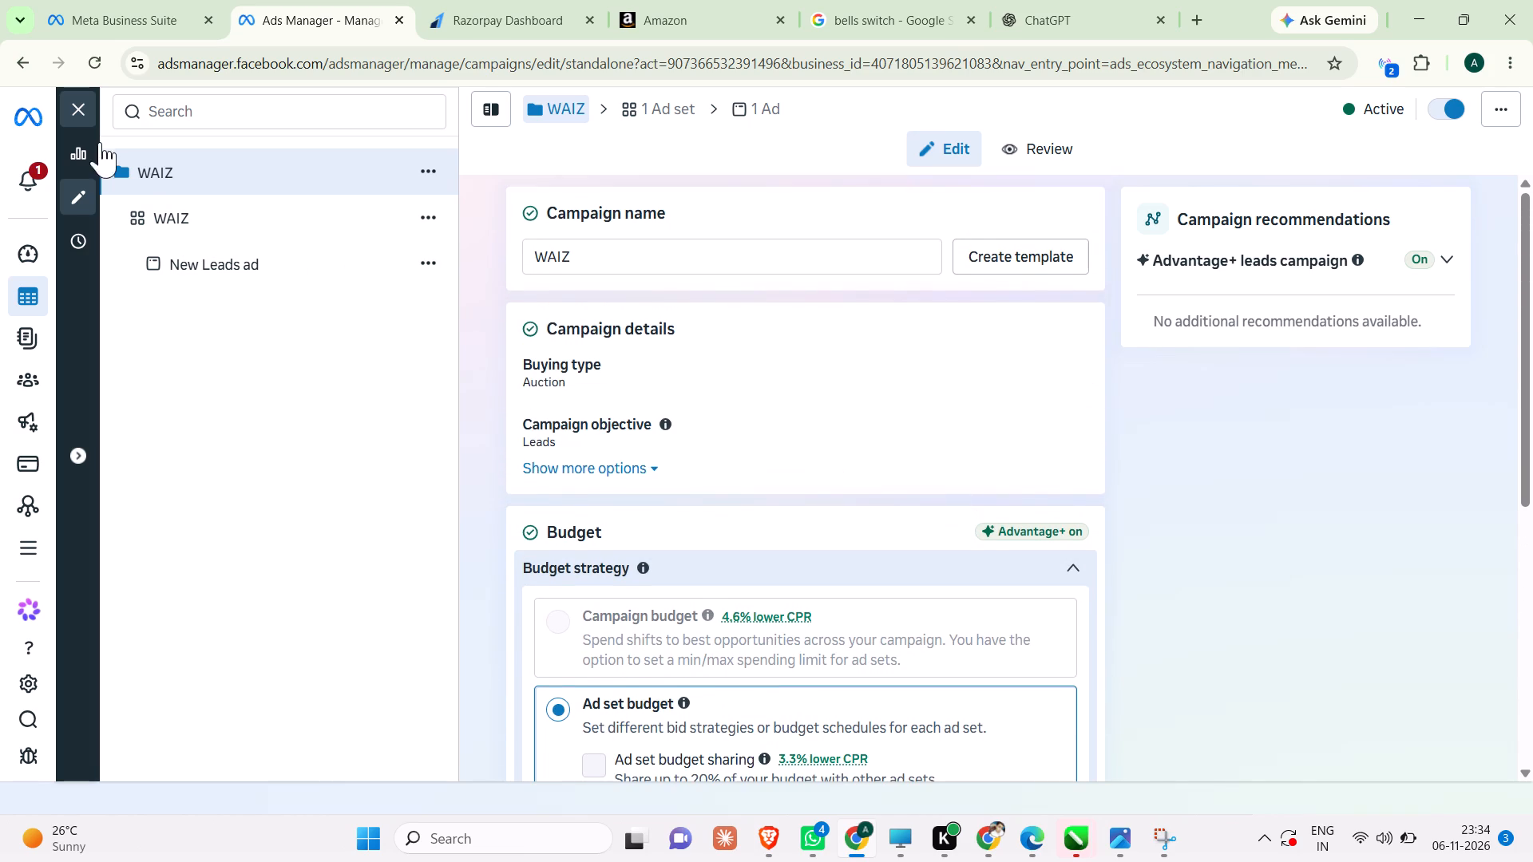
pyautogui.click(77, 117)
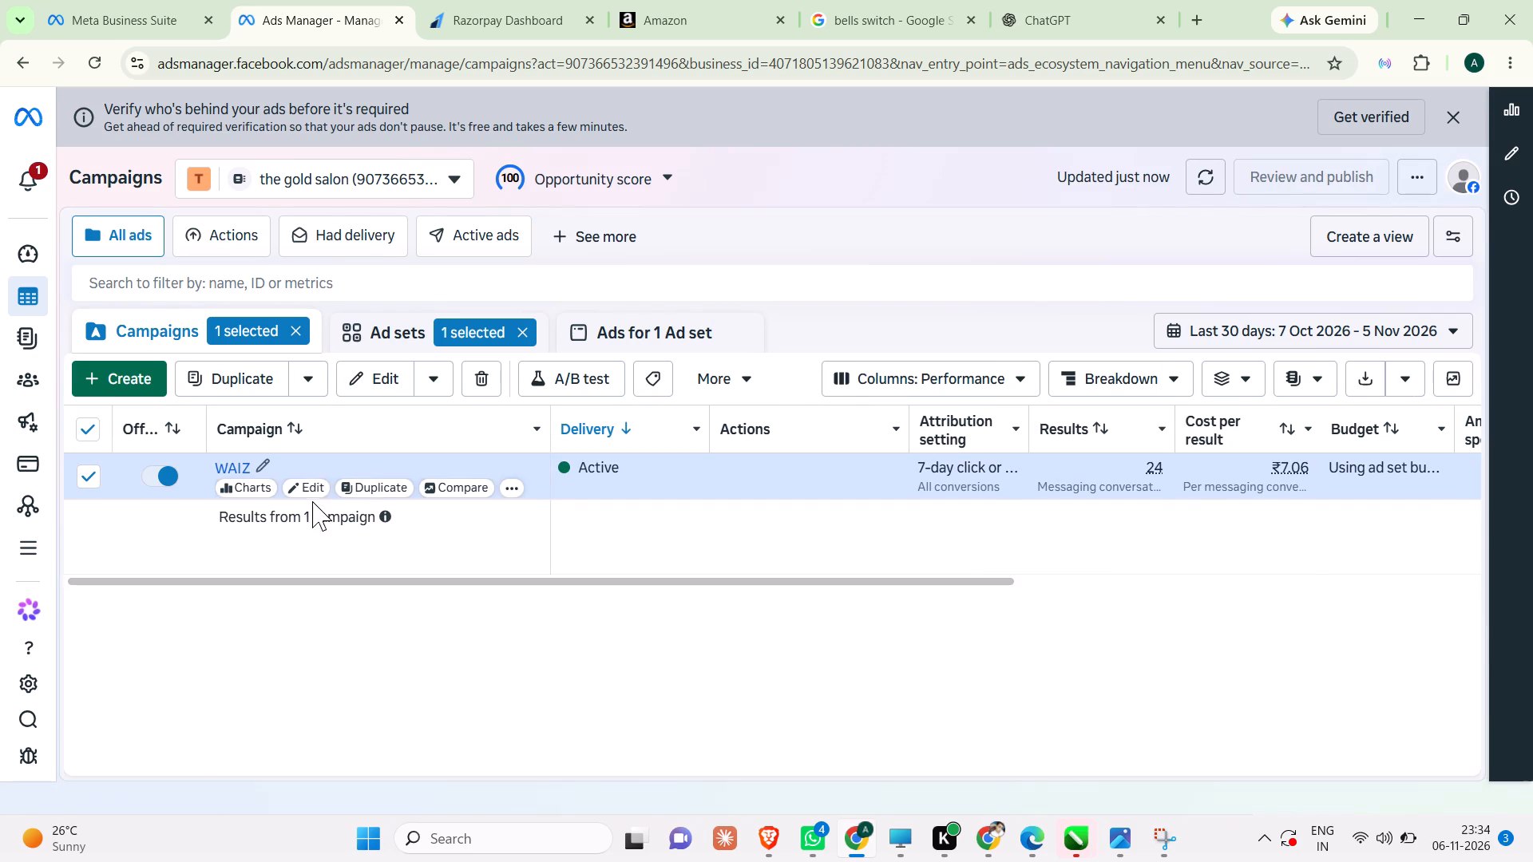
pyautogui.click(362, 483)
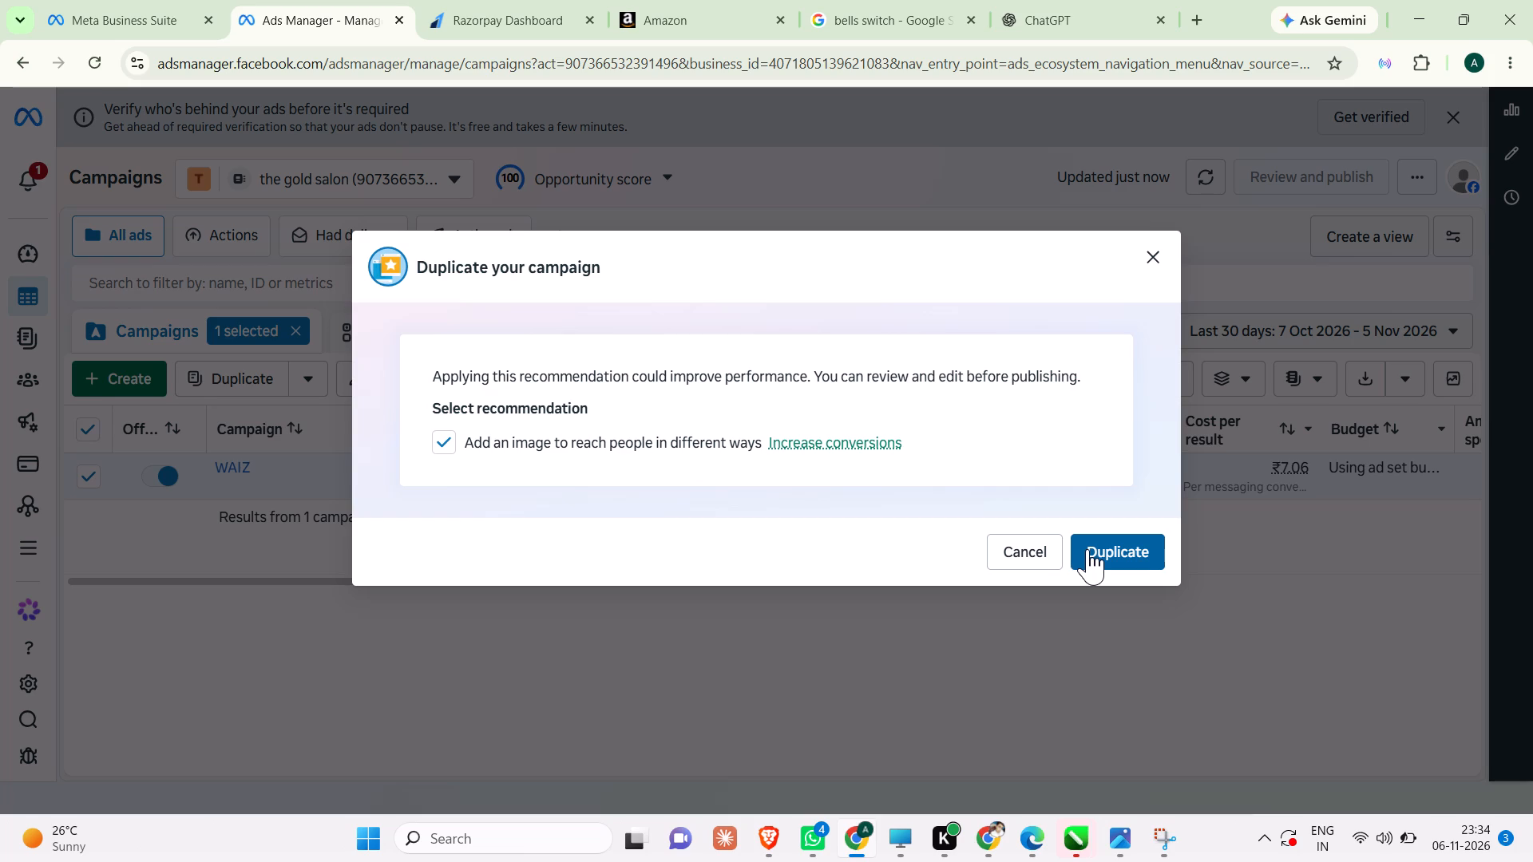
pyautogui.click(1148, 264)
pyautogui.click(180, 330)
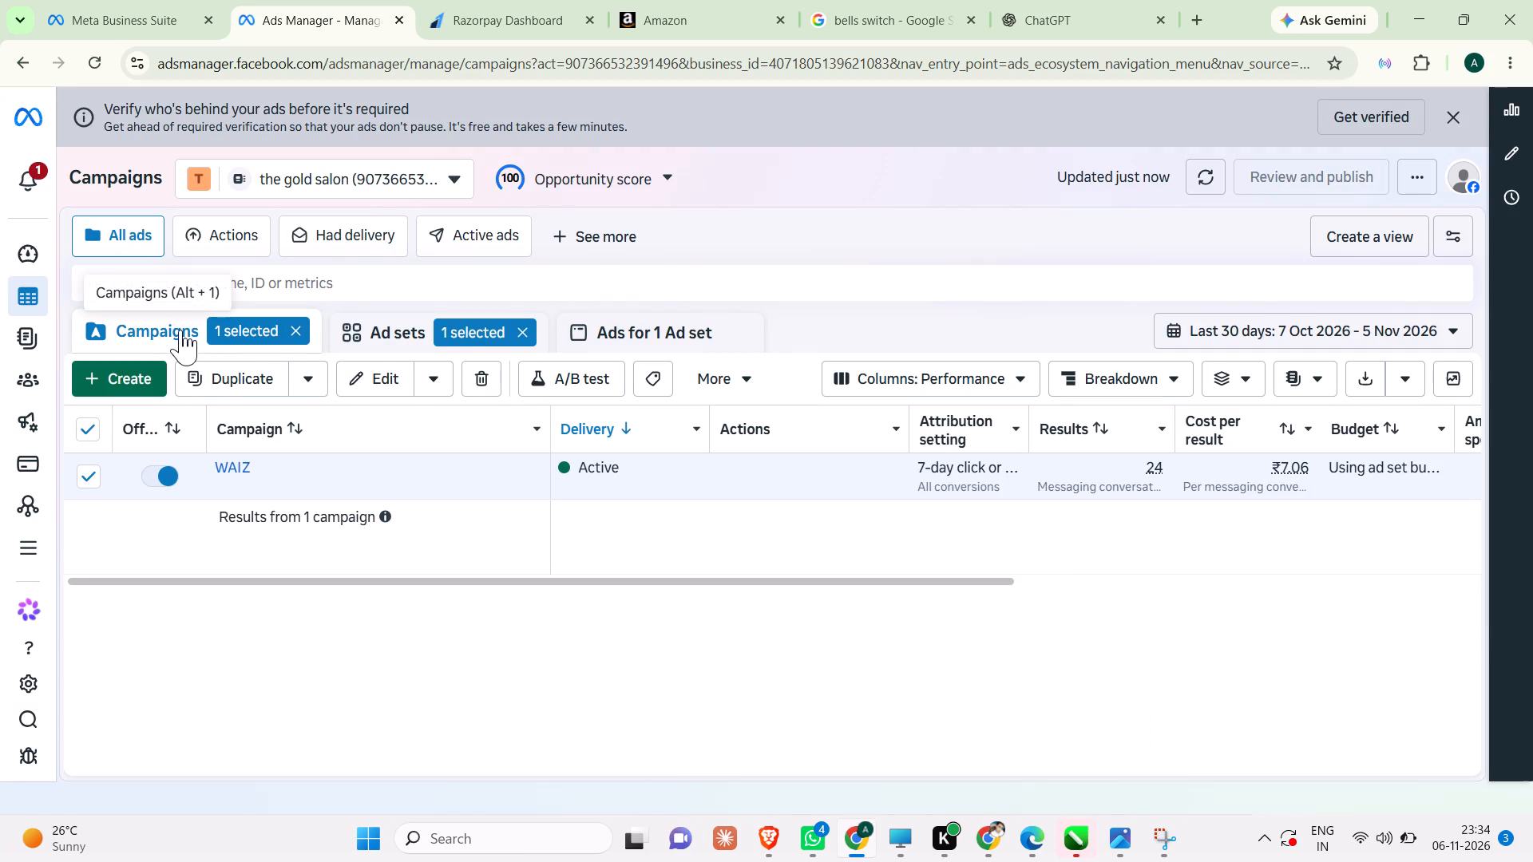
pyautogui.click(381, 488)
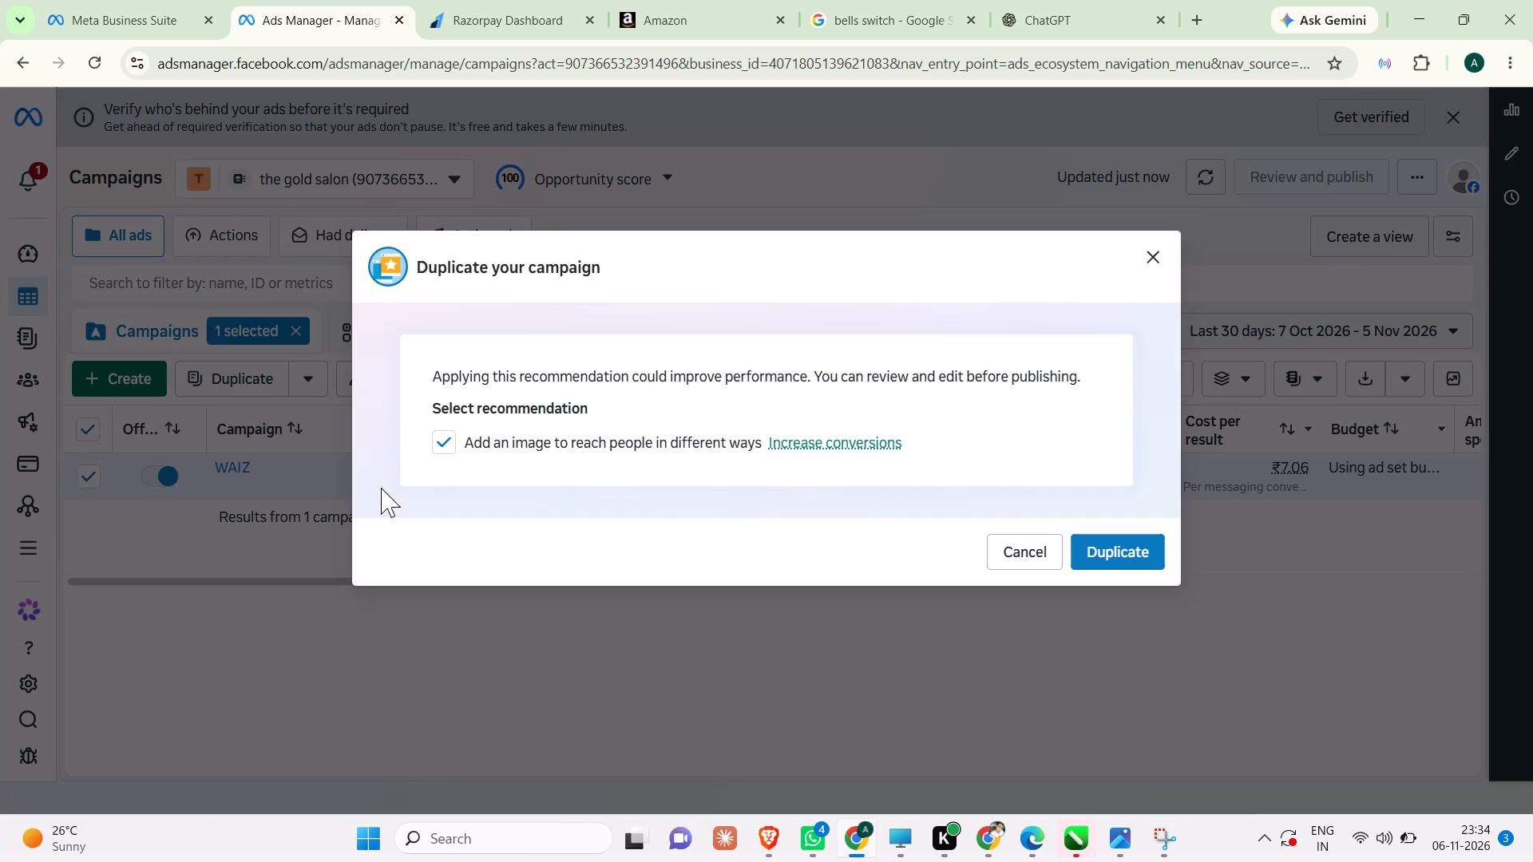
pyautogui.click(1140, 547)
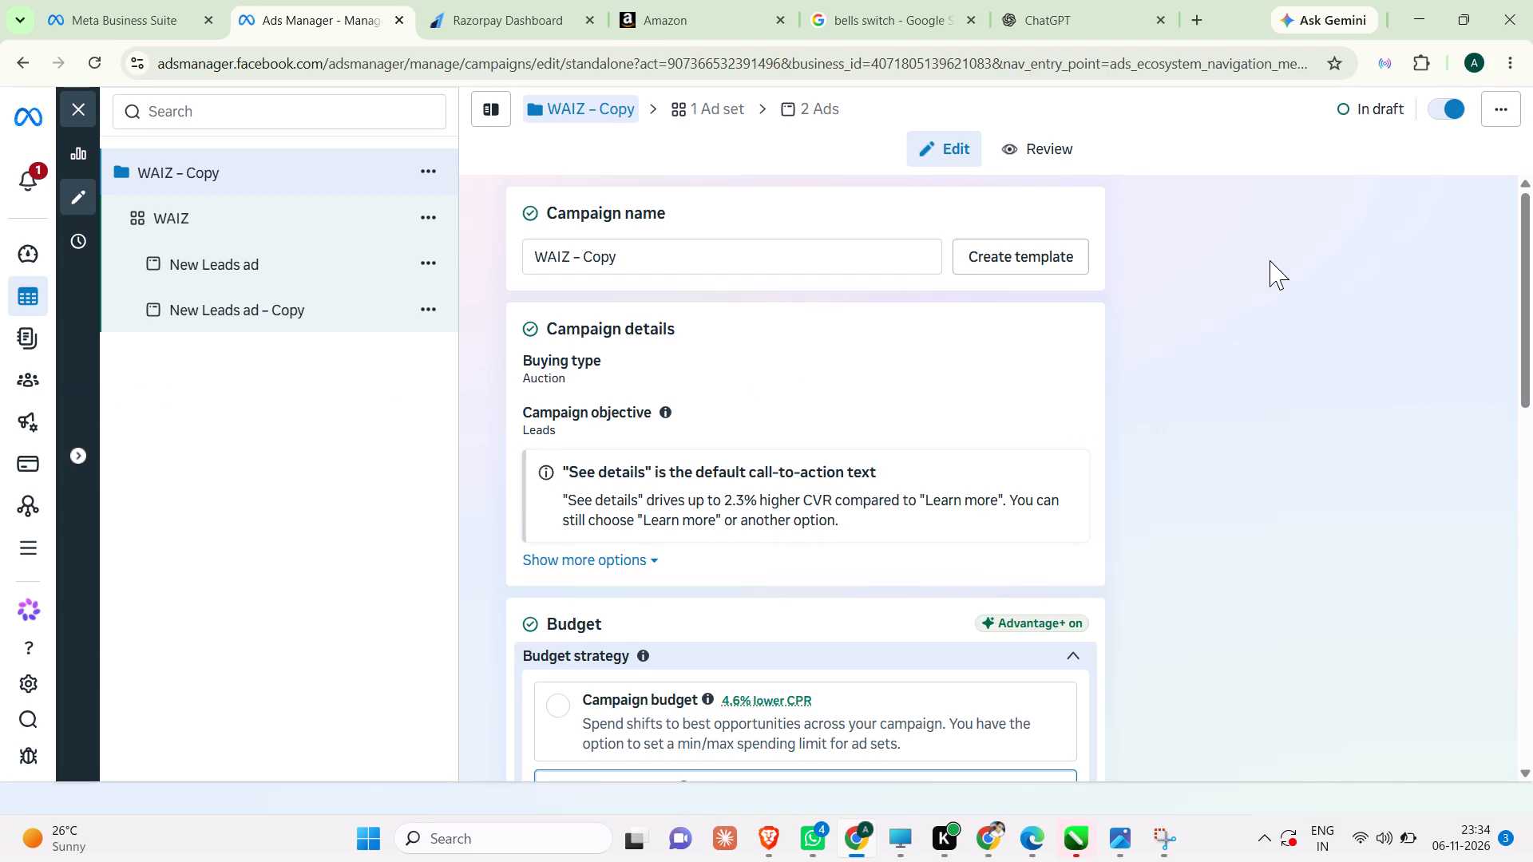
# Set the budget strategy of the WAIZ – Copy campaign to Campaign budget.
pyautogui.scroll(-2, 717, 387)
pyautogui.scroll(-4, 779, 405)
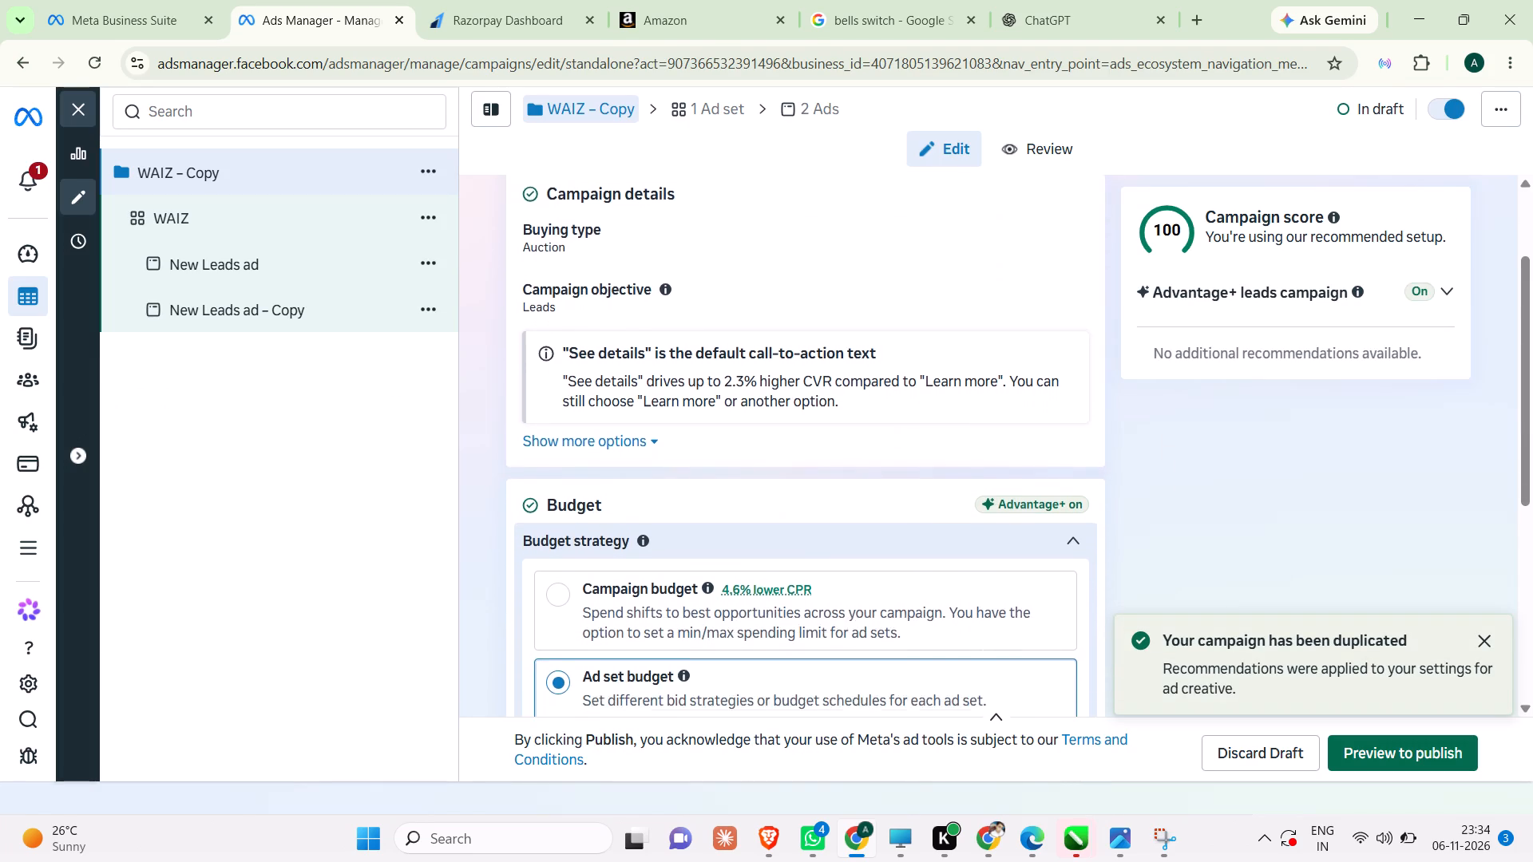
pyautogui.scroll(-3, 782, 407)
pyautogui.click(551, 421)
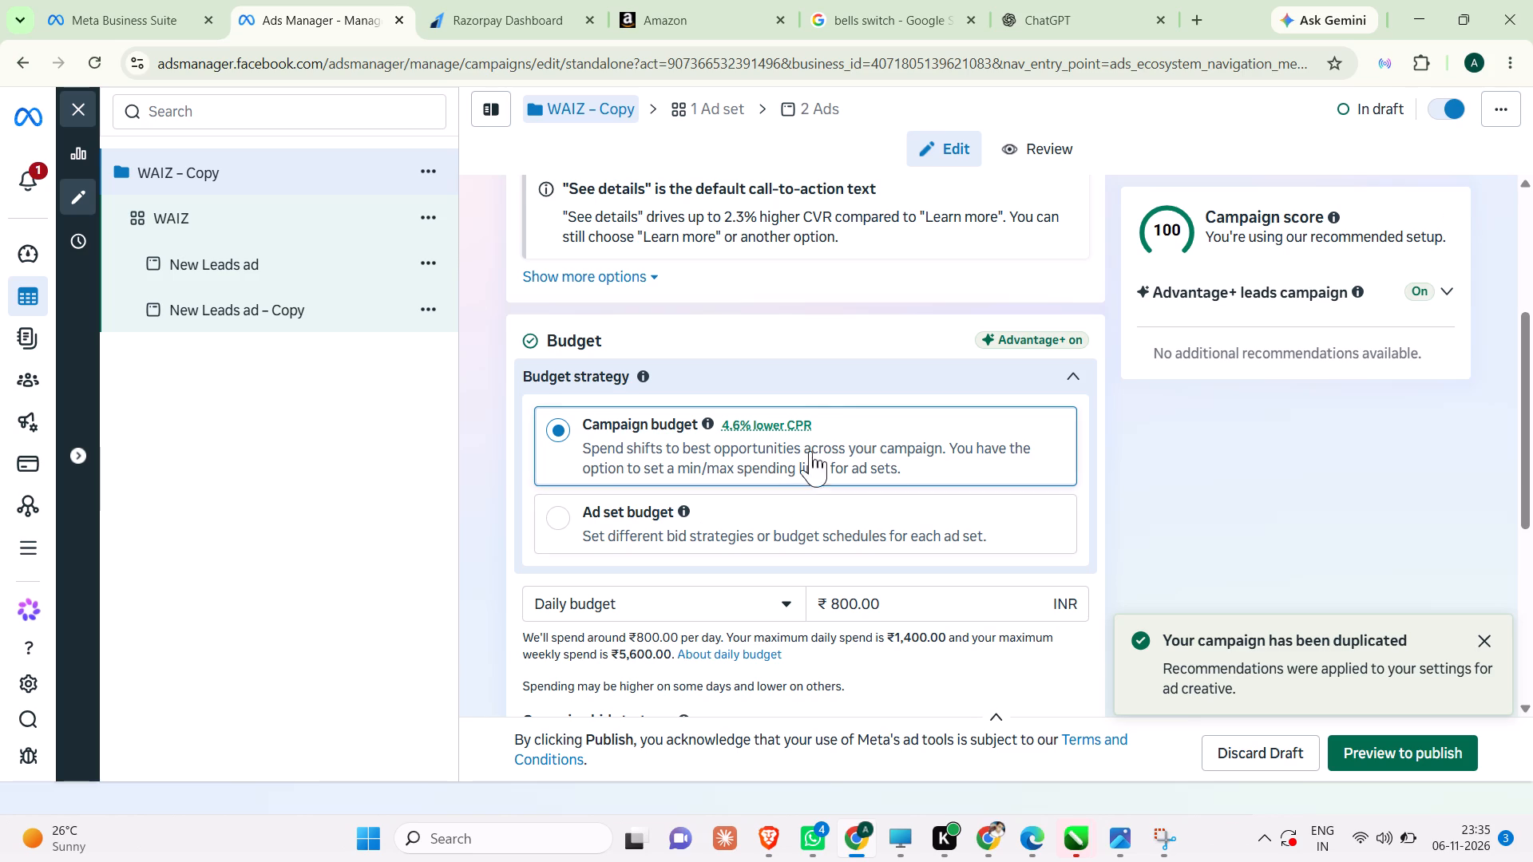
# Delete the extra ad New Leads ad – Copy from the duplicated campaign.
pyautogui.scroll(2, 718, 446)
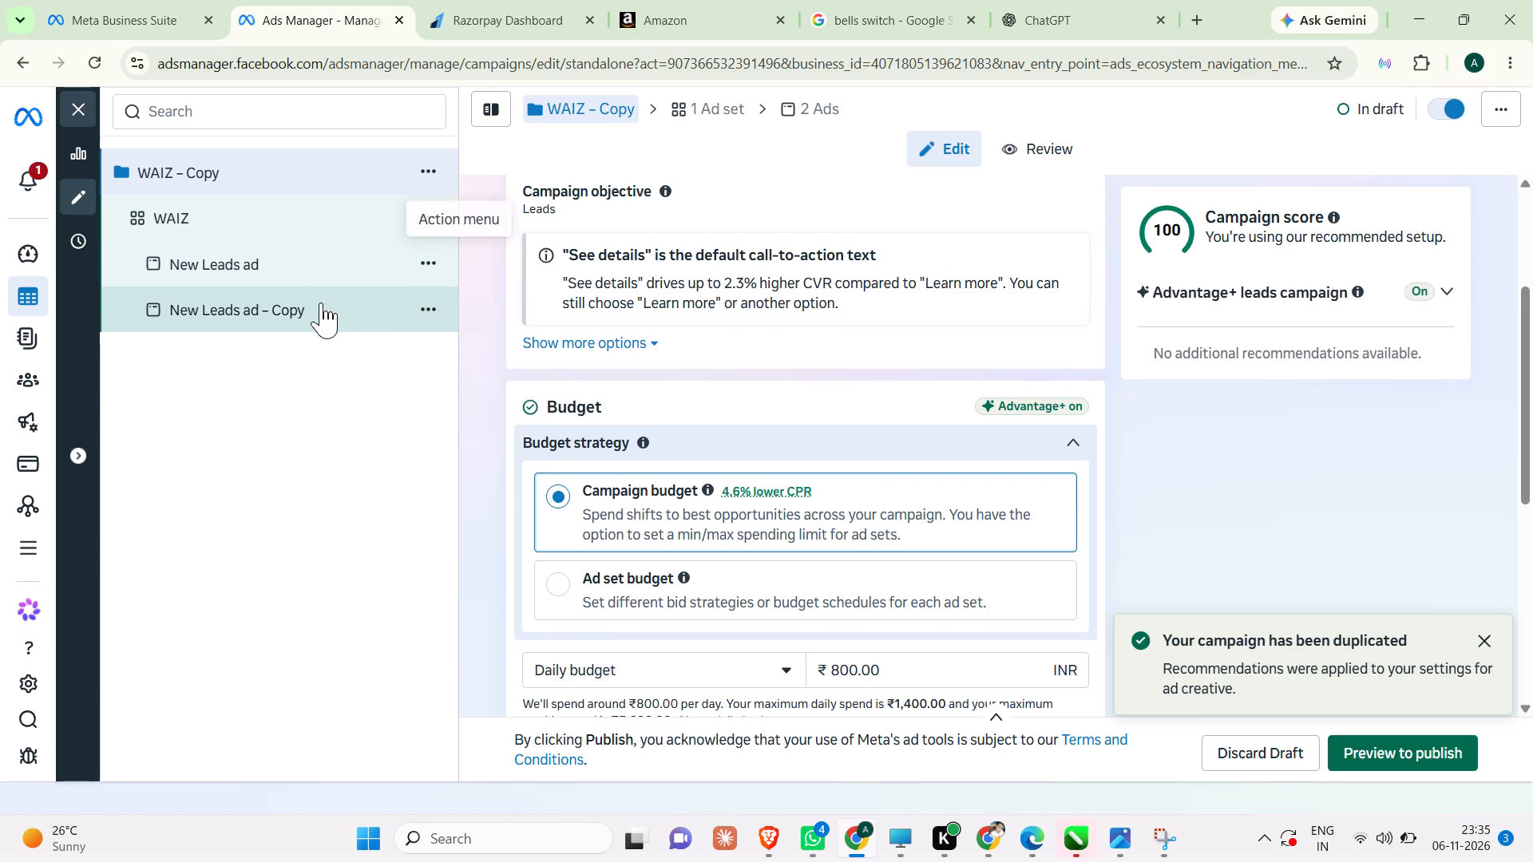
pyautogui.click(434, 313)
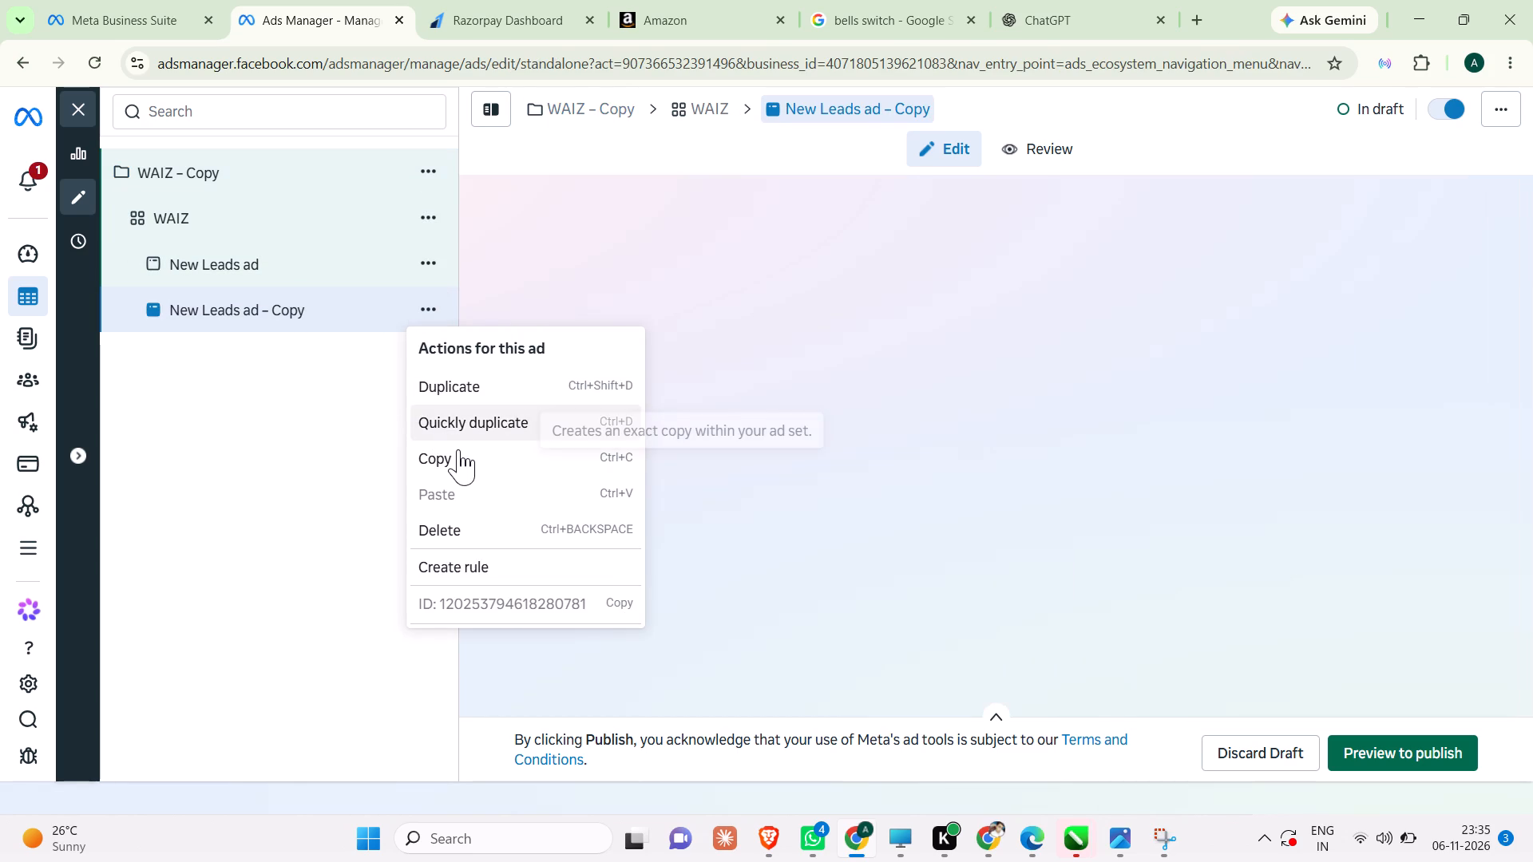
pyautogui.click(455, 530)
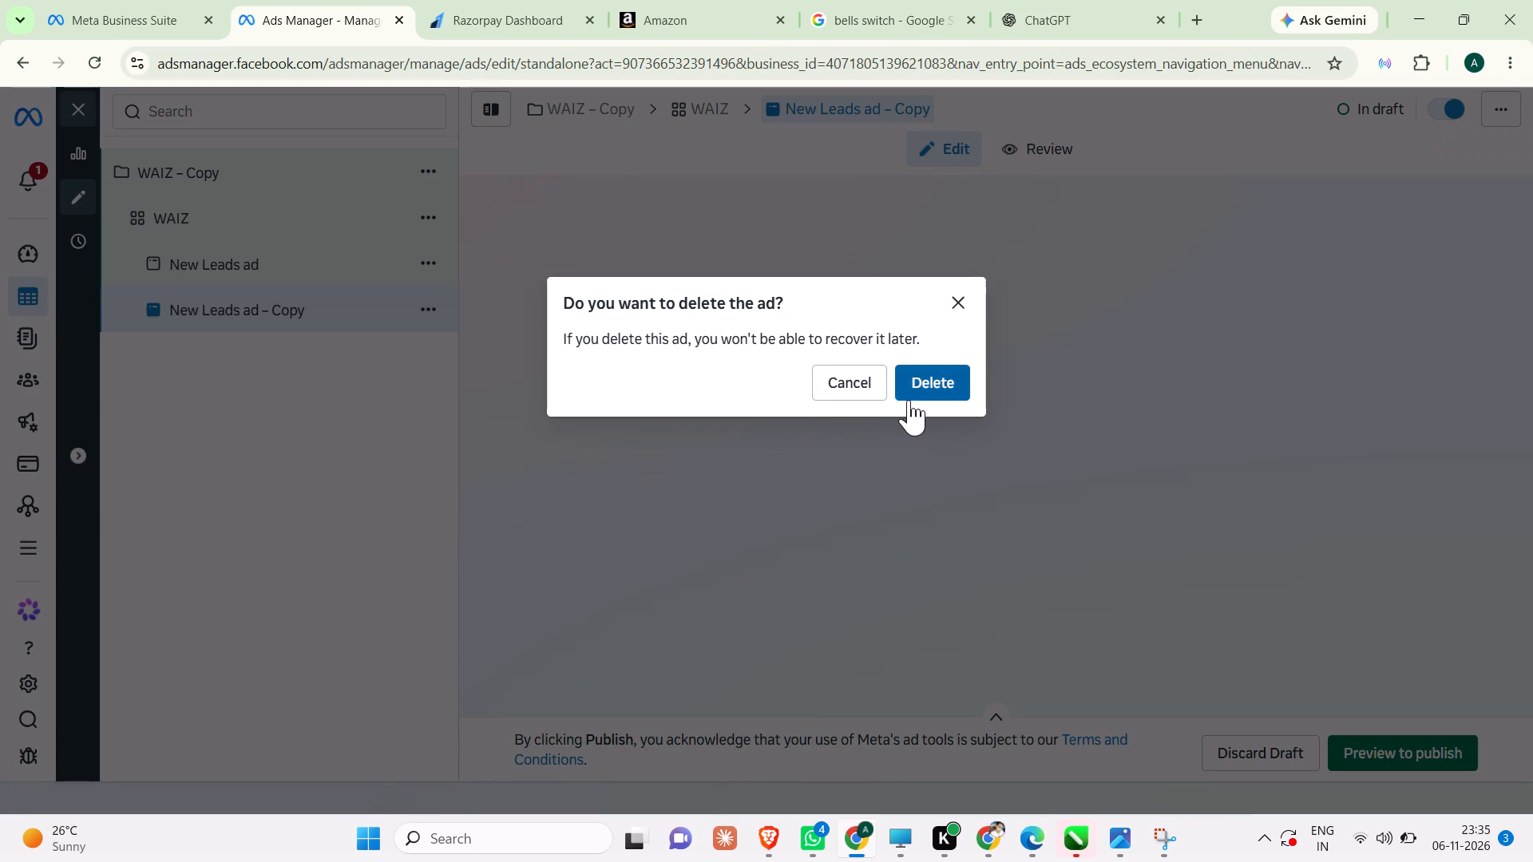
pyautogui.click(933, 379)
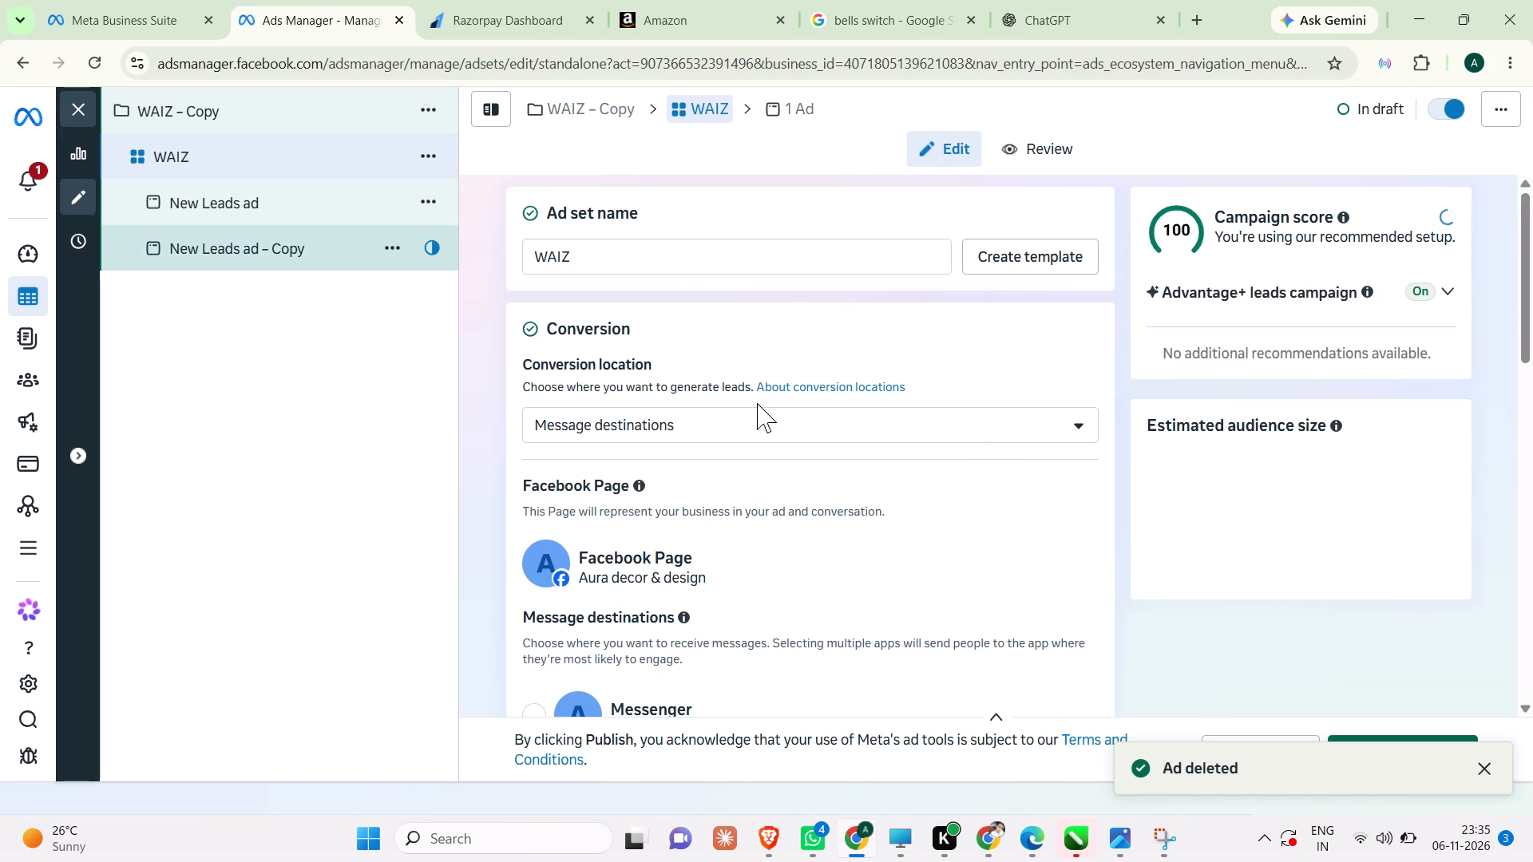
# Examine the duplicated ad set's conversion, WhatsApp destination, schedule, audience, placement and brand safety settings.
pyautogui.scroll(-6, 981, 439)
pyautogui.scroll(-3, 946, 513)
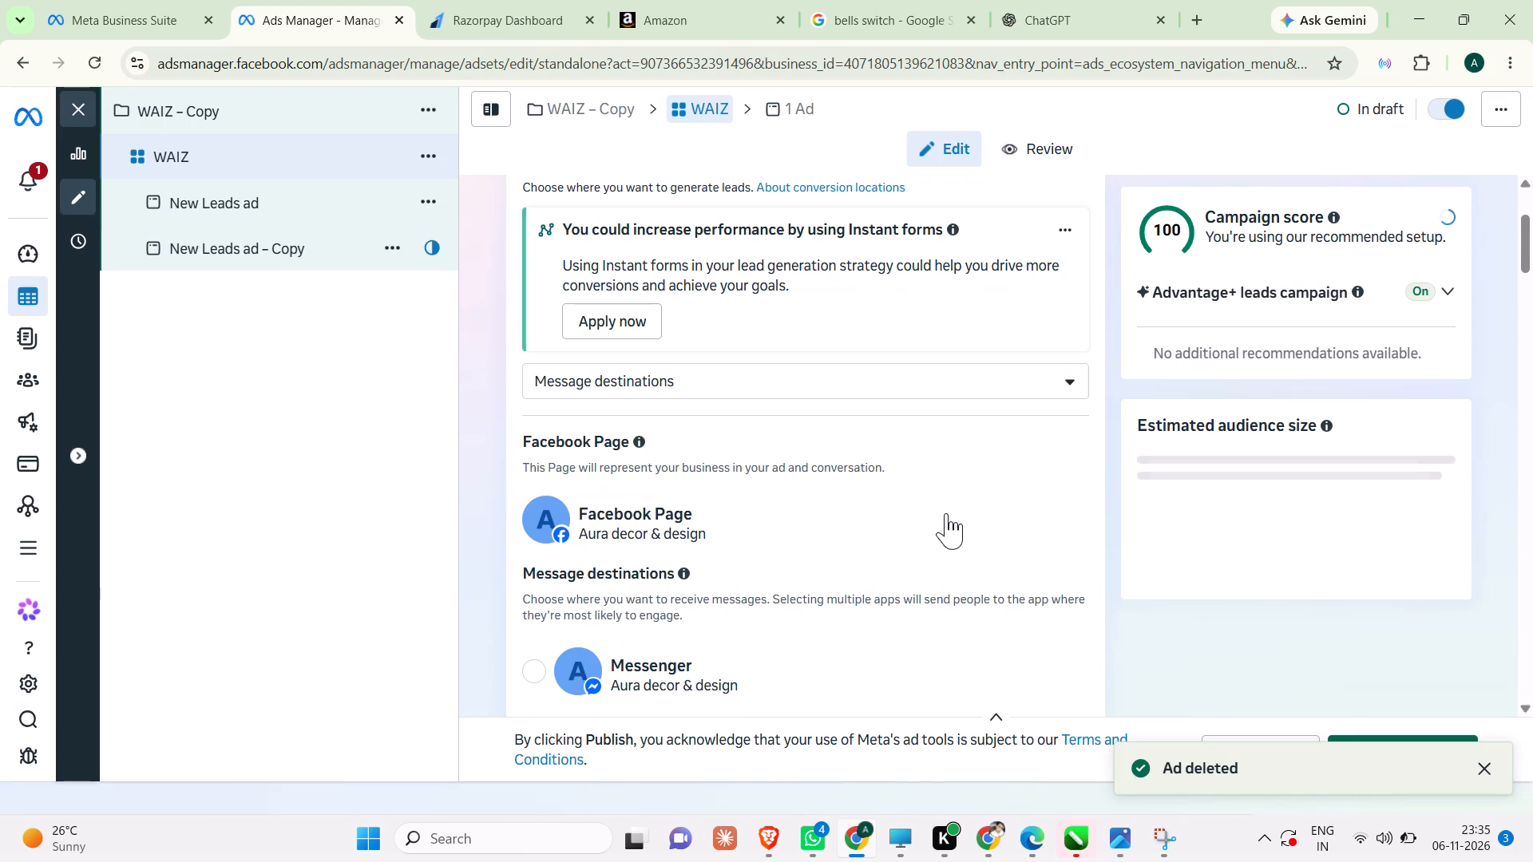
pyautogui.scroll(-3, 946, 513)
pyautogui.scroll(-11, 952, 441)
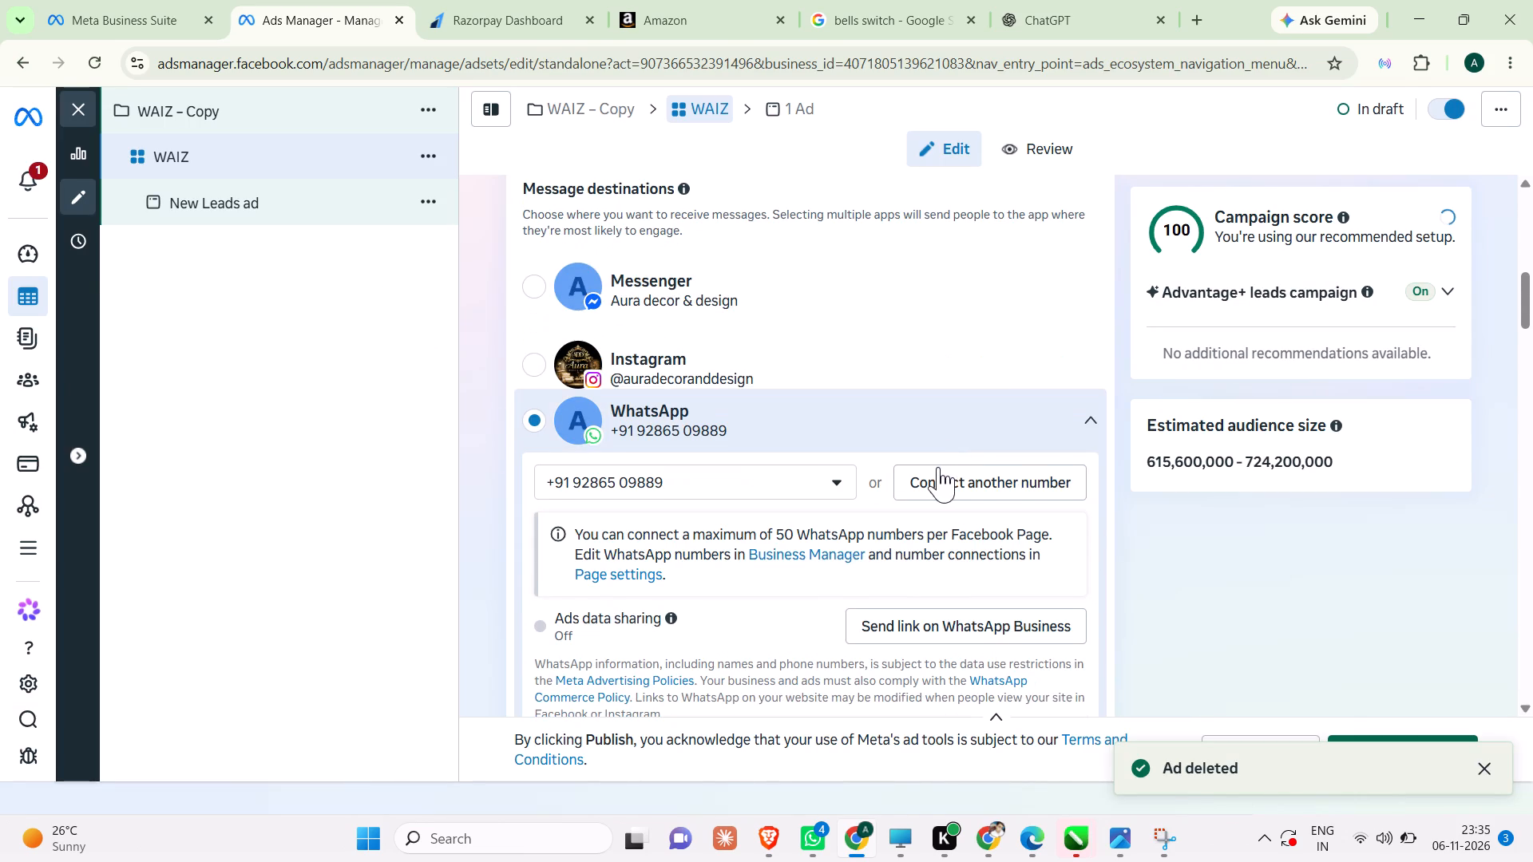
pyautogui.scroll(-8, 943, 461)
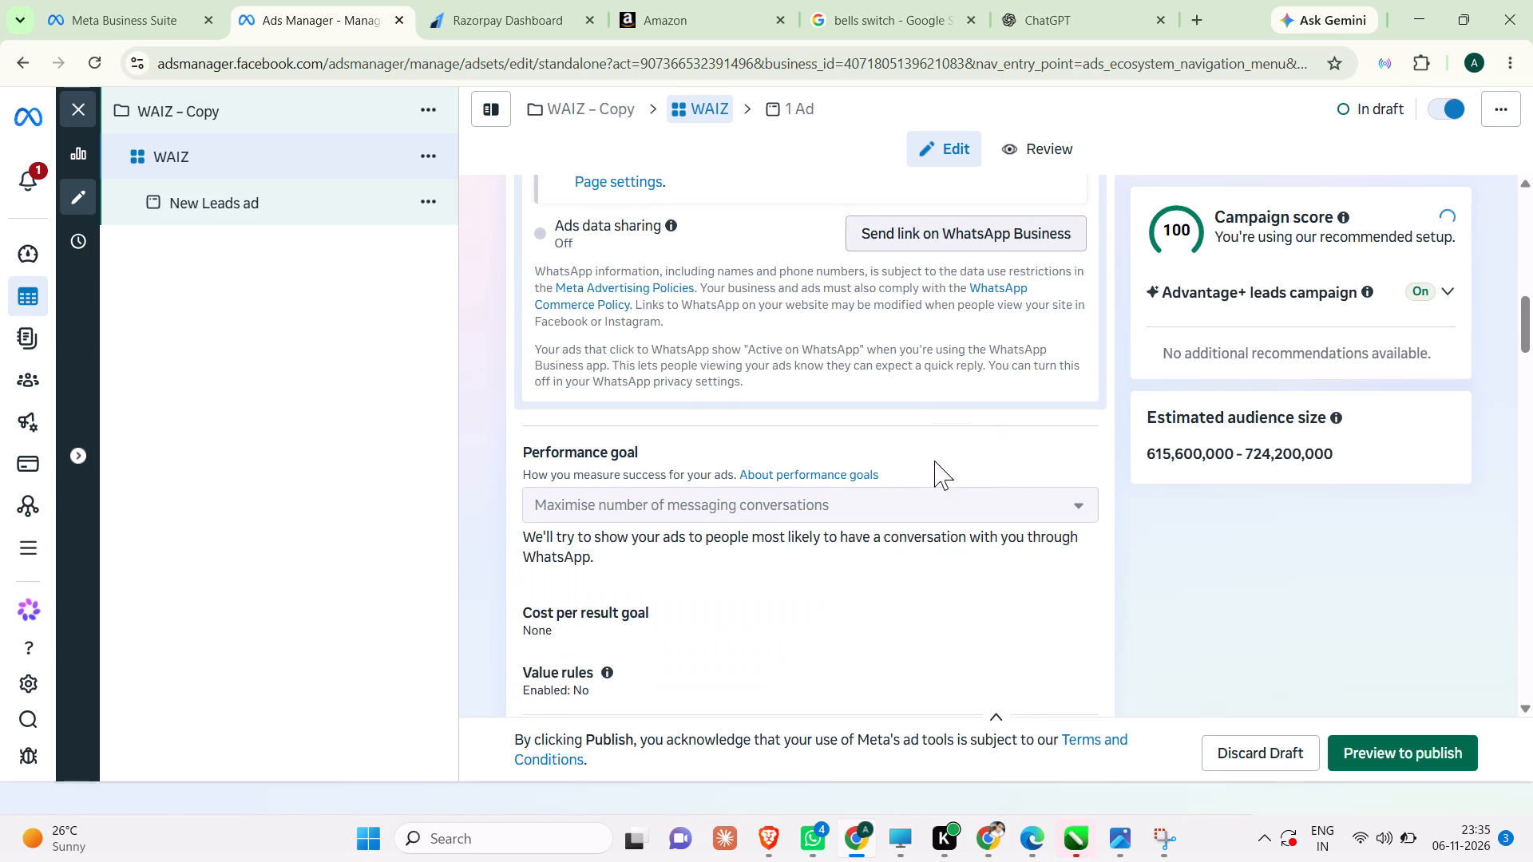
pyautogui.scroll(-9, 924, 442)
pyautogui.scroll(-14, 873, 501)
pyautogui.scroll(-7, 869, 476)
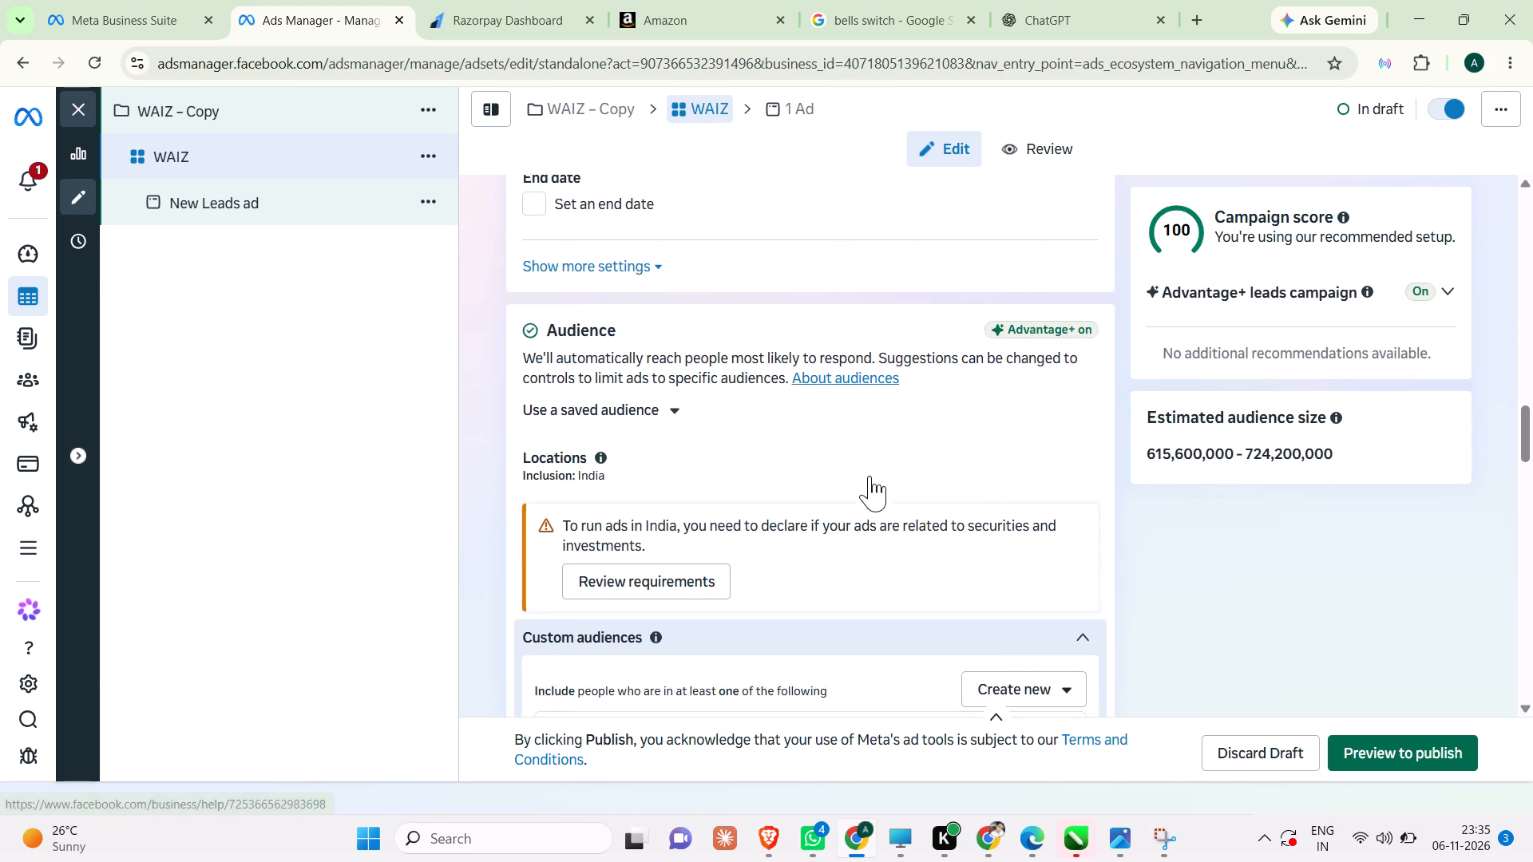
pyautogui.scroll(-8, 869, 476)
pyautogui.scroll(-20, 862, 484)
pyautogui.scroll(-1, 862, 484)
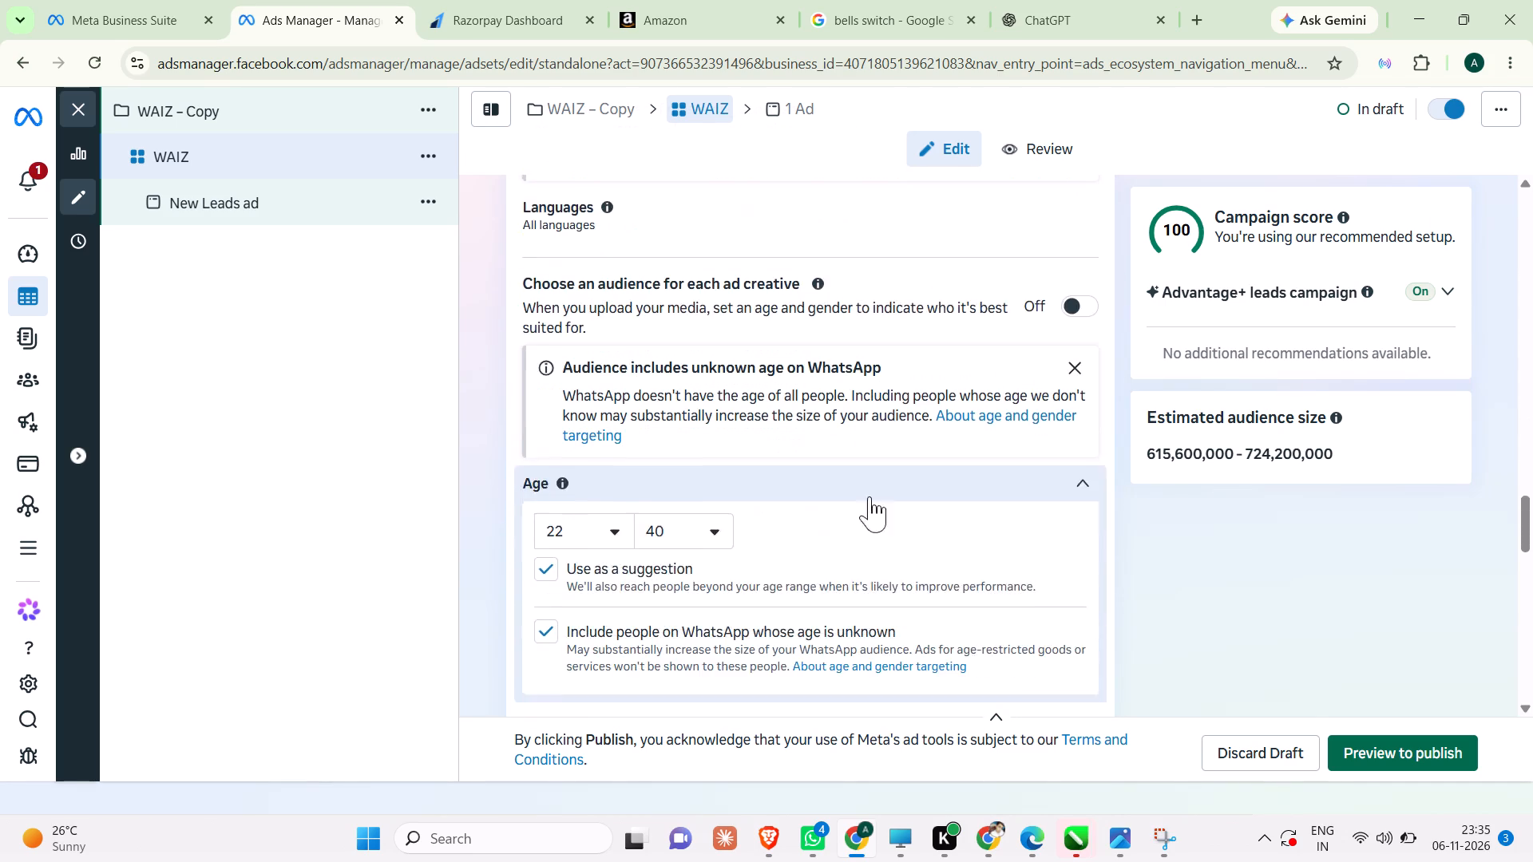
pyautogui.scroll(-14, 869, 496)
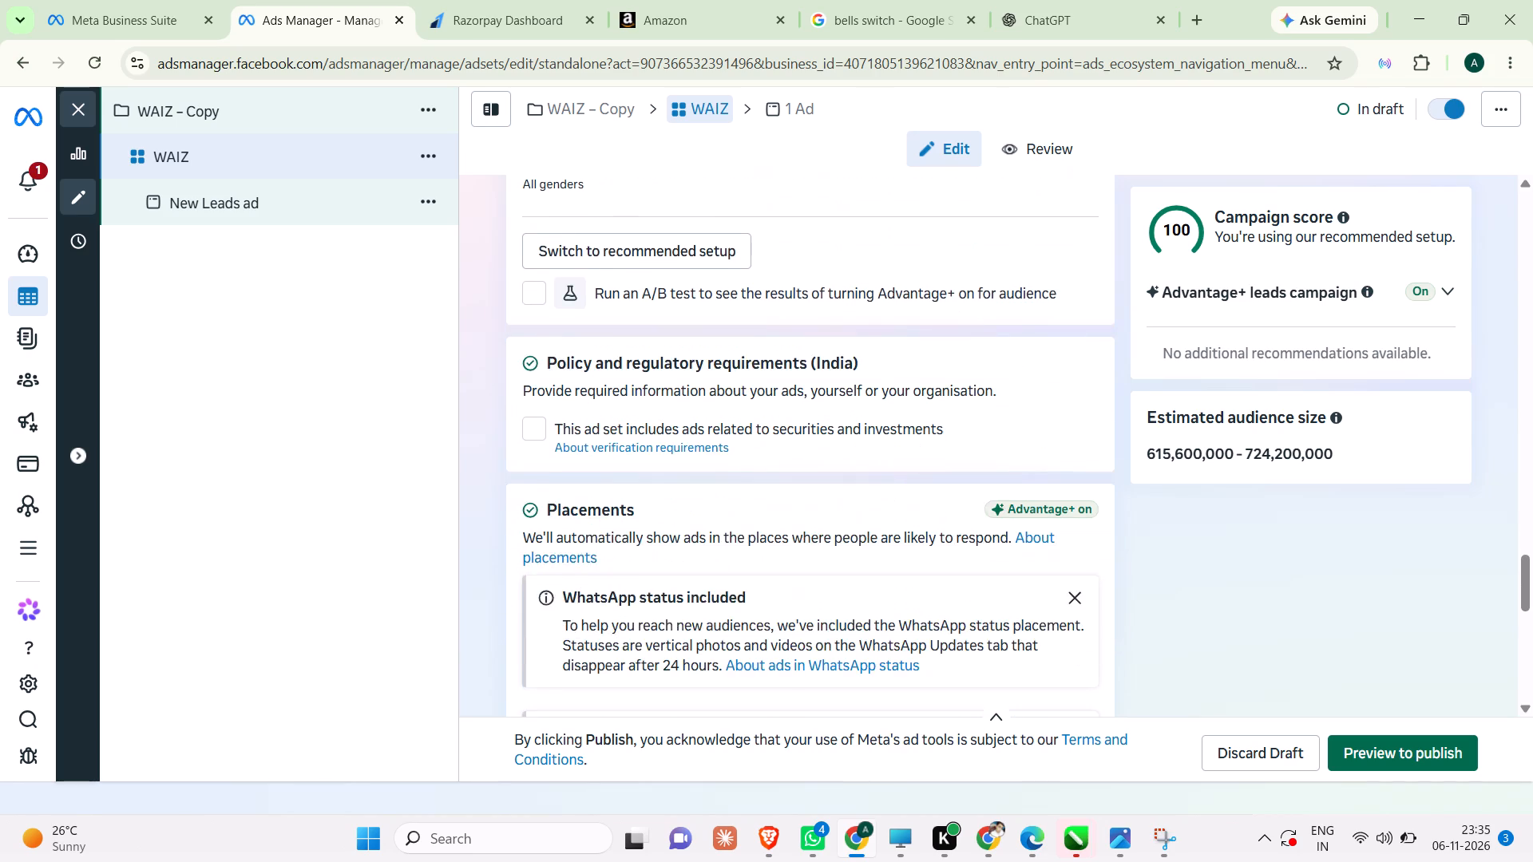
pyautogui.scroll(-14, 891, 526)
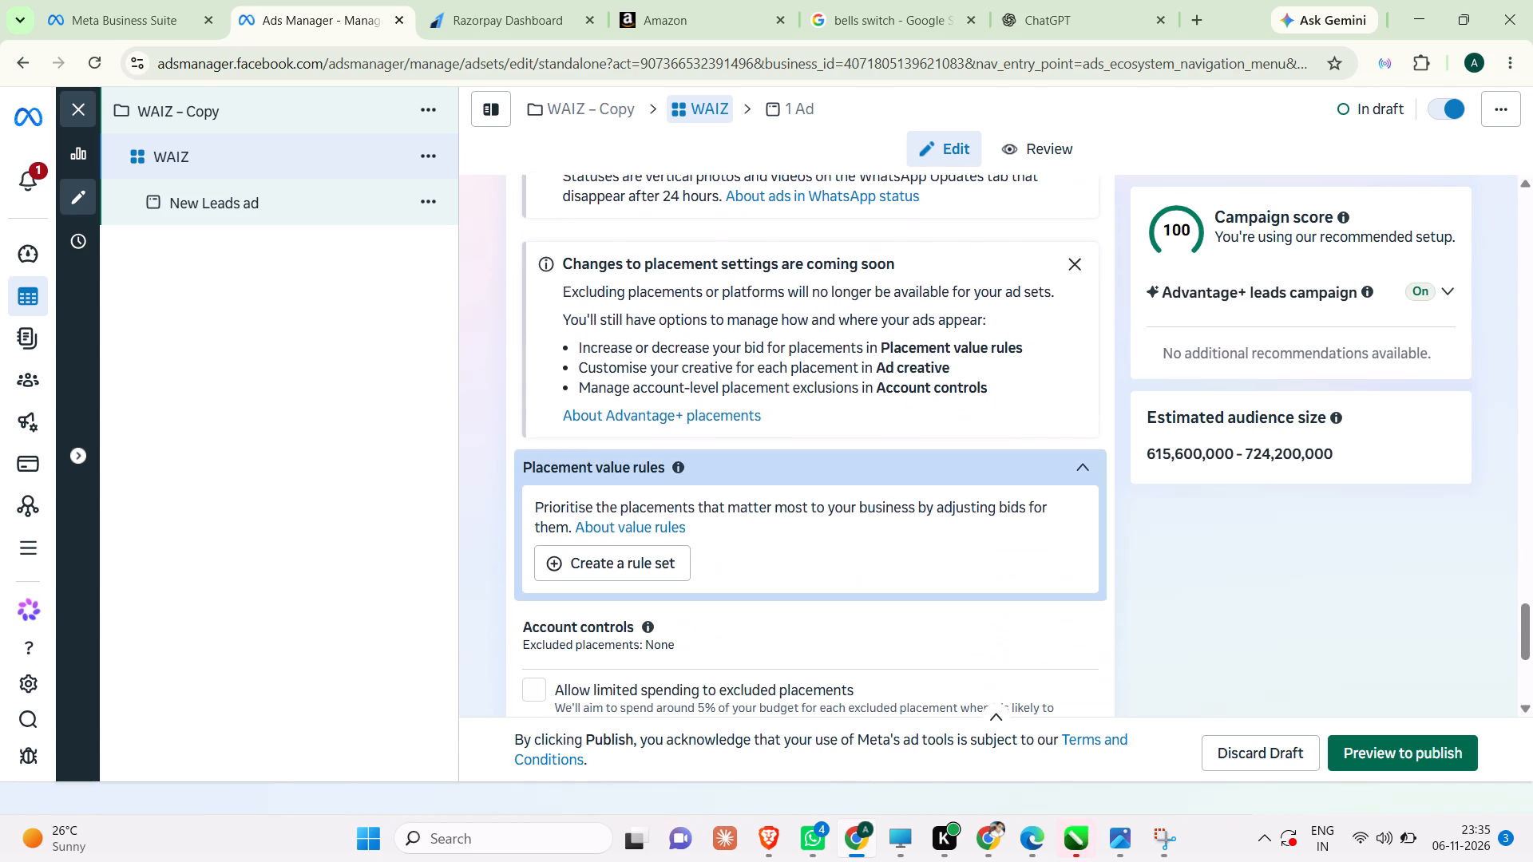
pyautogui.scroll(-11, 932, 505)
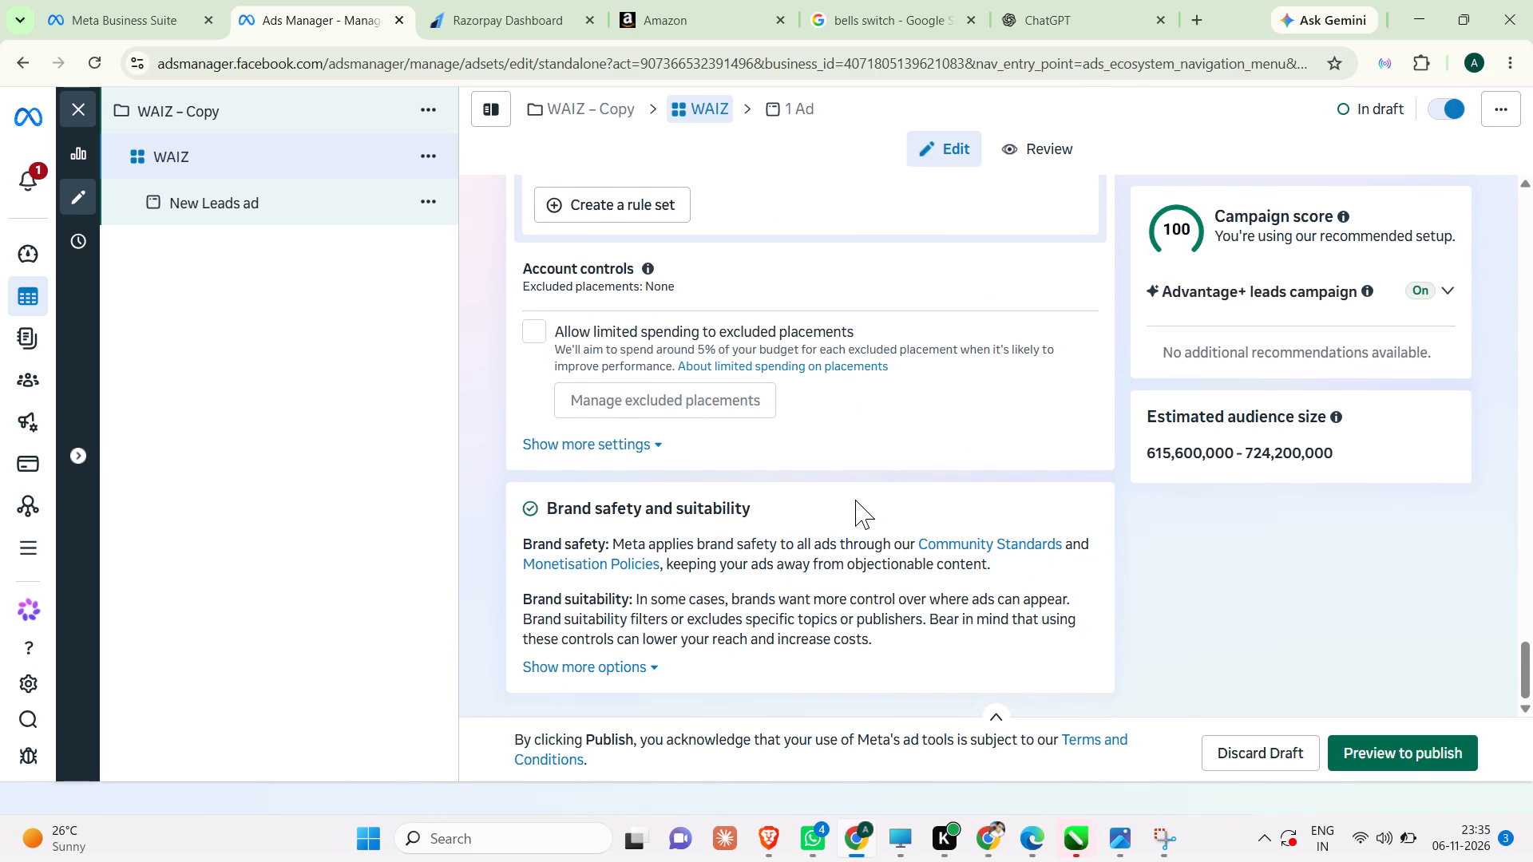
pyautogui.scroll(7, 854, 497)
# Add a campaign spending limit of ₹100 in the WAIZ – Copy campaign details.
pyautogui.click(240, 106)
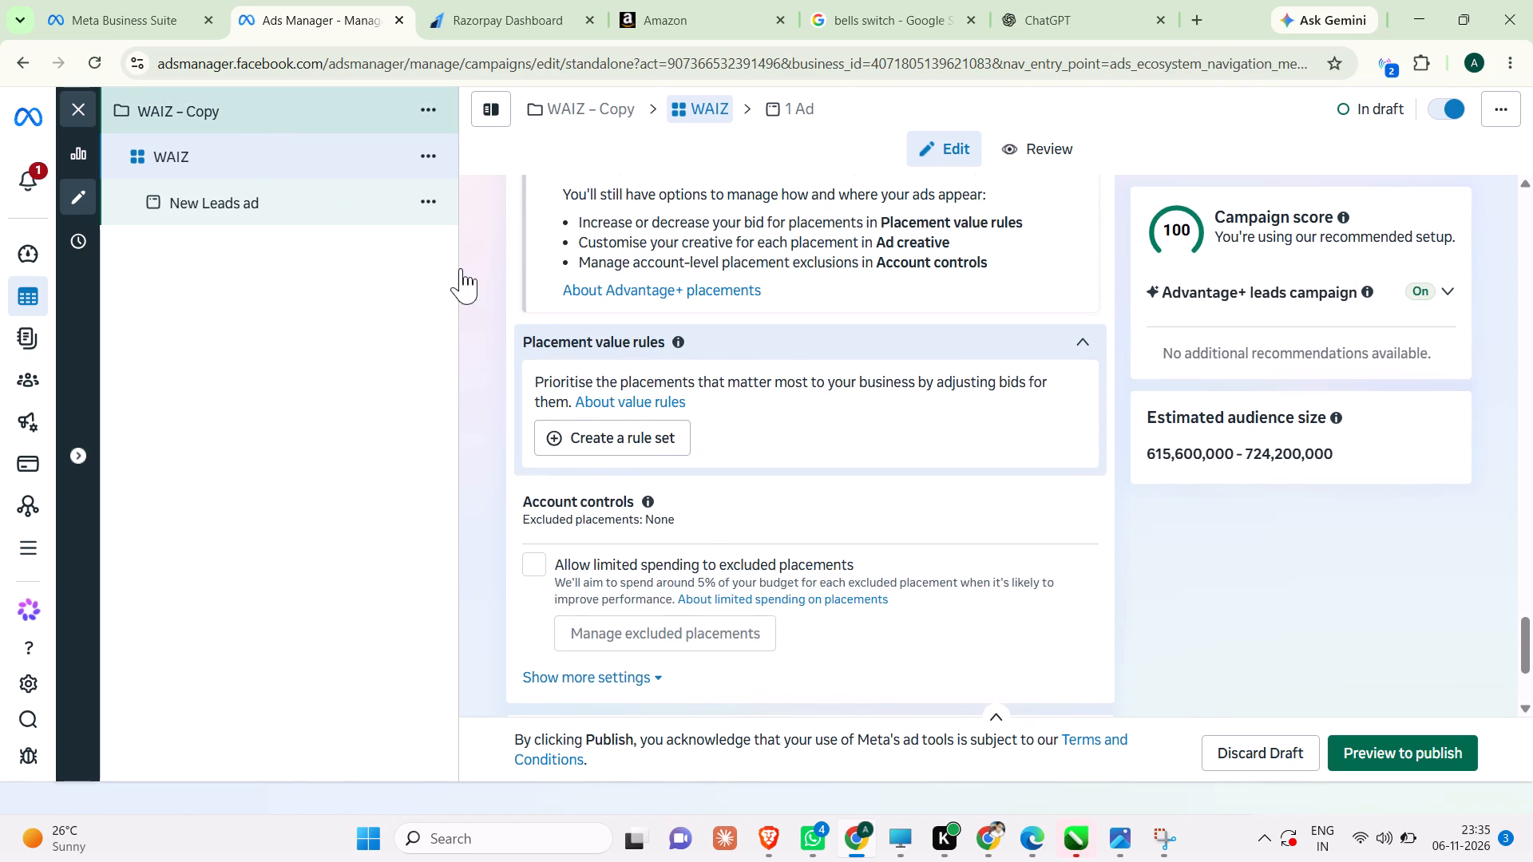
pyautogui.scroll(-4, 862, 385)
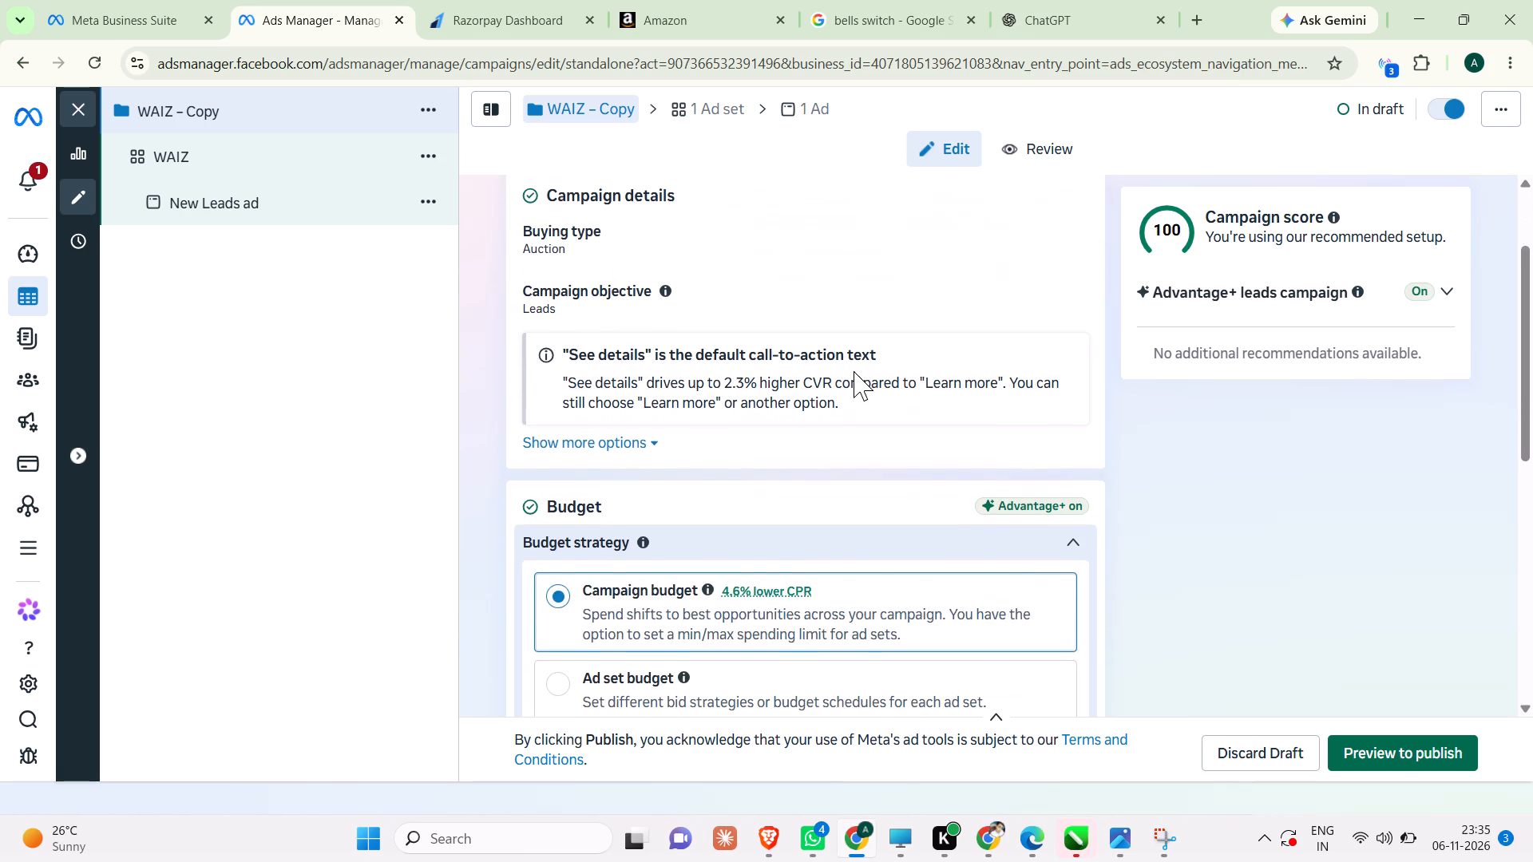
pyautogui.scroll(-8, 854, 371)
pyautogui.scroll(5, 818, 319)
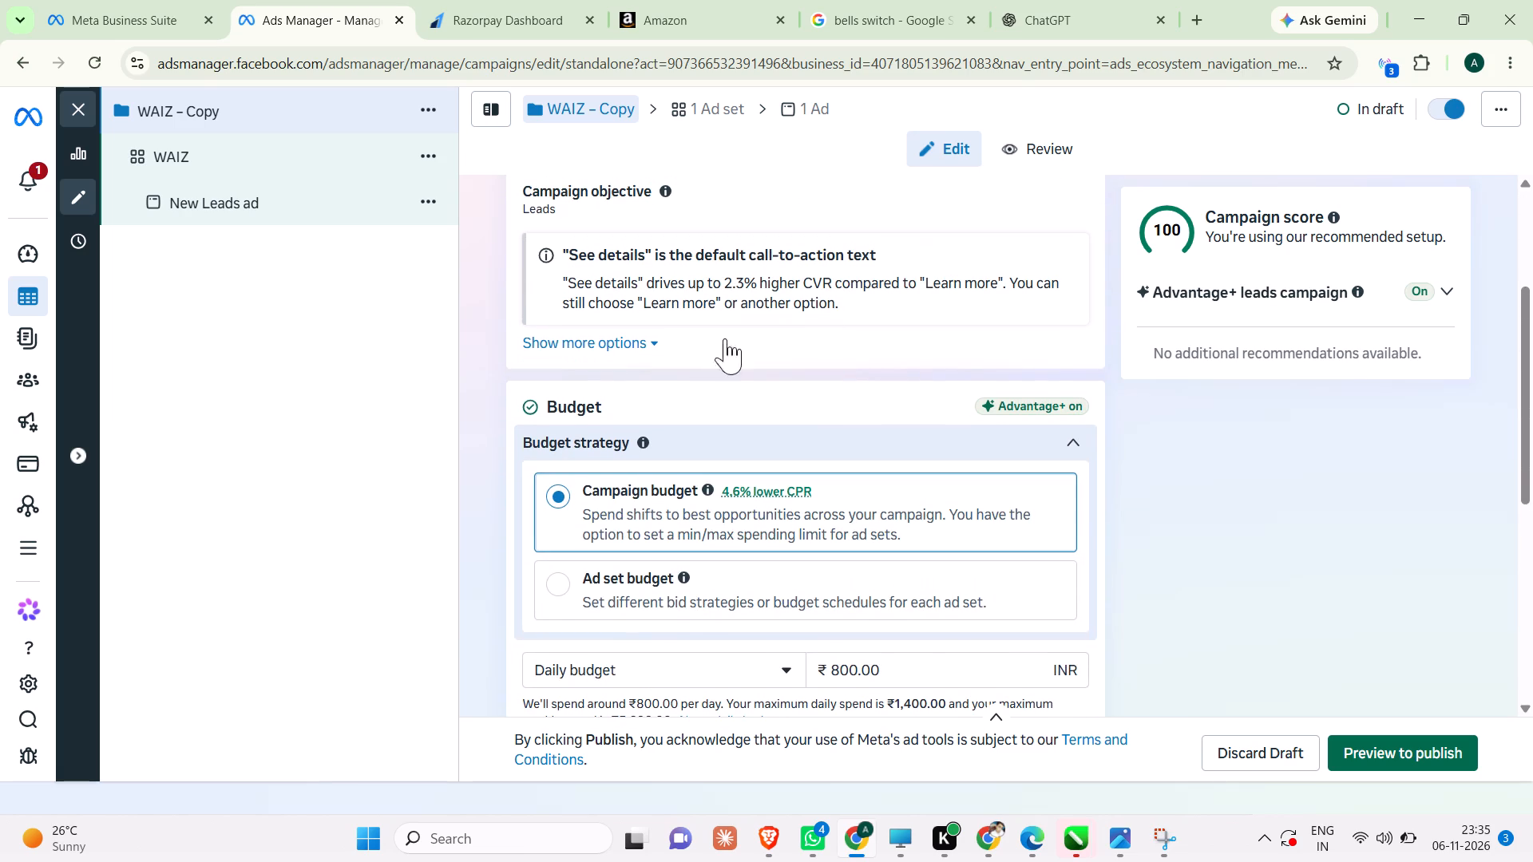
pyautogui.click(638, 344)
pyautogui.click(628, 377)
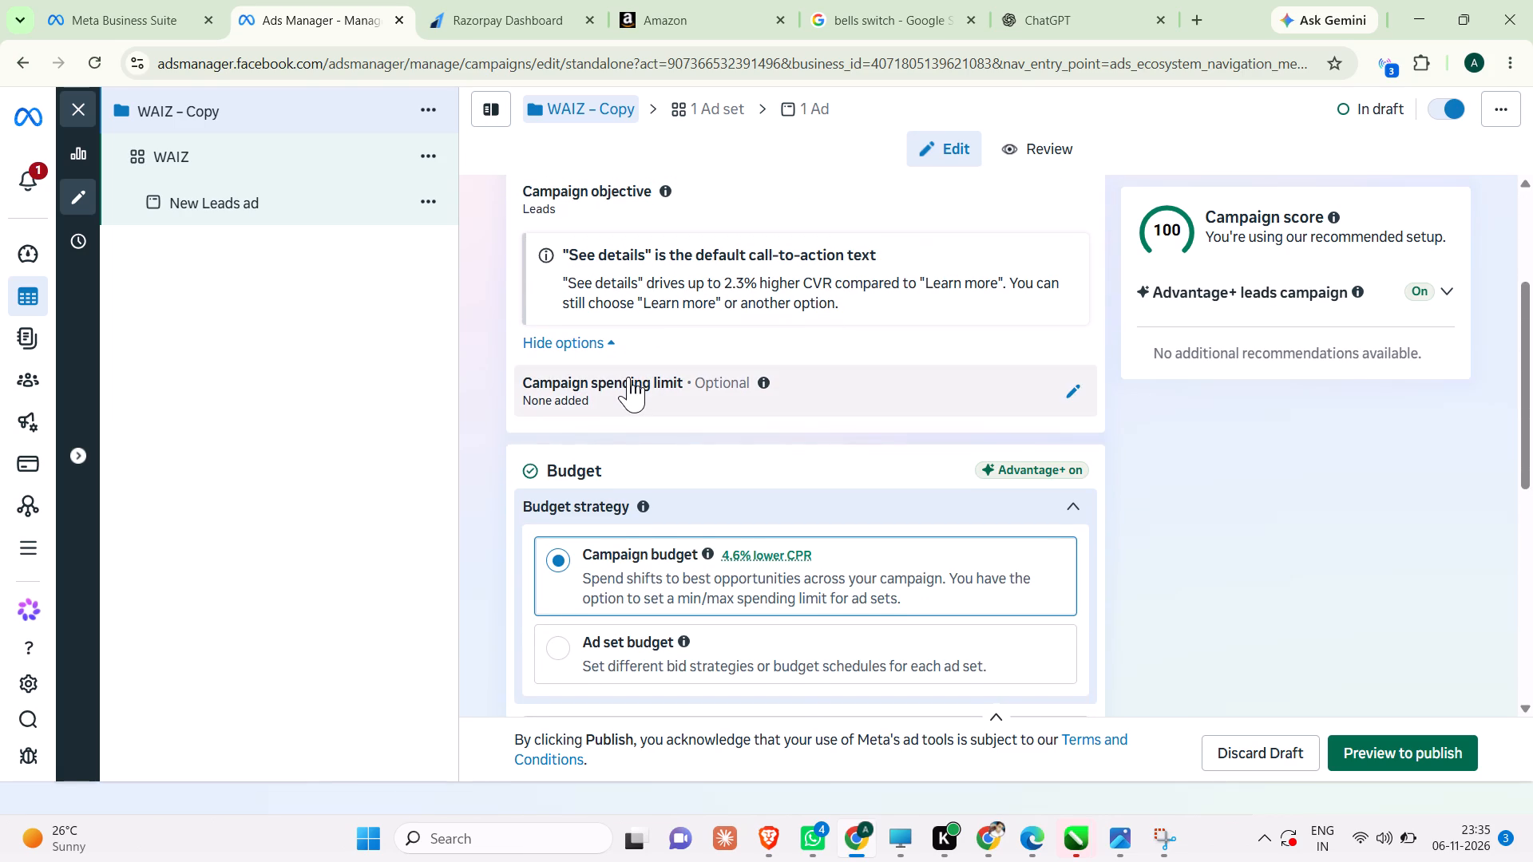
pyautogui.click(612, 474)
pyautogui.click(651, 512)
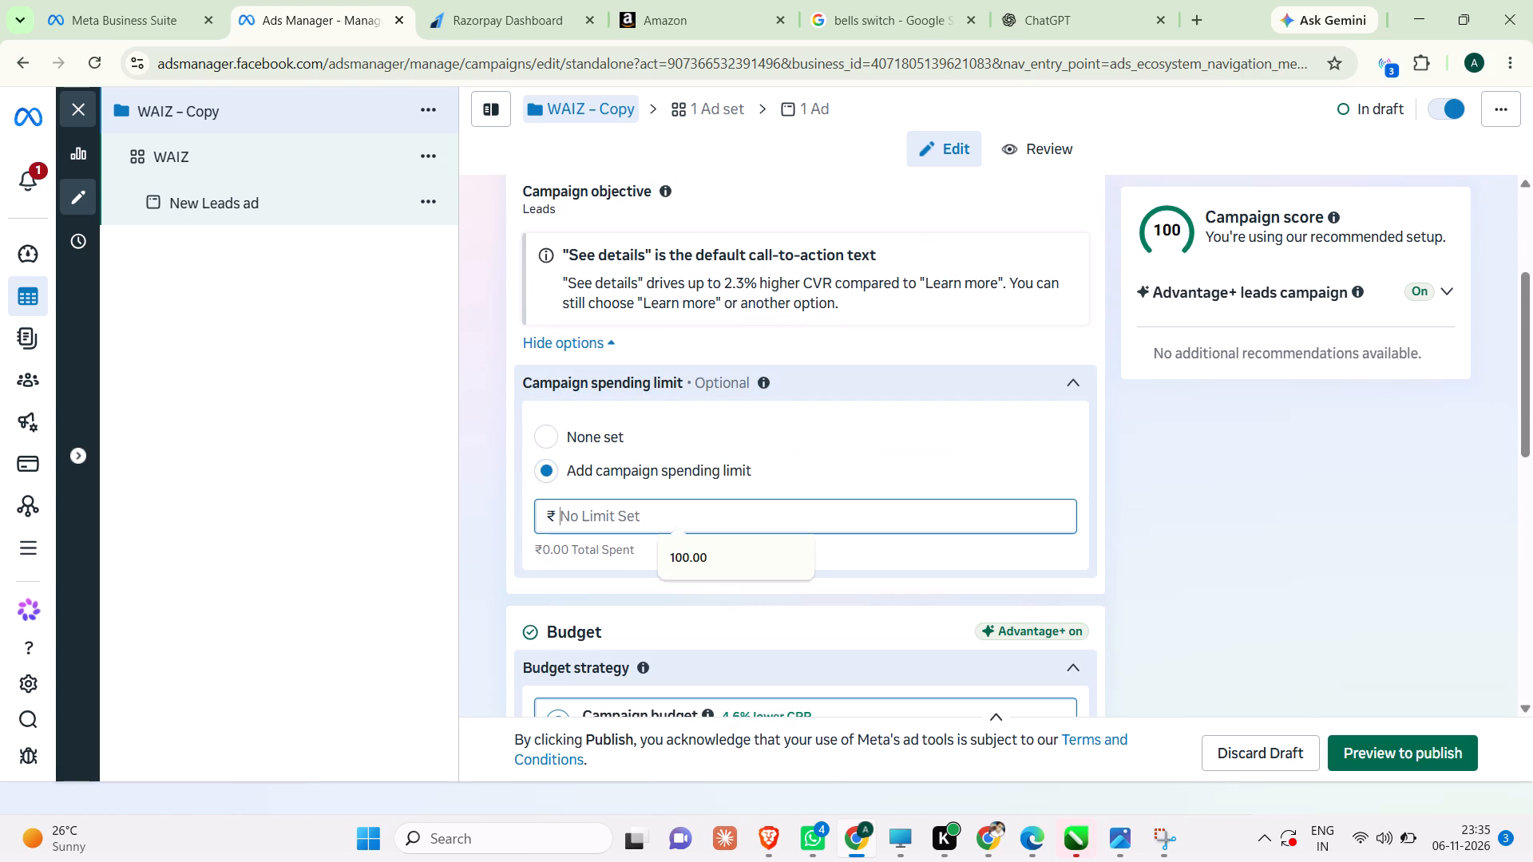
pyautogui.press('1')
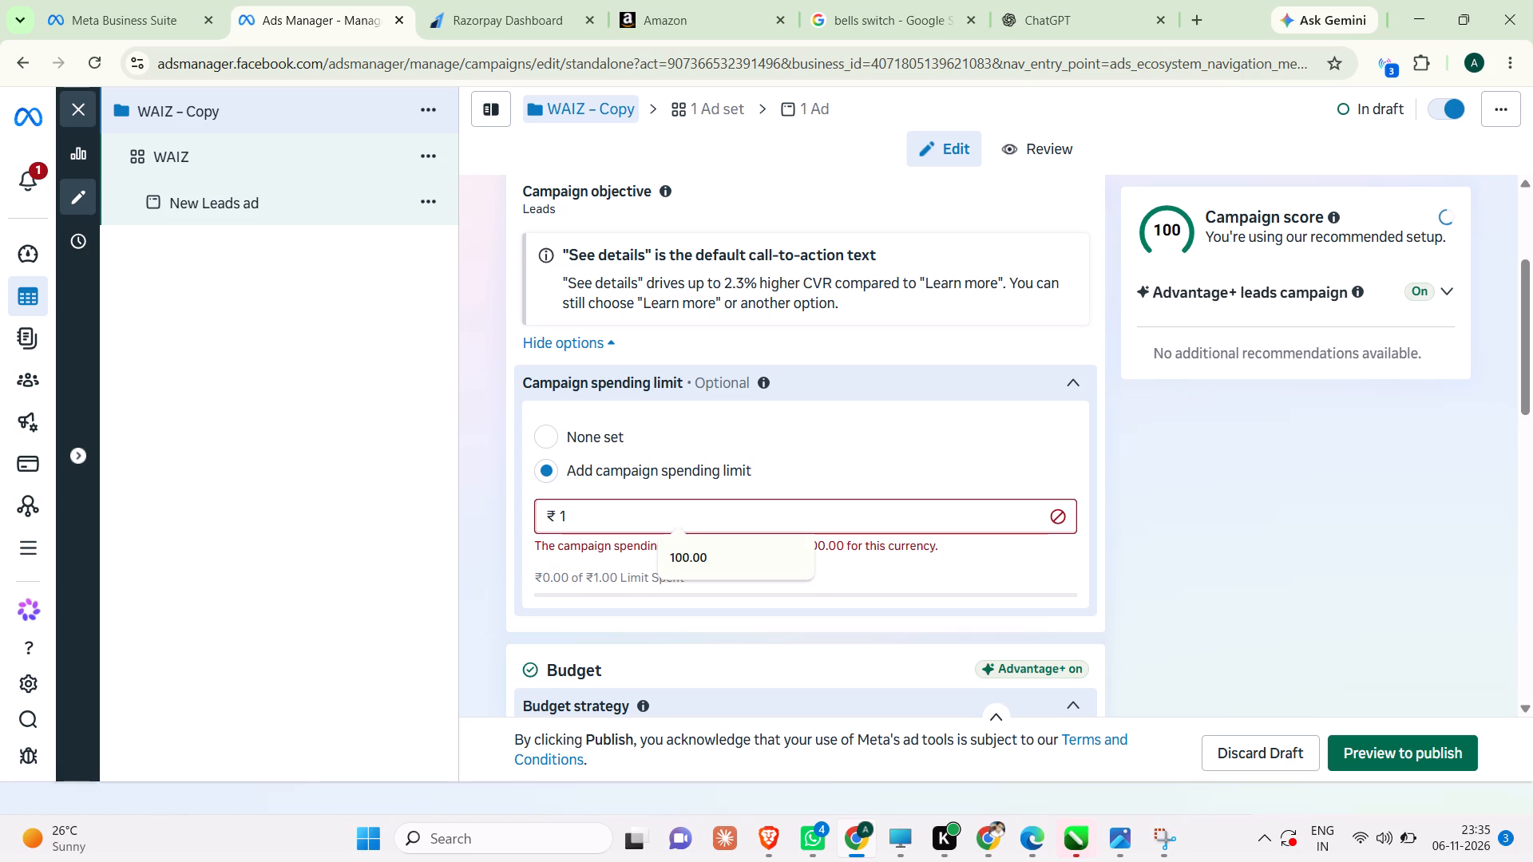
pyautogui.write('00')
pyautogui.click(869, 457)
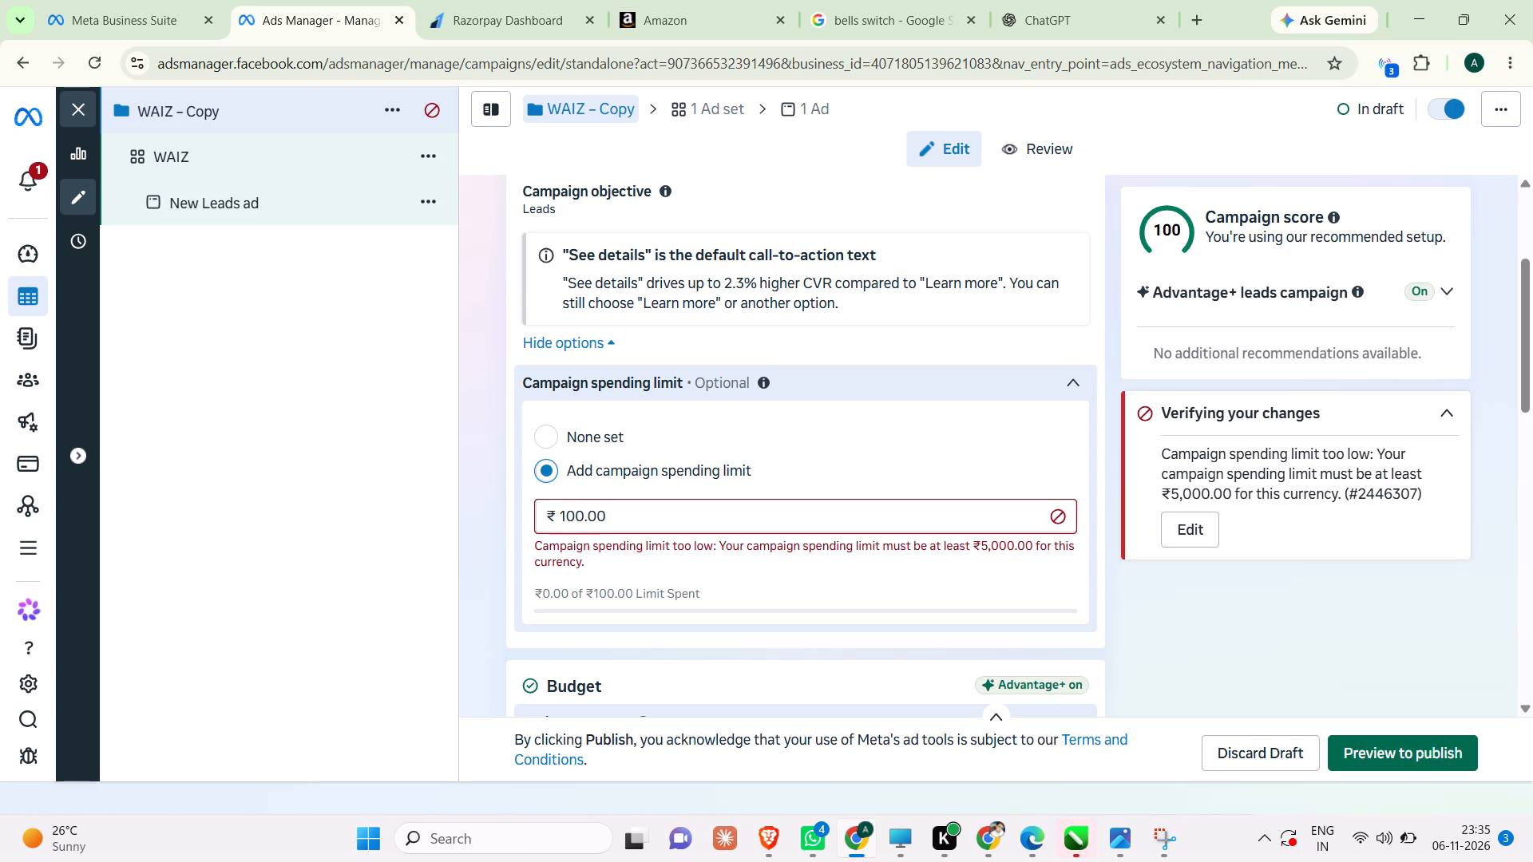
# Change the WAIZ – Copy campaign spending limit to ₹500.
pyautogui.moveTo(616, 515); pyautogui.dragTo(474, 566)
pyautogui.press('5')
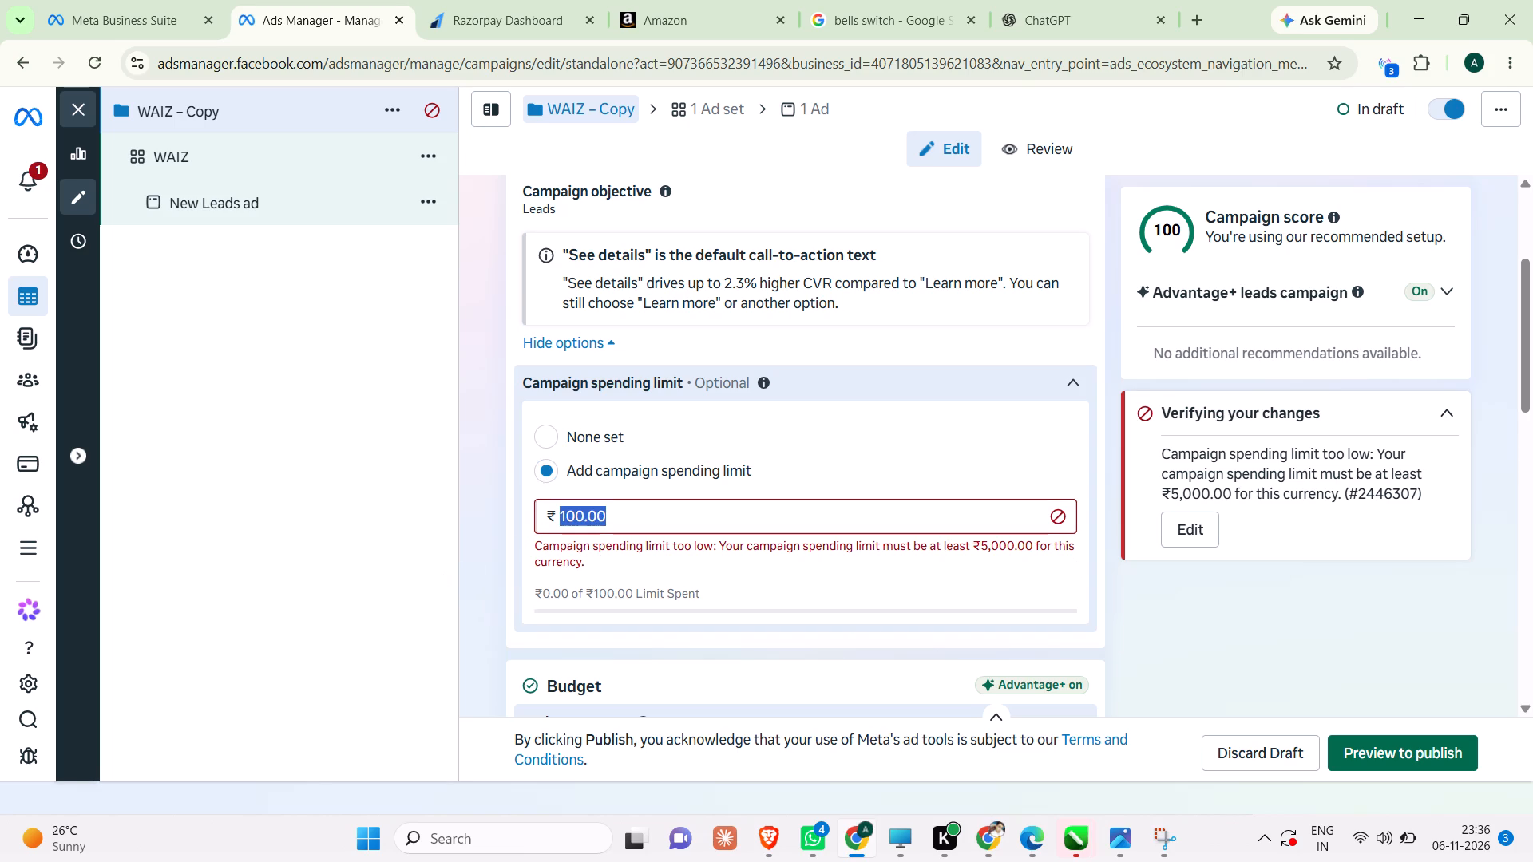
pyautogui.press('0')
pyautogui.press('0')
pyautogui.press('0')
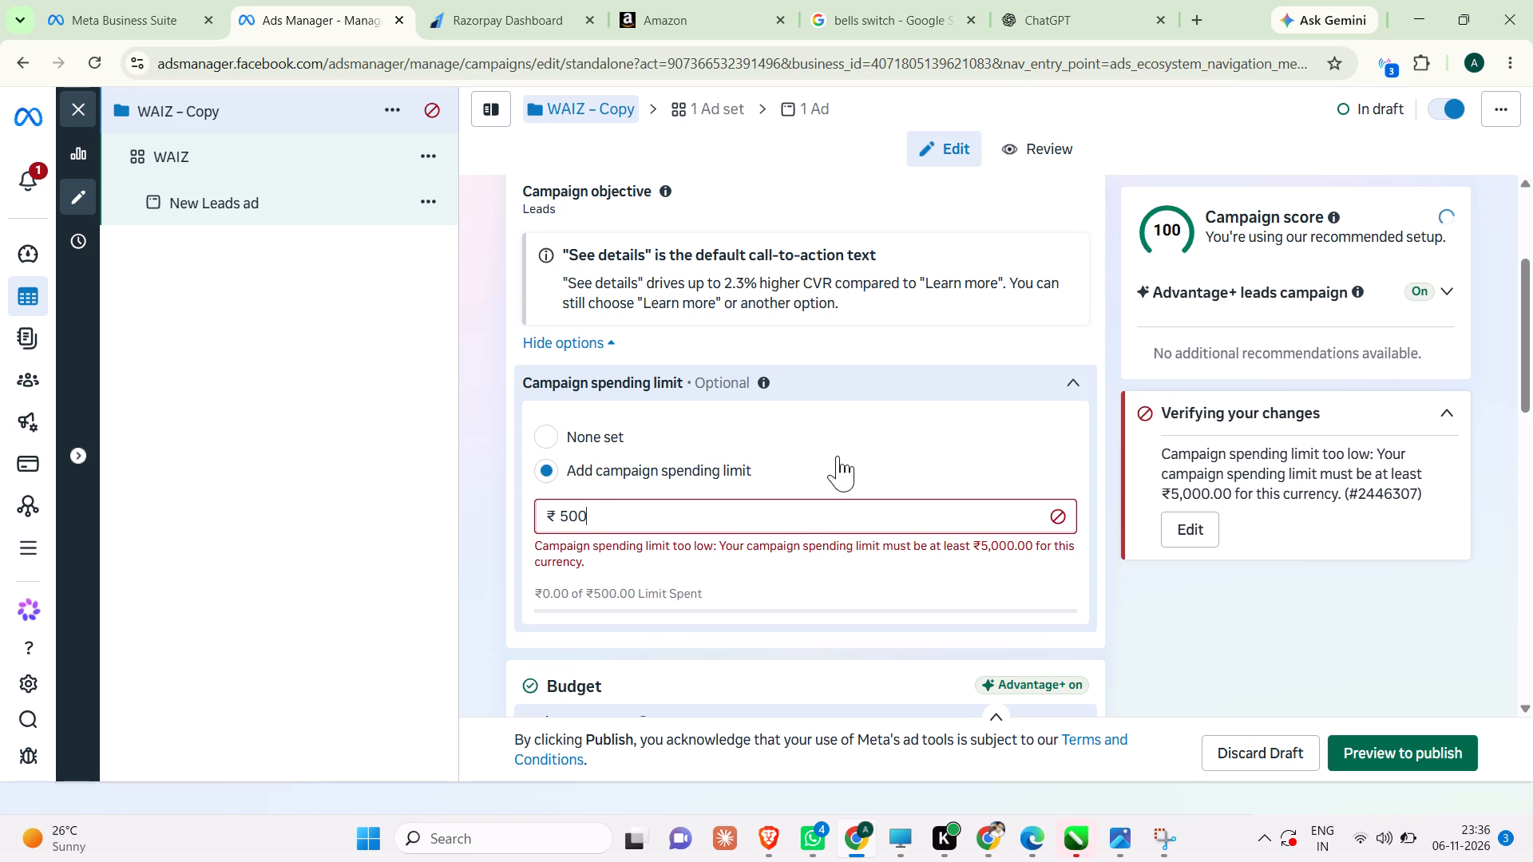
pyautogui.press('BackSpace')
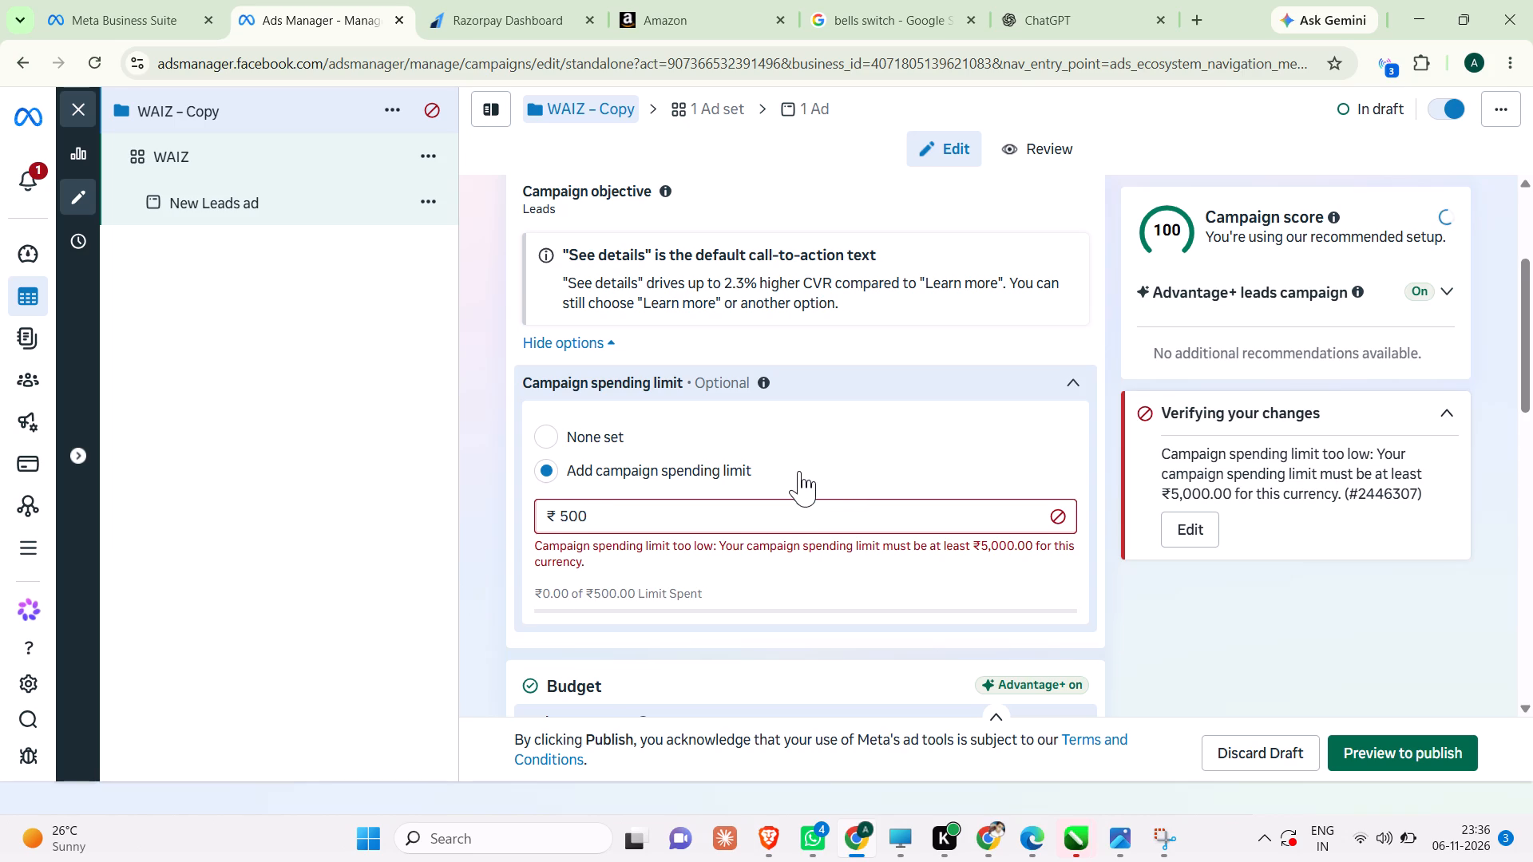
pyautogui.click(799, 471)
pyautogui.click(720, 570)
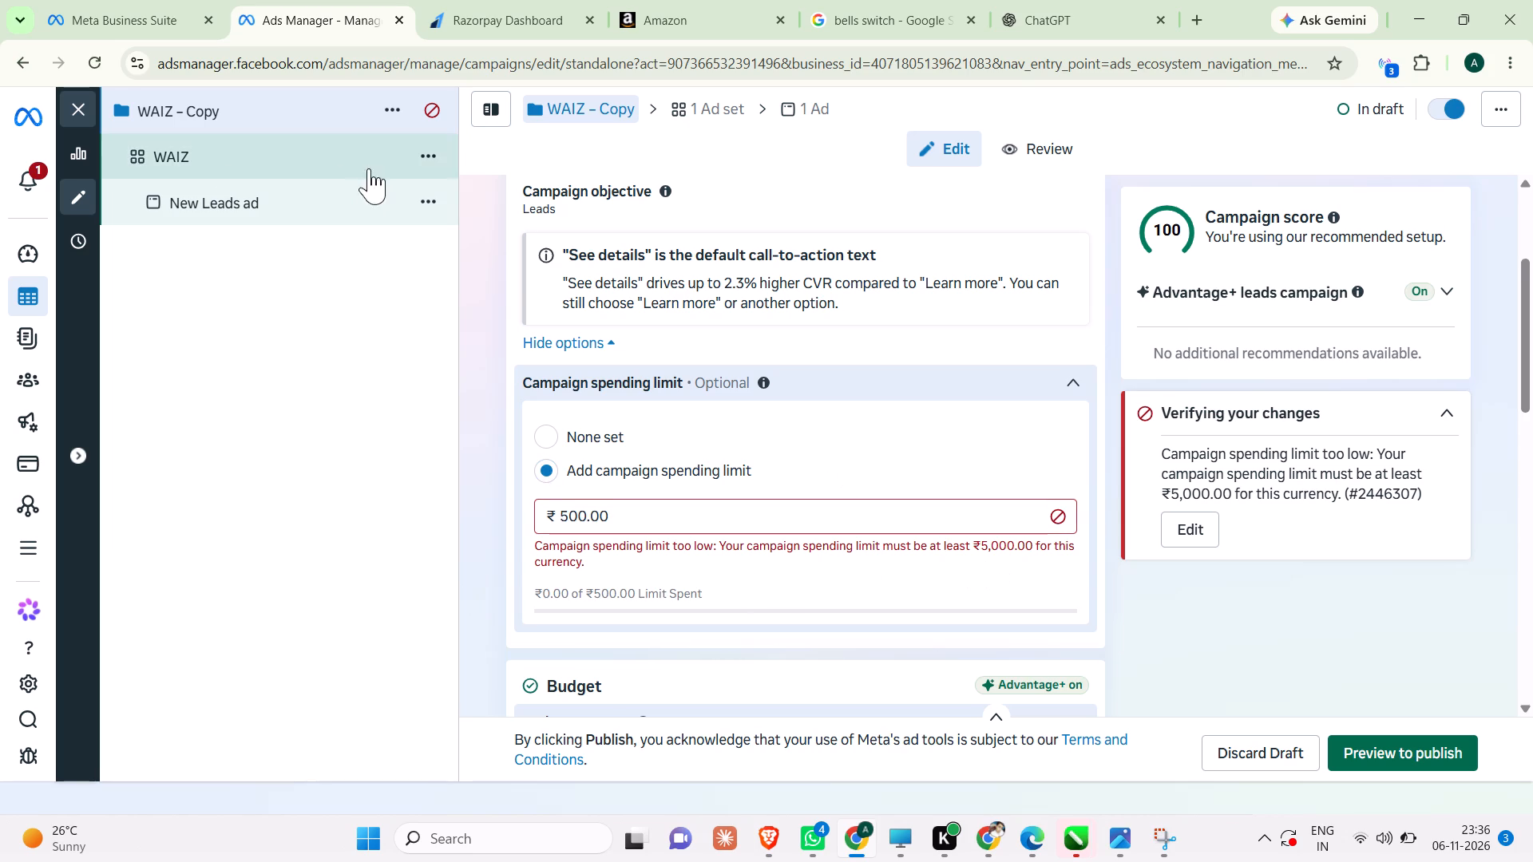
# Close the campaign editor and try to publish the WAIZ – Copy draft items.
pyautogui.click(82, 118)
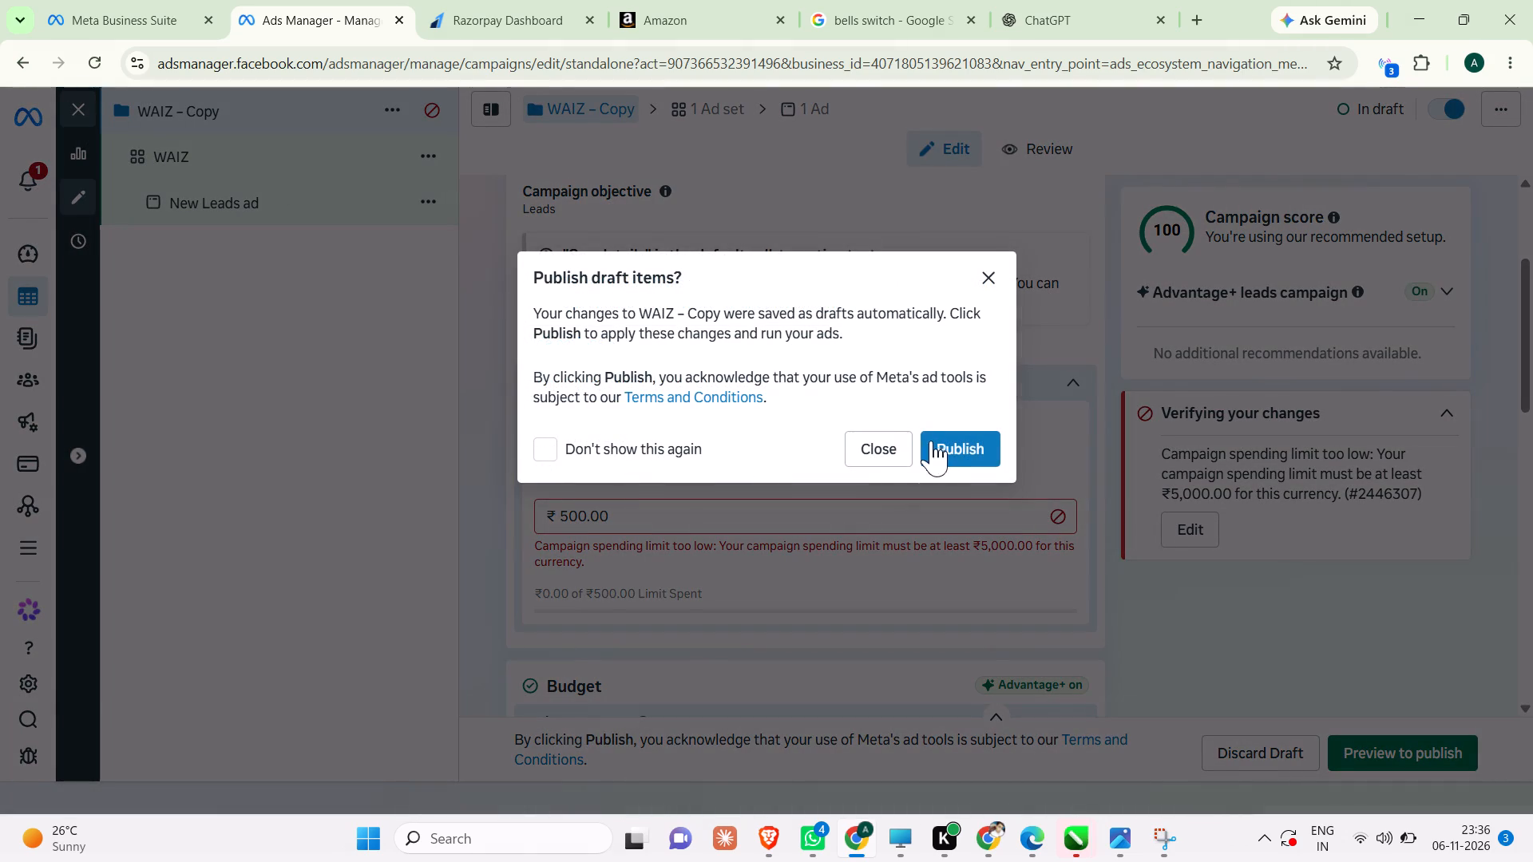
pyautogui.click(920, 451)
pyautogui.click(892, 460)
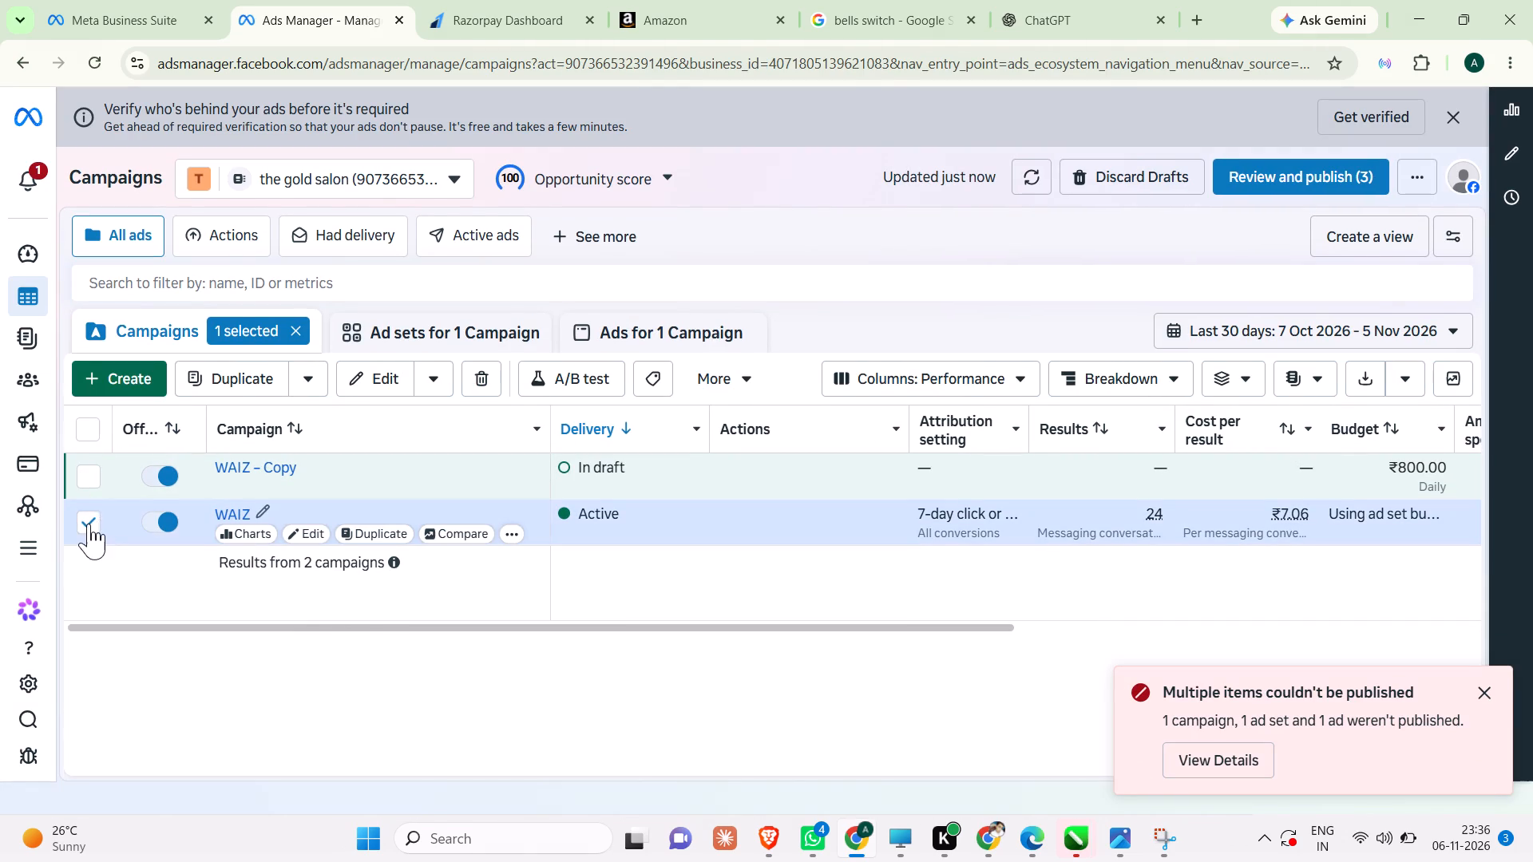
# Deselect the WAIZ campaign and delete the draft campaign WAIZ – Copy instead.
pyautogui.click(89, 524)
pyautogui.click(99, 484)
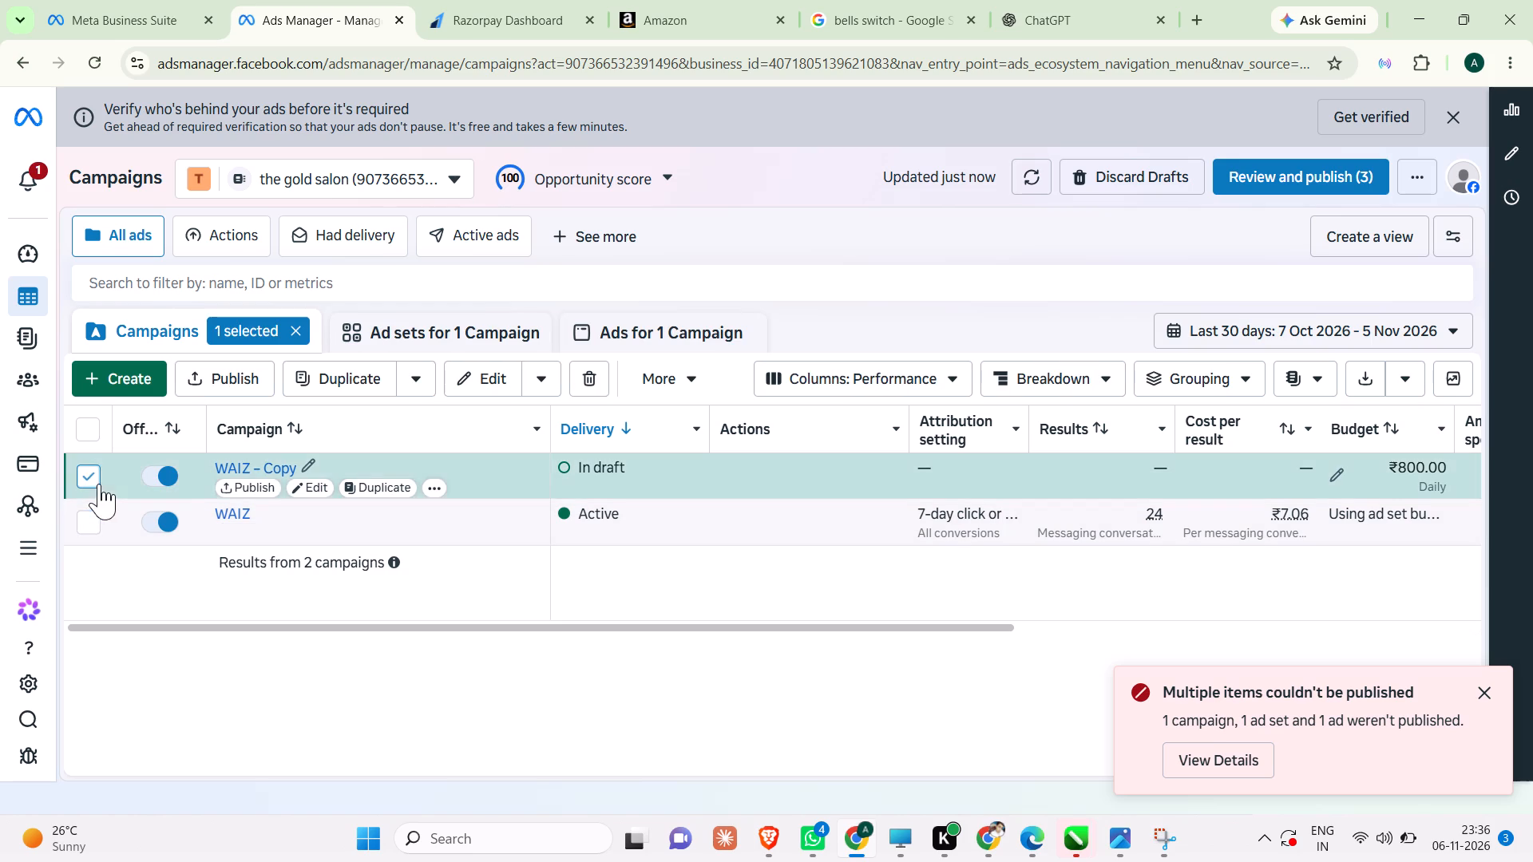
pyautogui.click(599, 375)
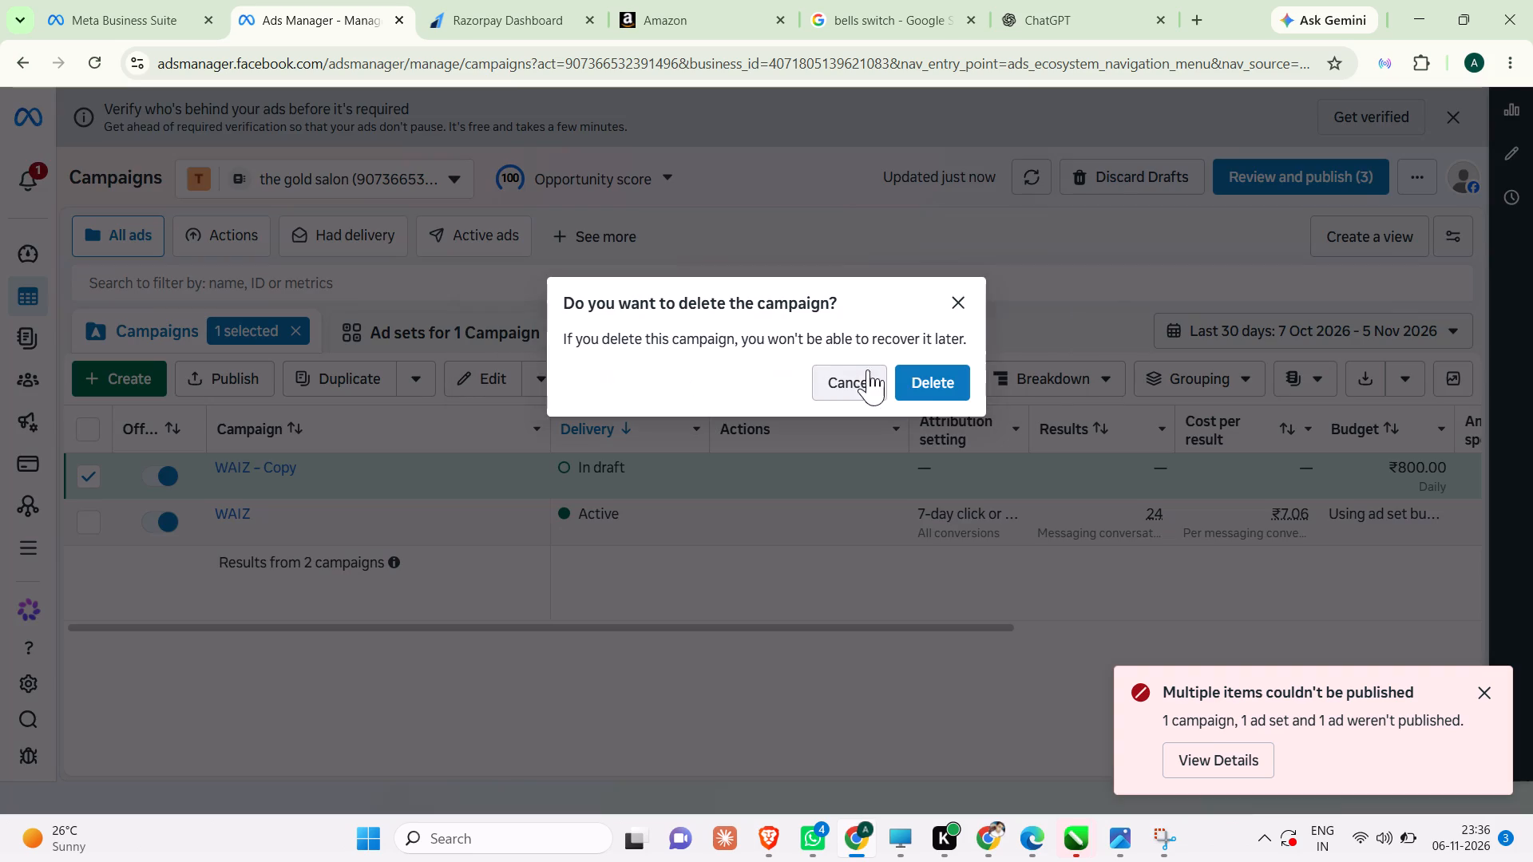
pyautogui.click(929, 366)
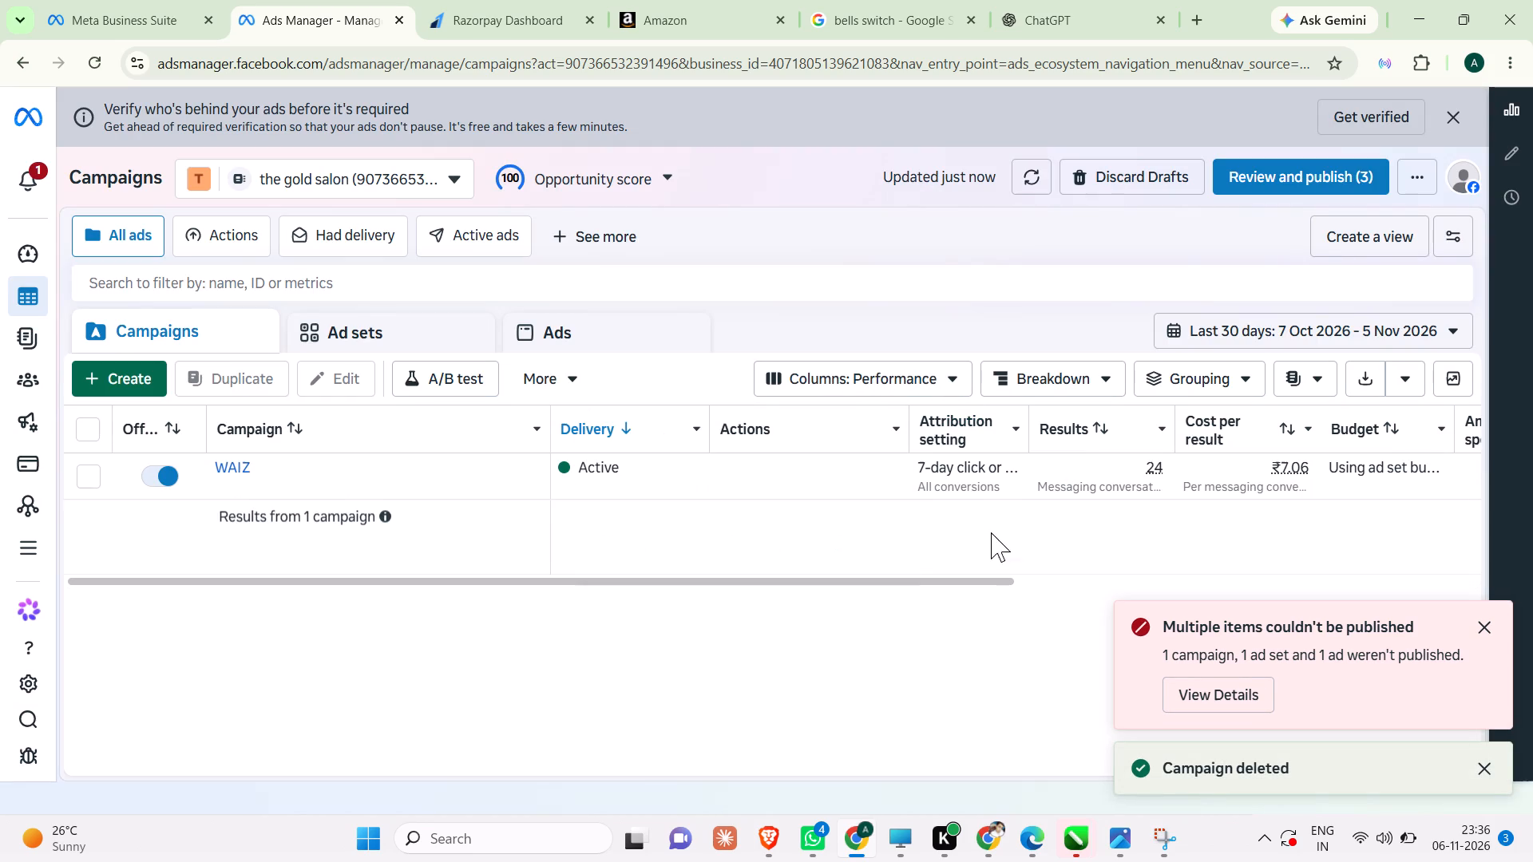
# Reload the Ads Manager campaigns page, checking the Meta Business Suite page while it loads.
pyautogui.click(102, 65)
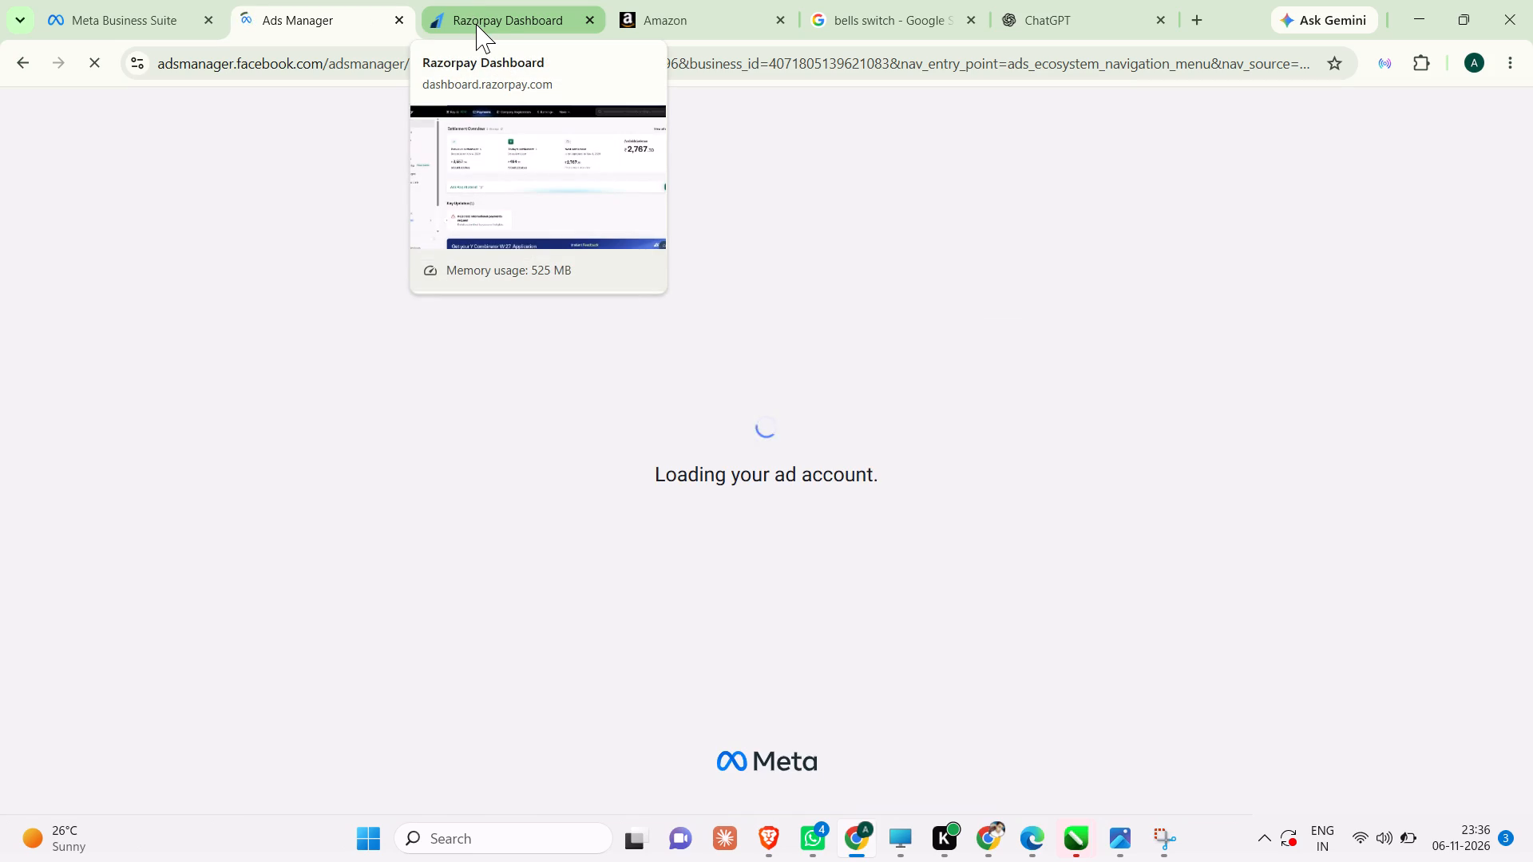
pyautogui.click(146, 0)
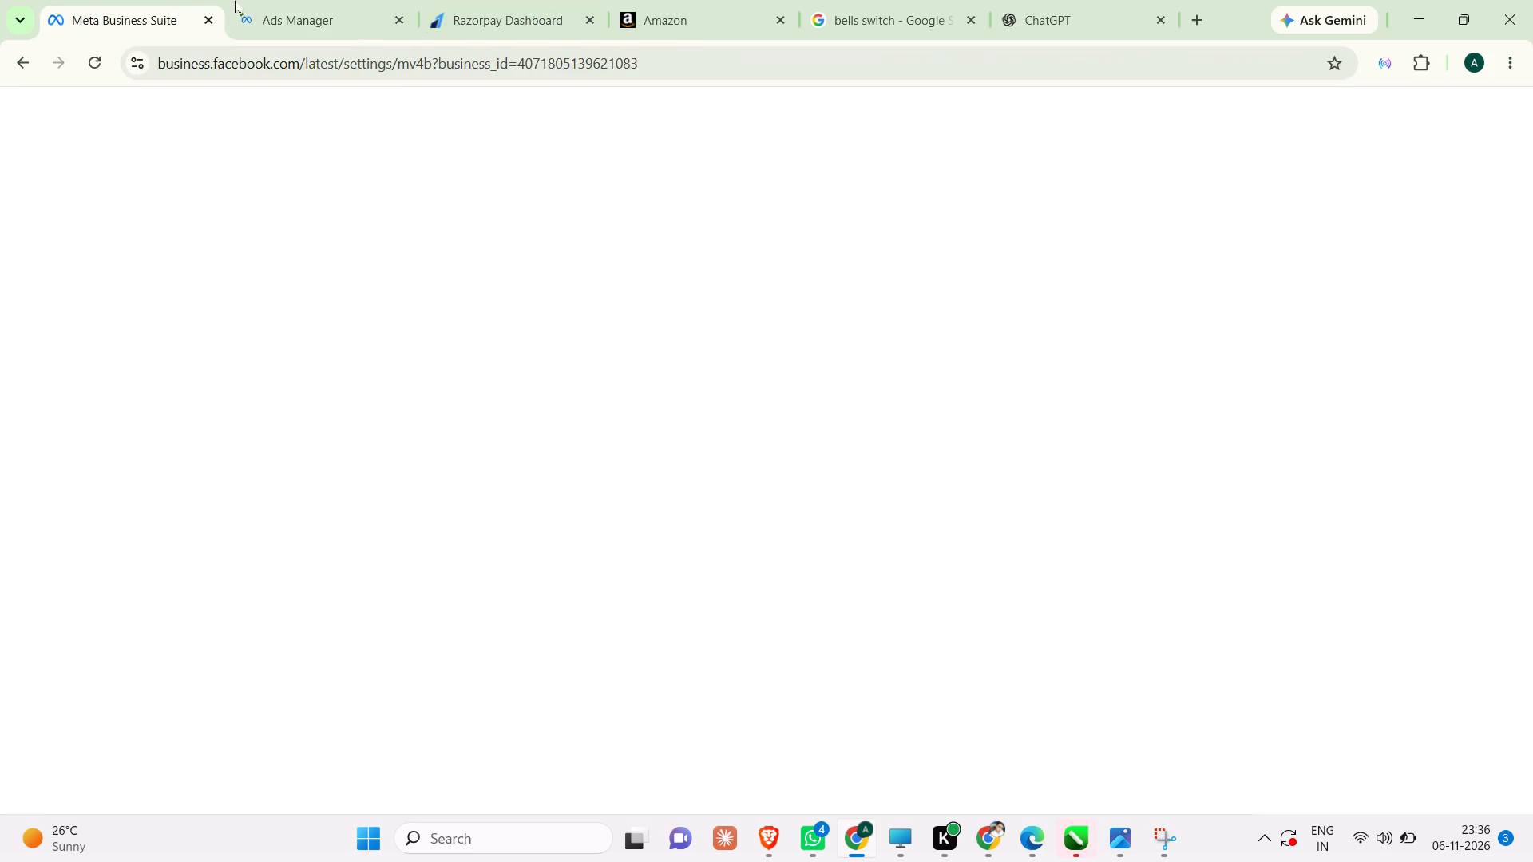
pyautogui.click(344, 0)
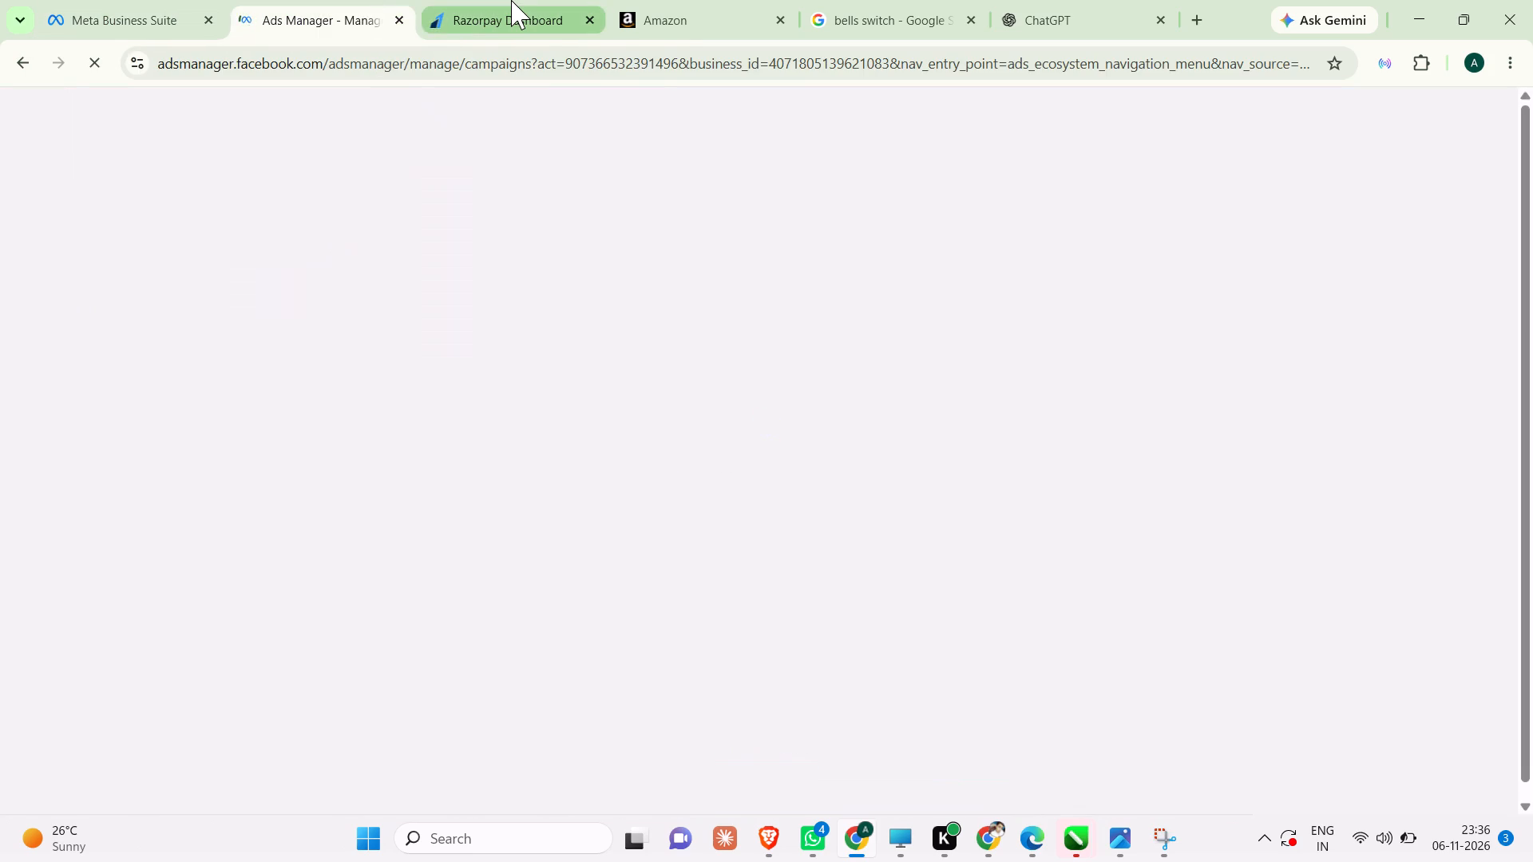
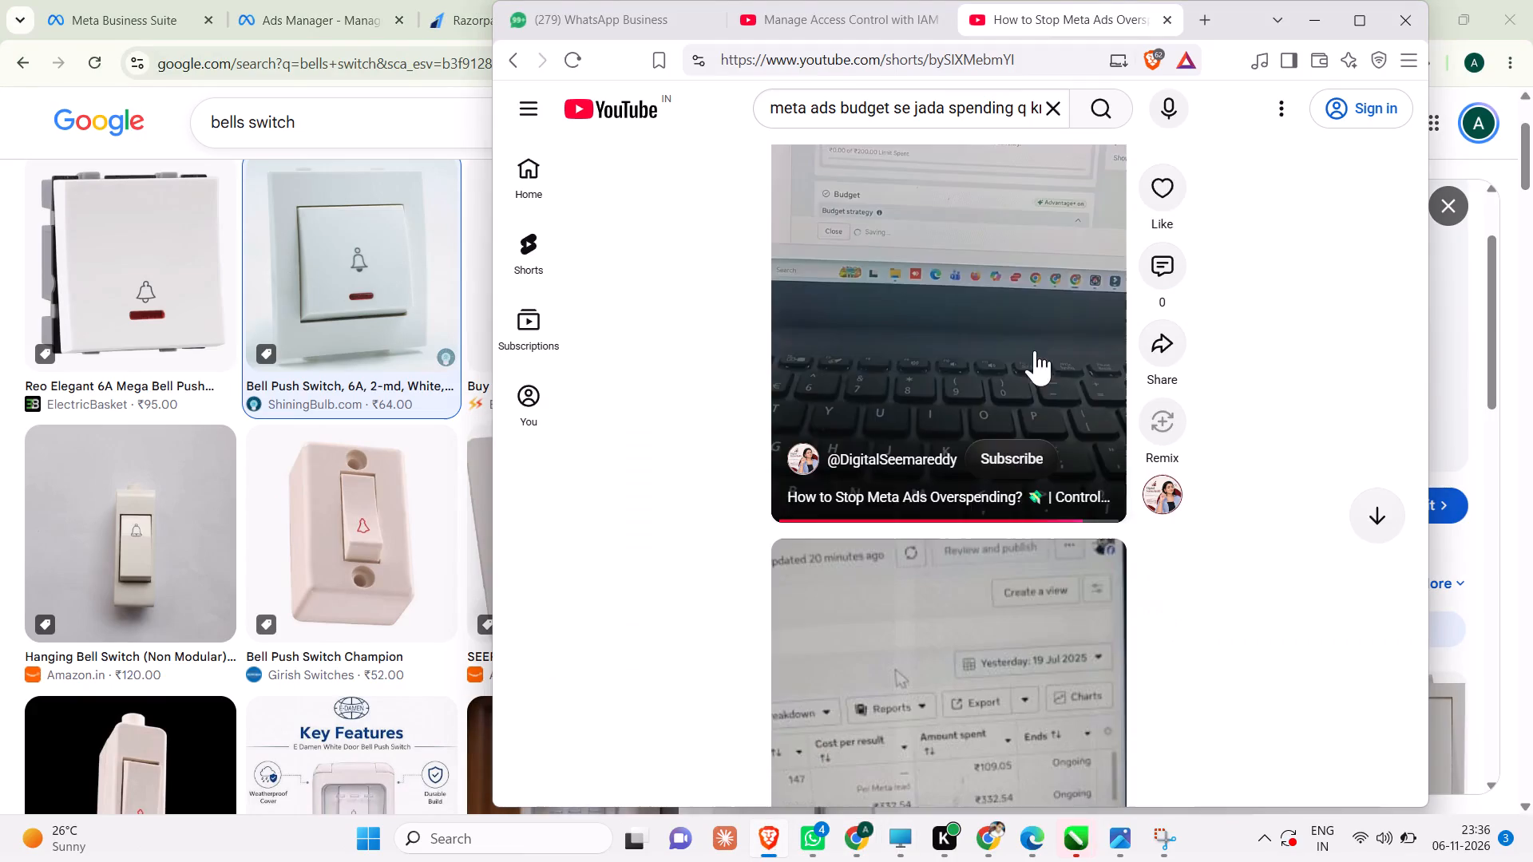
# Replay the YouTube Short "How to Stop Meta Ads Overspending?" at a lower volume and pause it where the campaign budget settings are shown.
pyautogui.scroll(-2, 1042, 358)
pyautogui.scroll(6, 1038, 366)
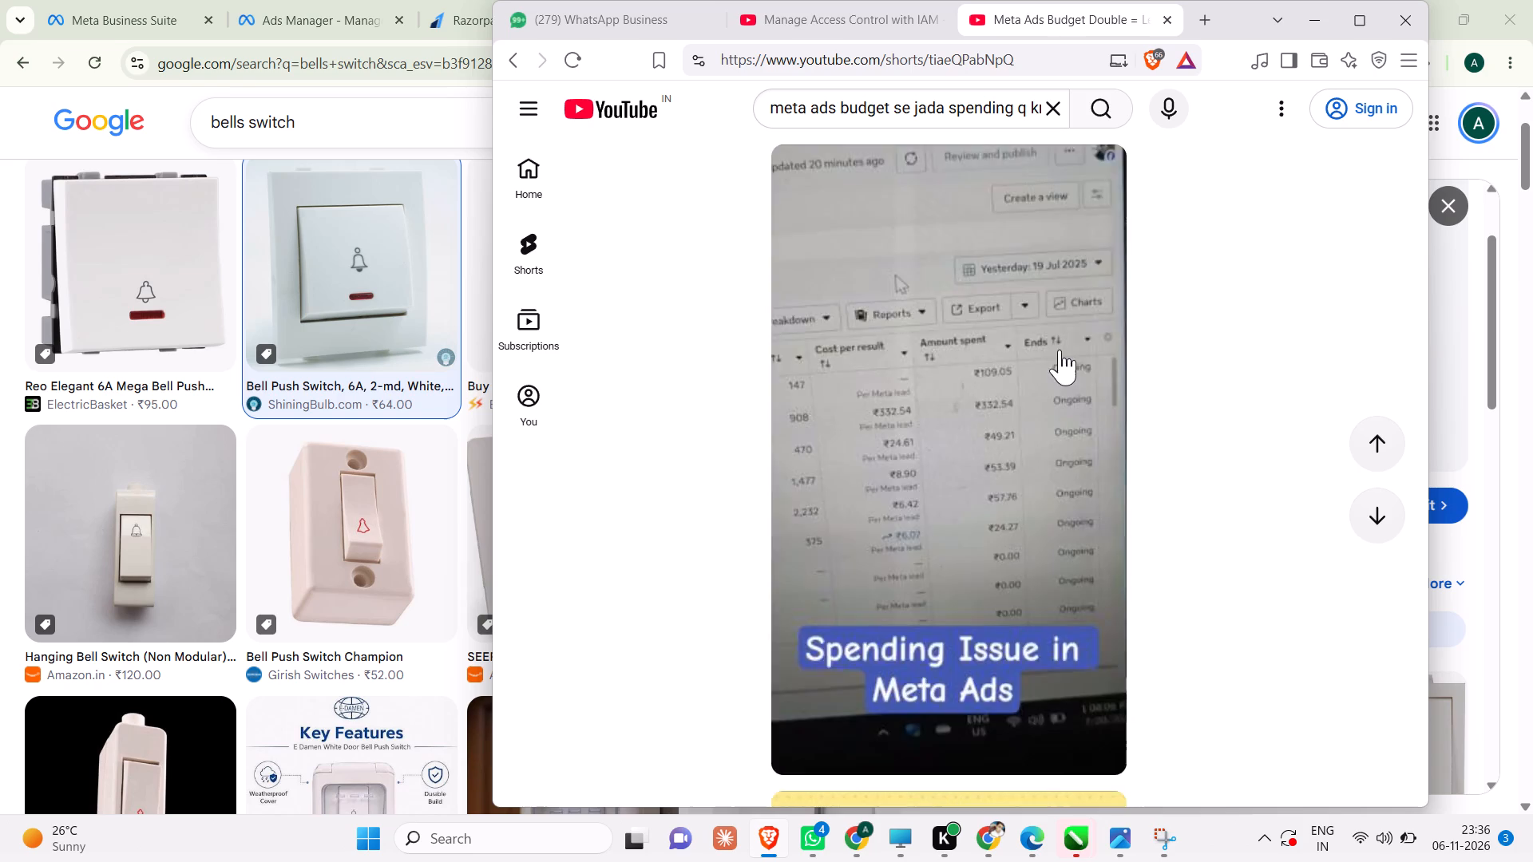
pyautogui.scroll(1, 1060, 350)
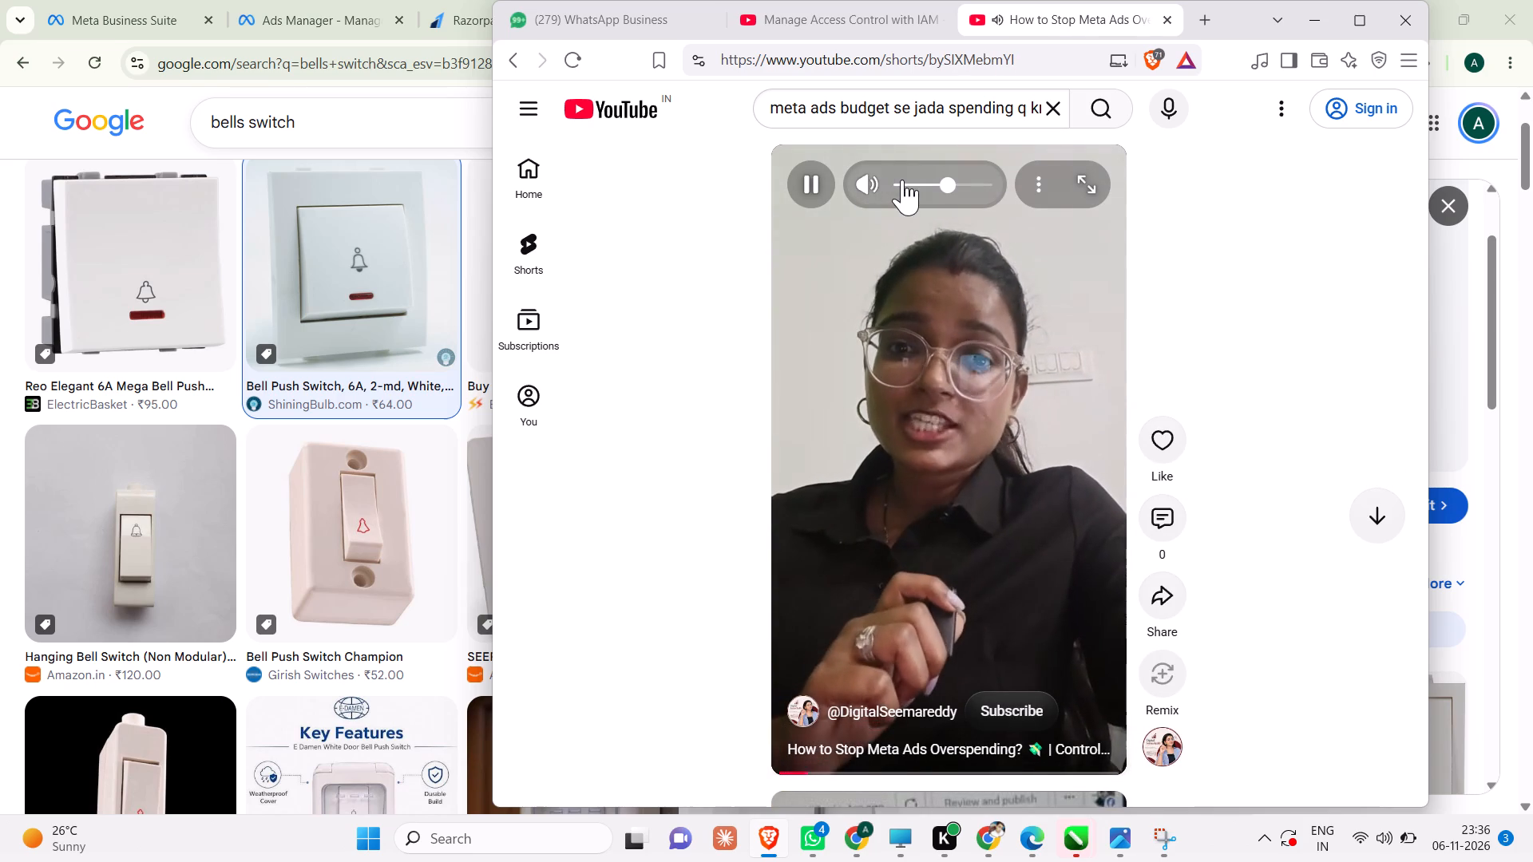
pyautogui.scroll(-4, 902, 180)
pyautogui.scroll(4, 891, 191)
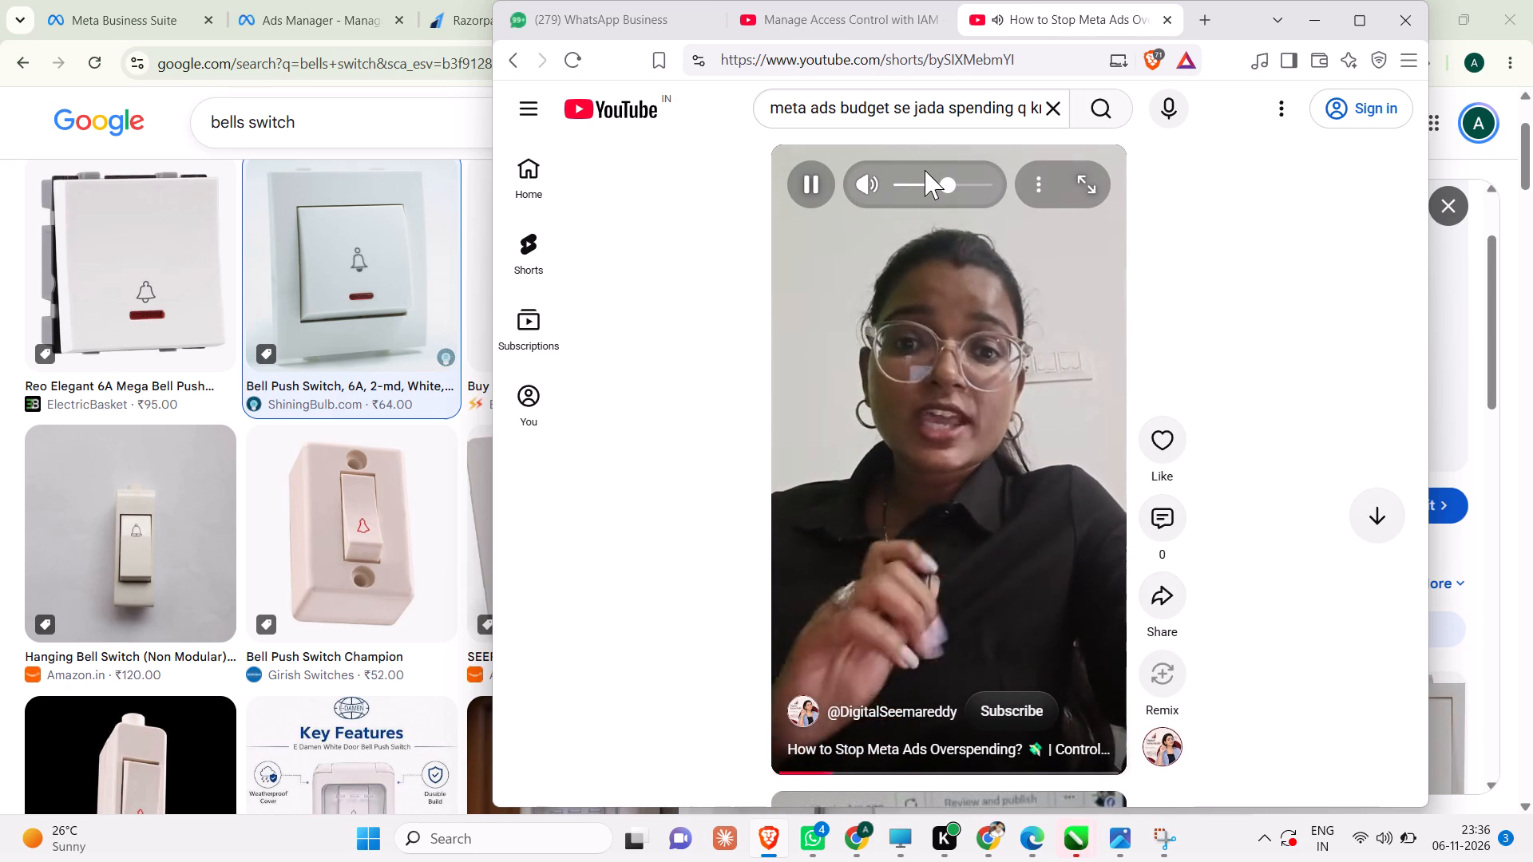
pyautogui.click(923, 178)
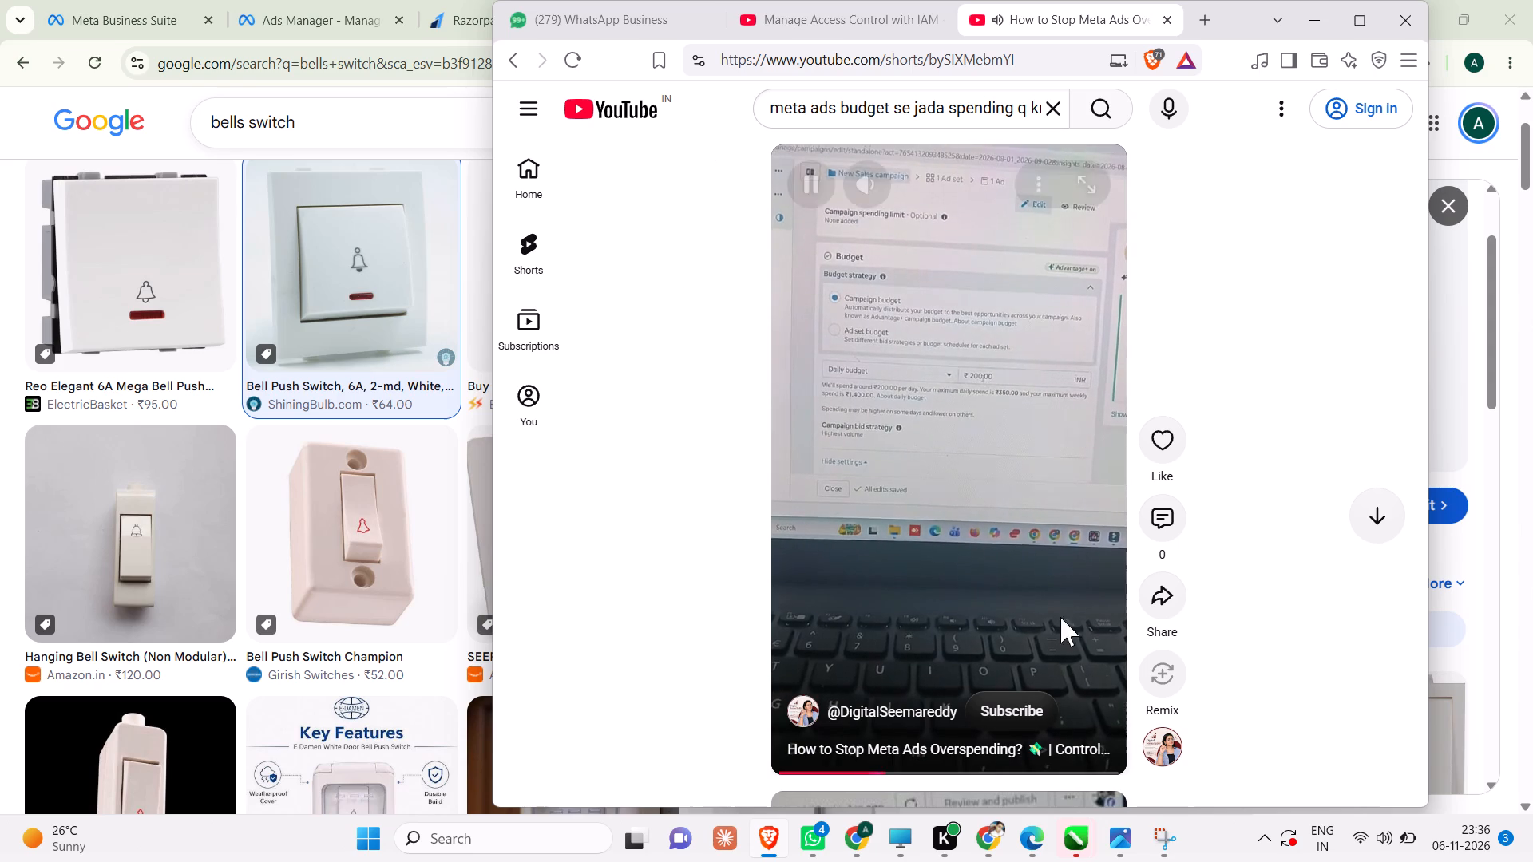
pyautogui.click(889, 462)
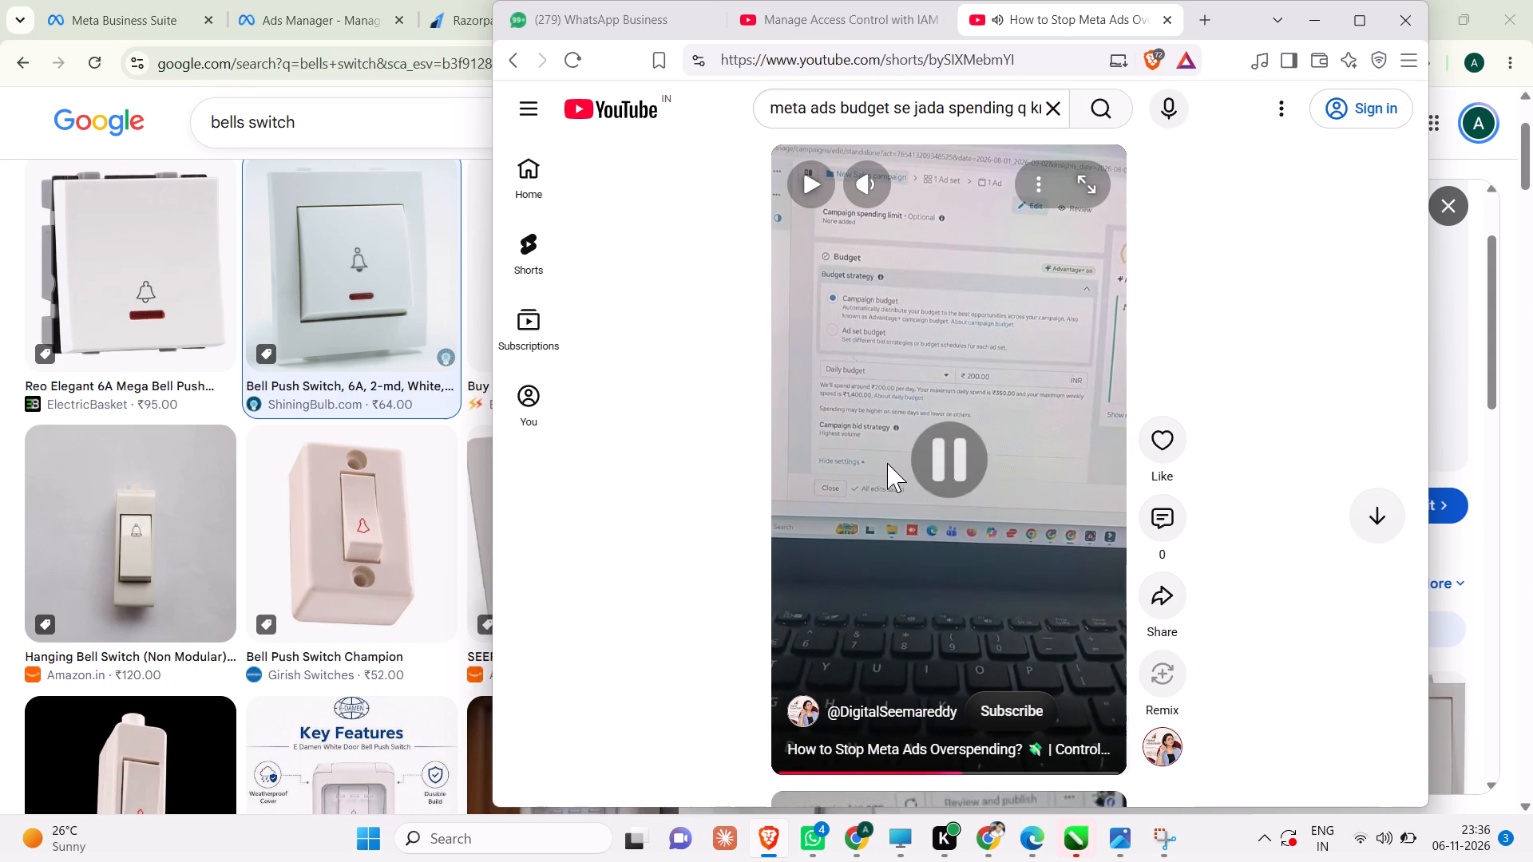
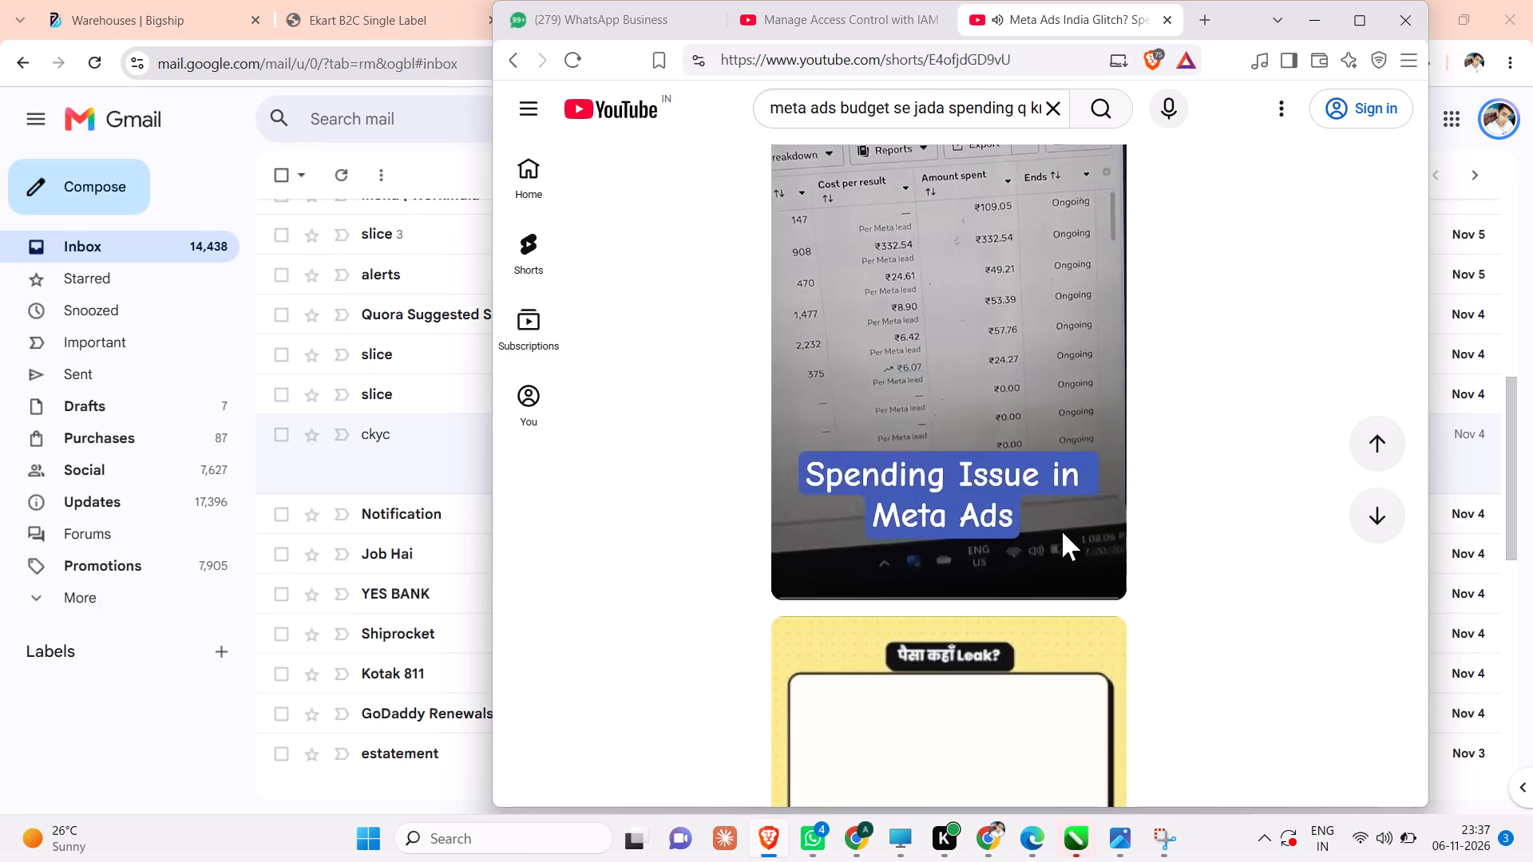
# Skip ahead in the Shorts feed, return to "Meta Ads India Glitch?" and watch its explanation of the Meta Ads spending issue.
pyautogui.scroll(-2, 1062, 532)
pyautogui.scroll(2, 1071, 526)
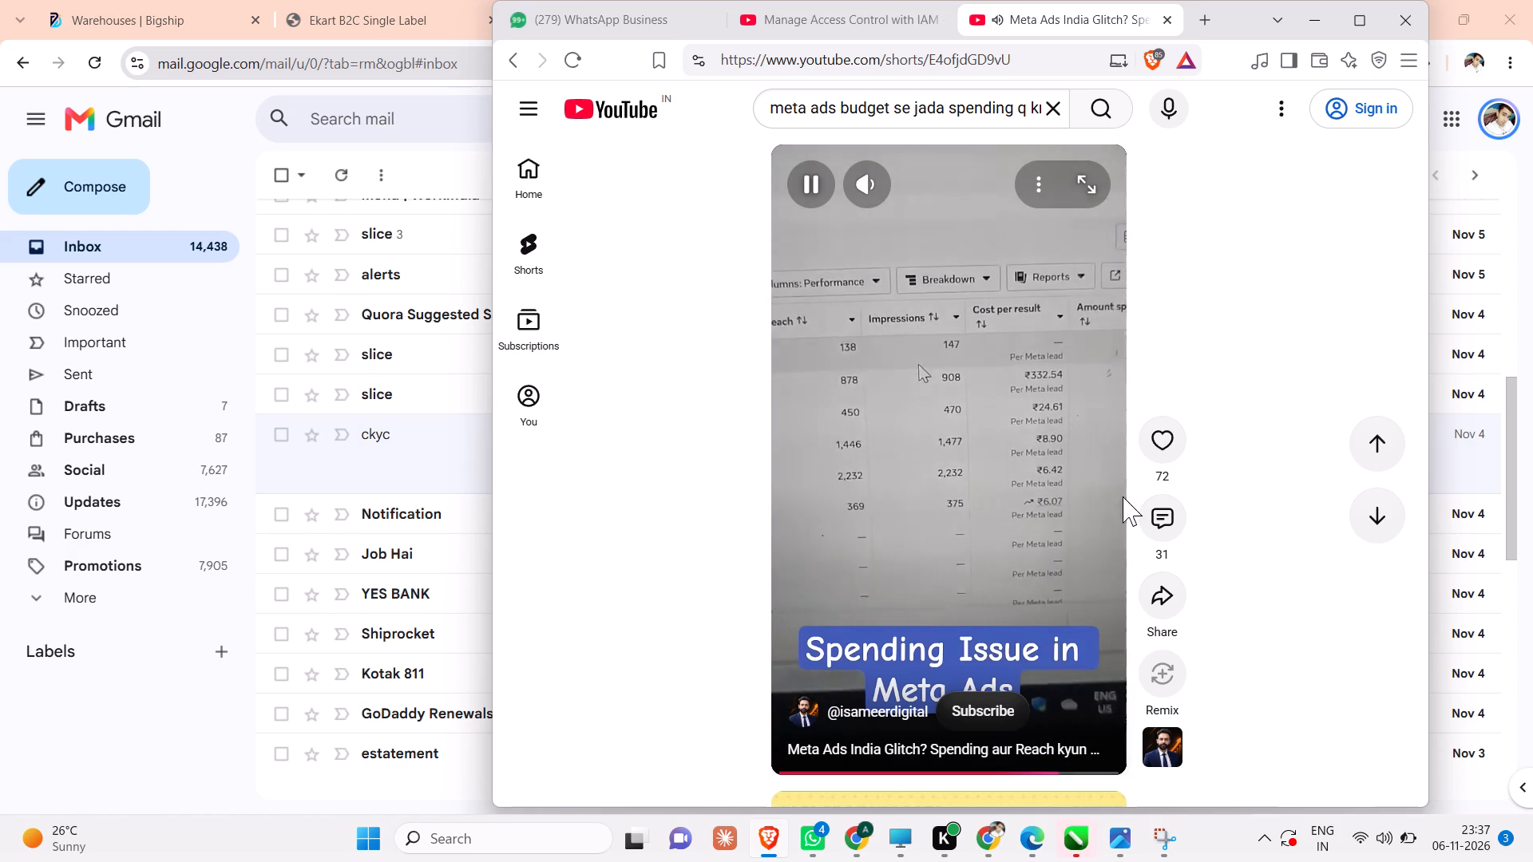
# Check the comments on the YouTube Short "Meta Ads India Glitch?" about spending and reach, and close them.
pyautogui.click(1150, 517)
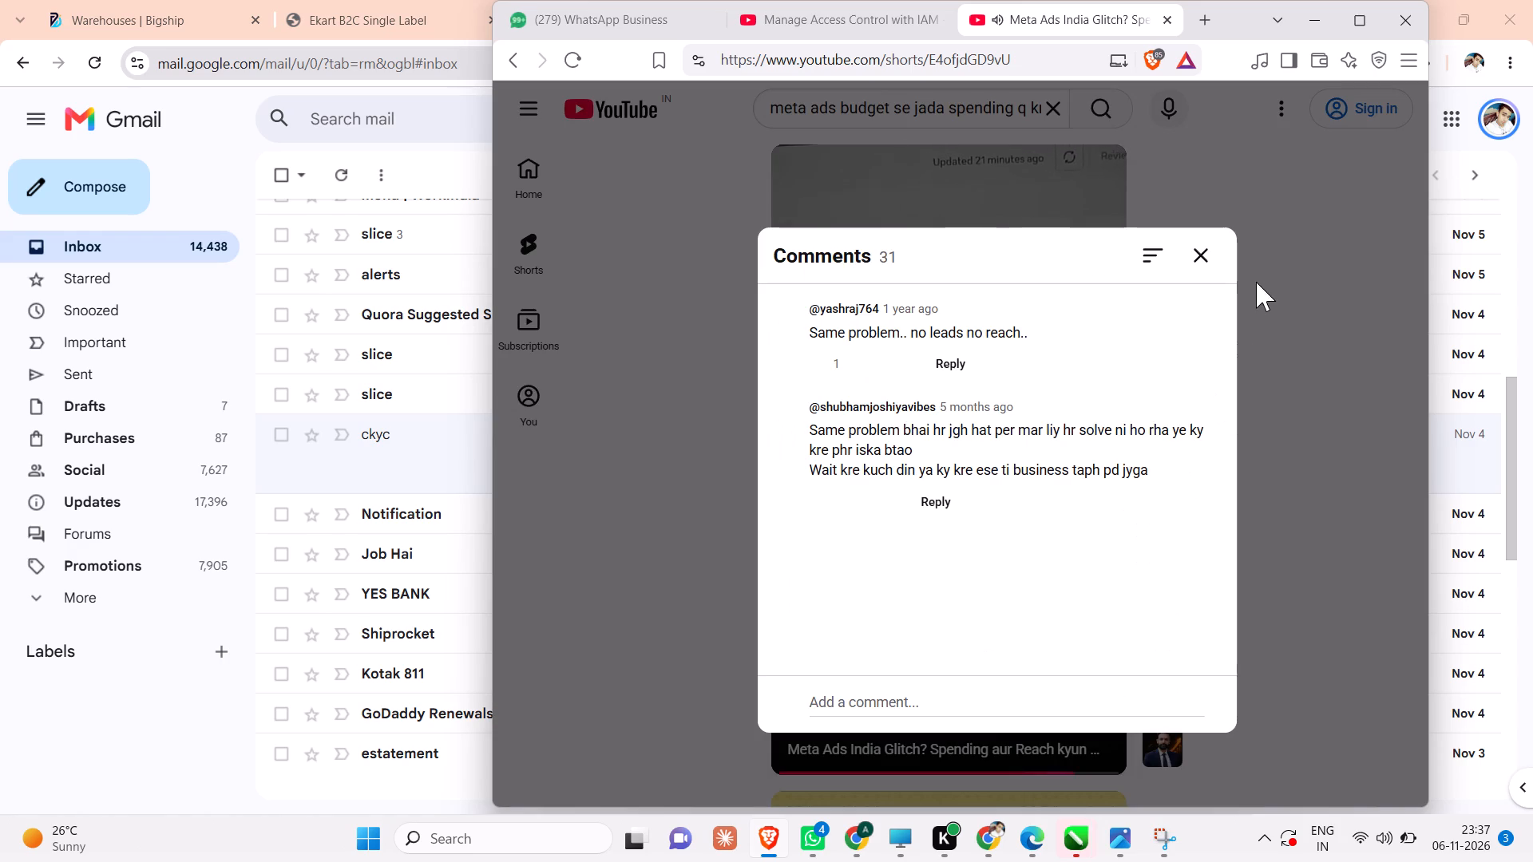
pyautogui.click(1190, 257)
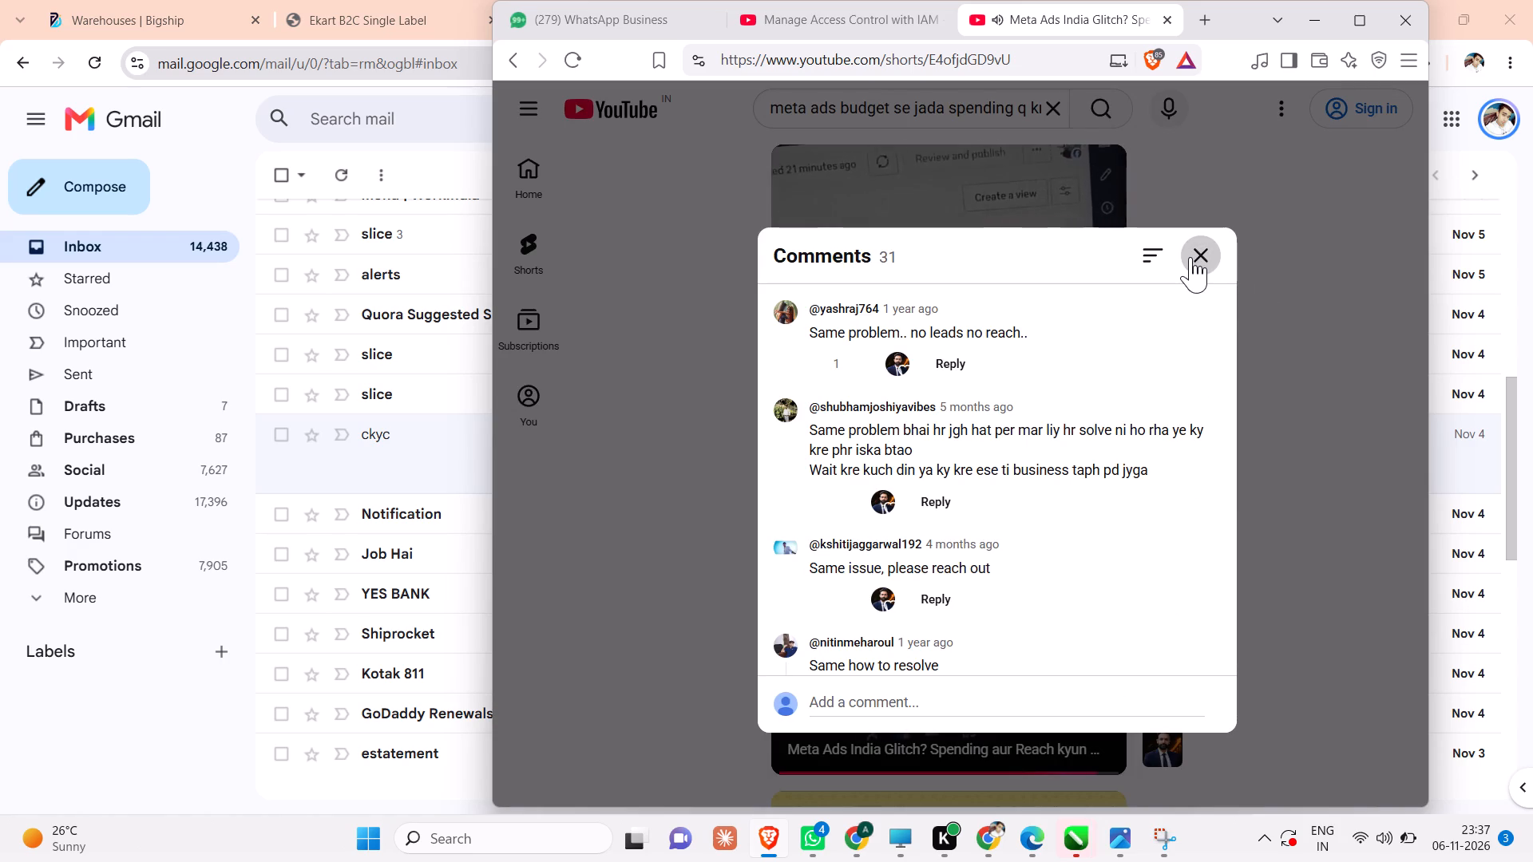
# Browse the Shorts that follow for more advice on Meta Ads budget spending.
pyautogui.scroll(-8, 1044, 496)
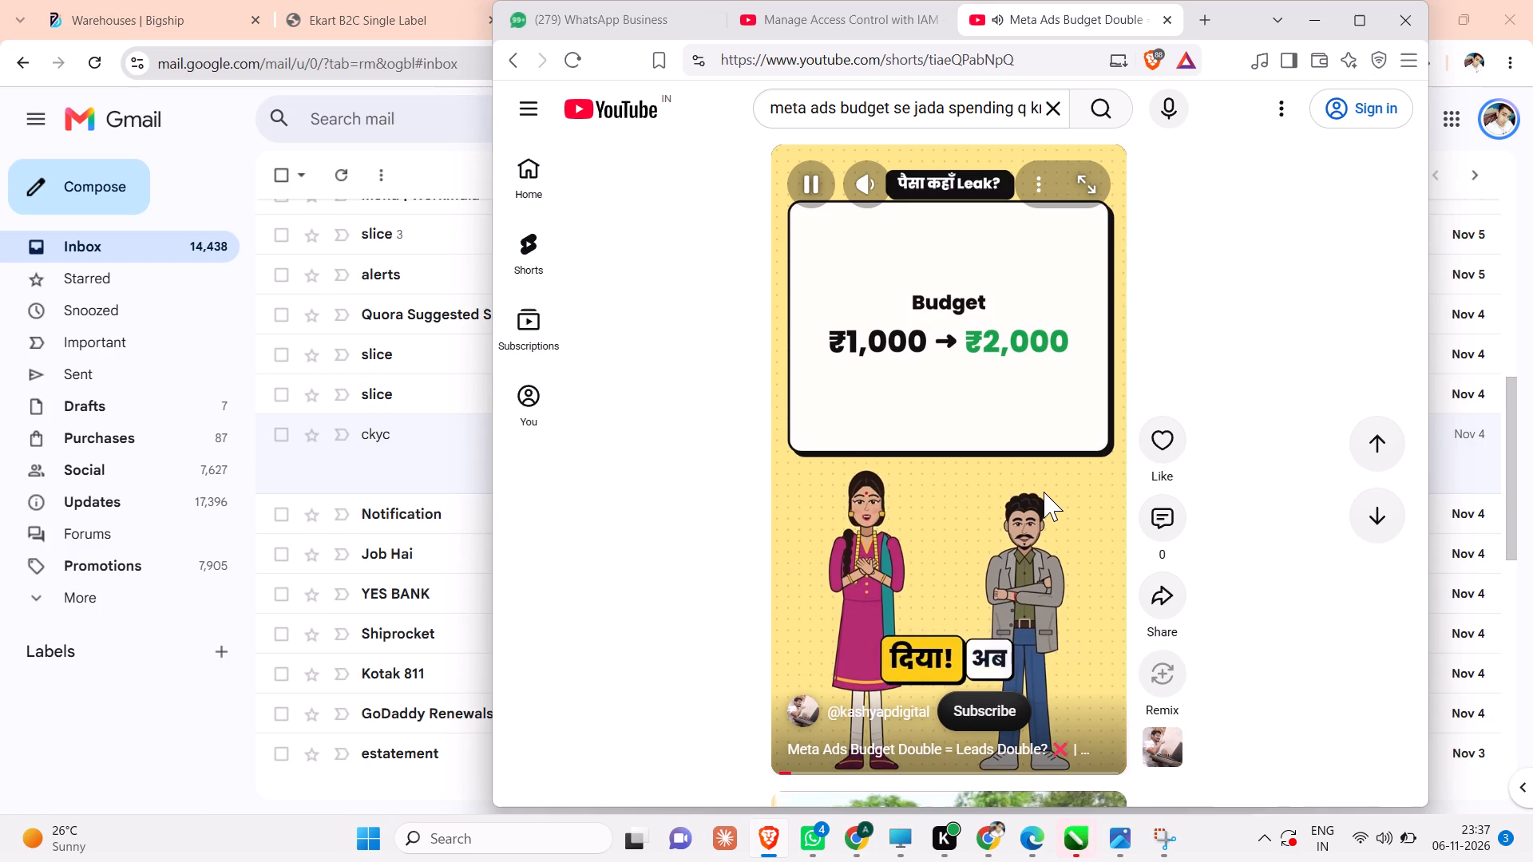
pyautogui.scroll(-2, 1044, 492)
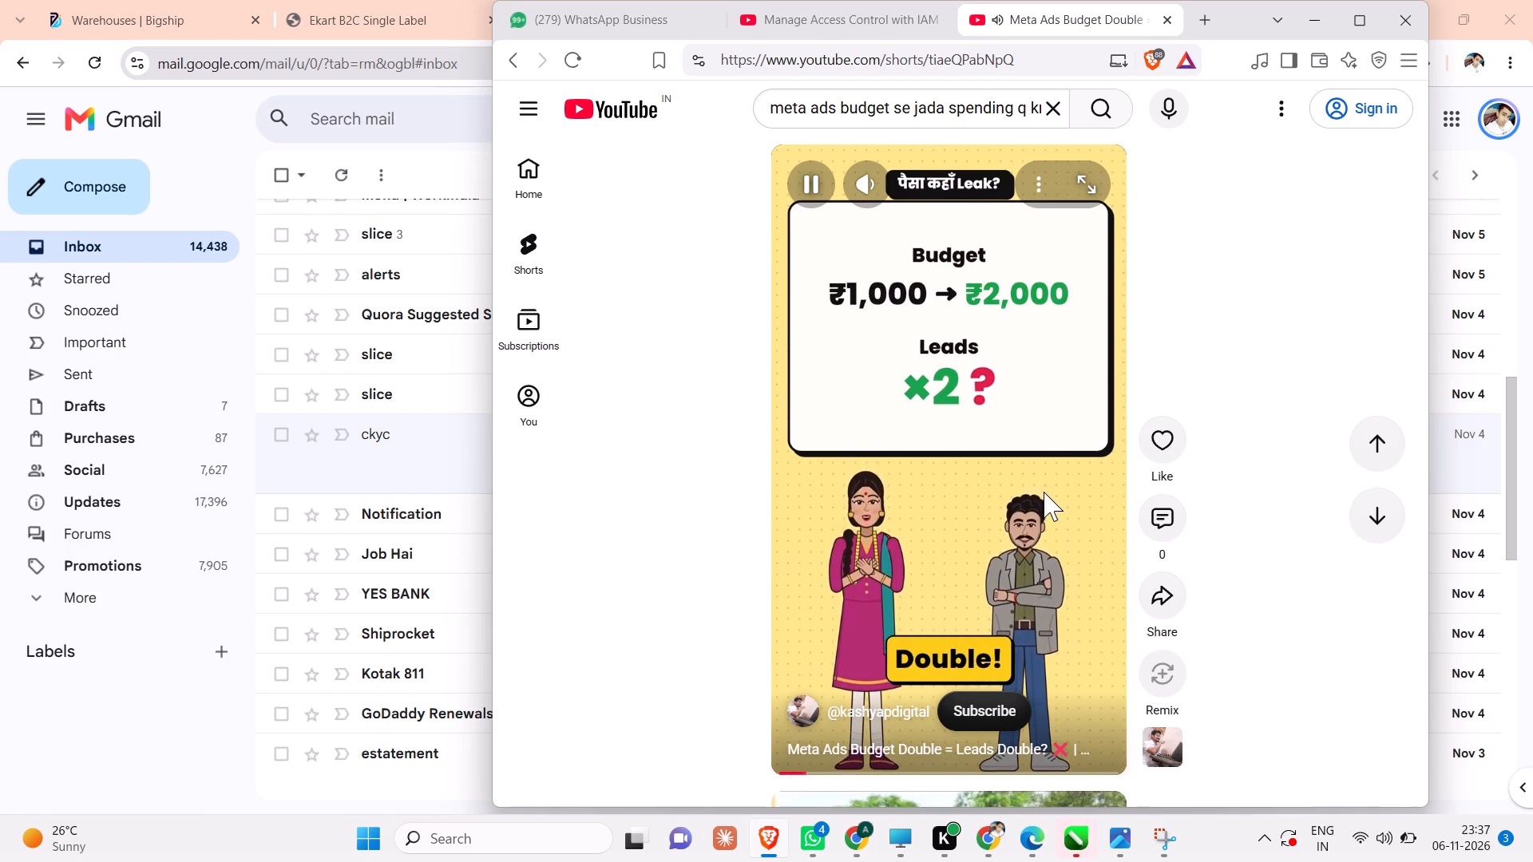
pyautogui.scroll(-3, 1044, 492)
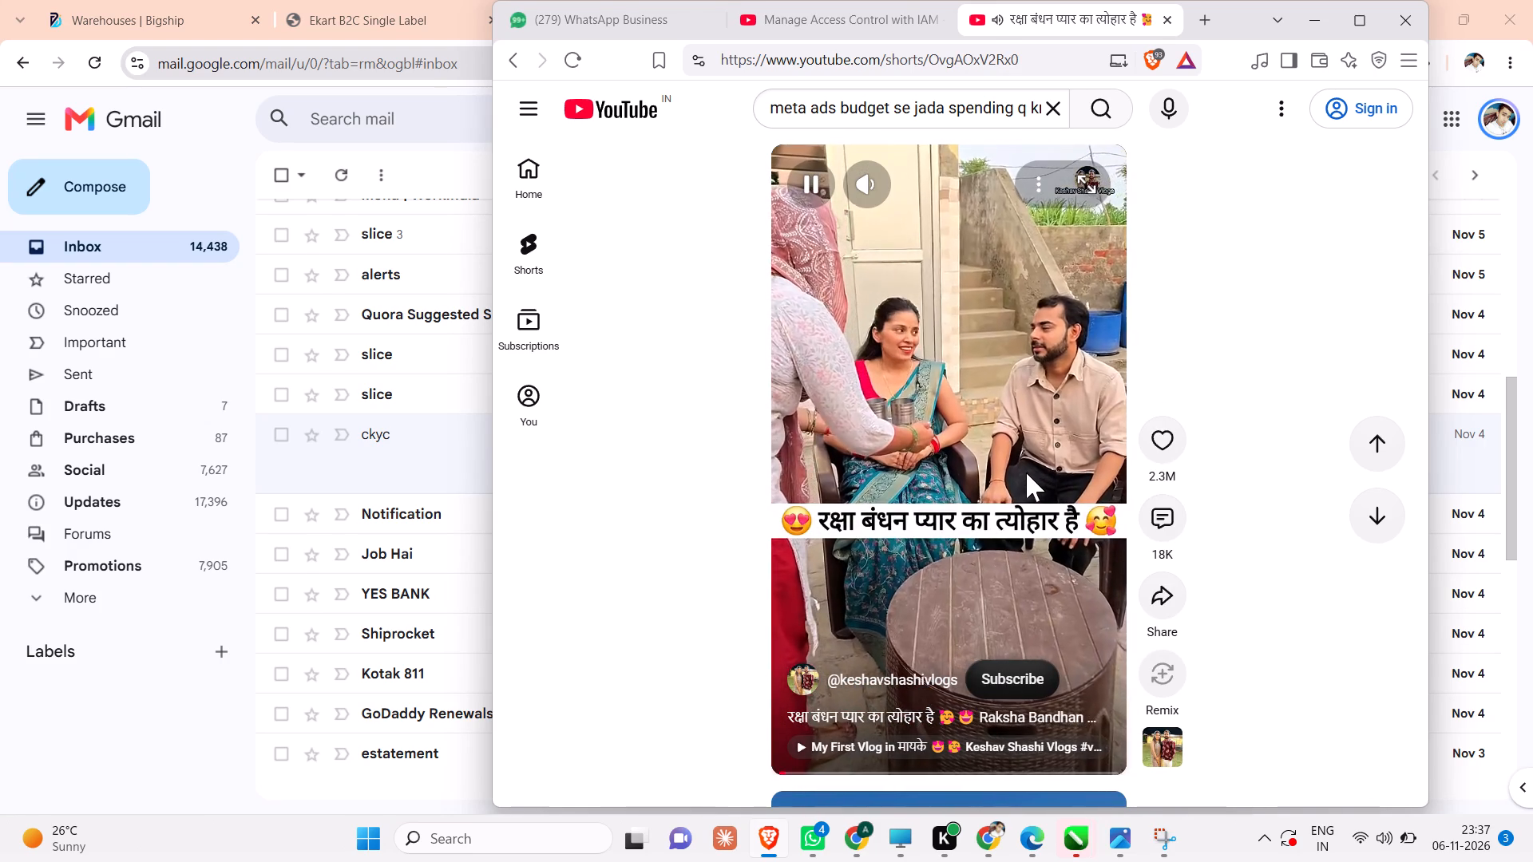
pyautogui.scroll(-4, 1022, 482)
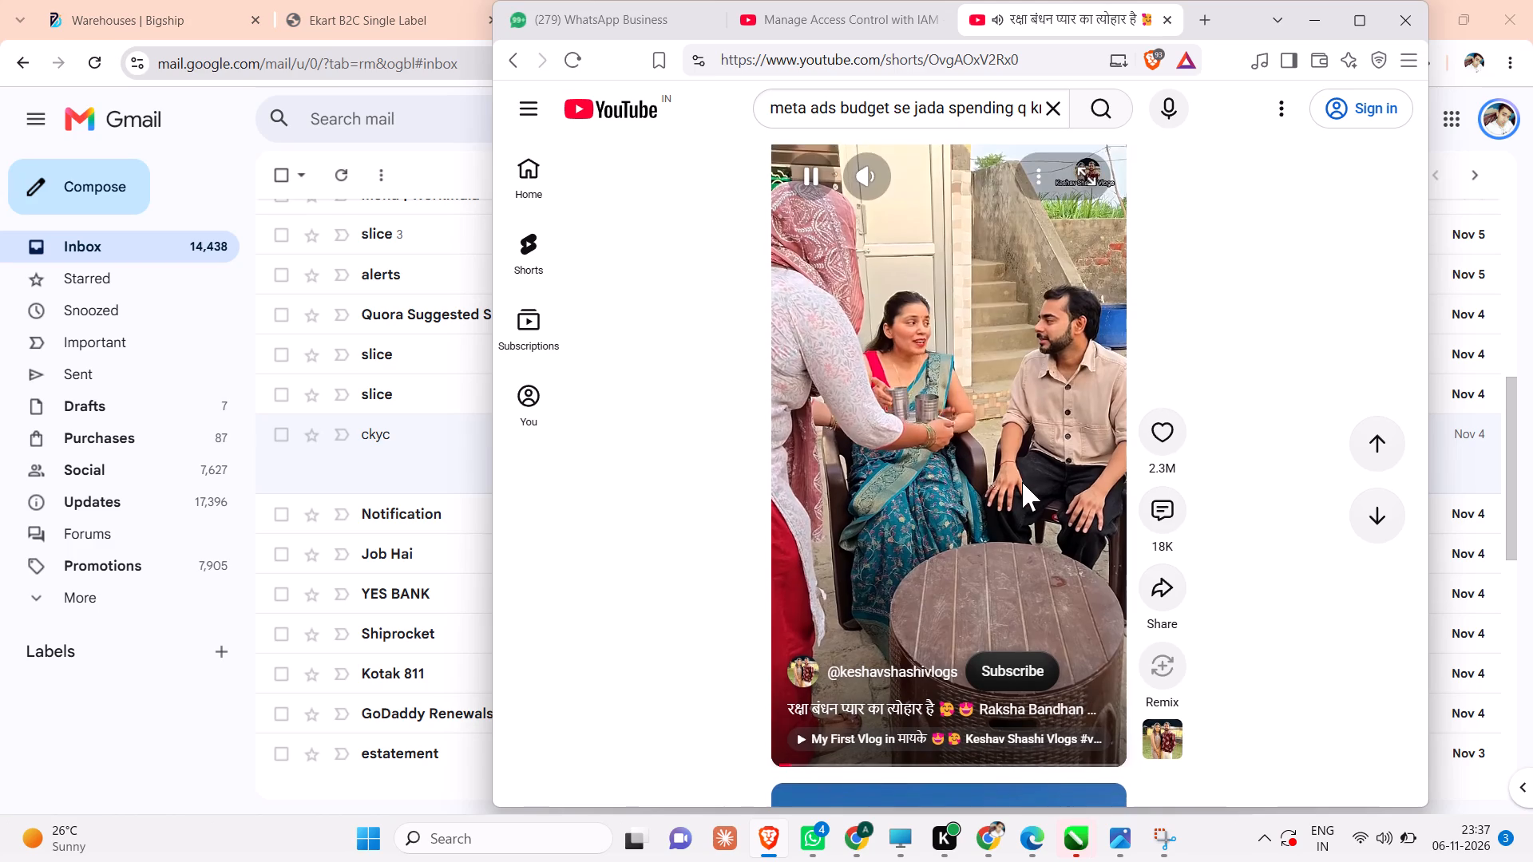
pyautogui.scroll(-12, 1022, 482)
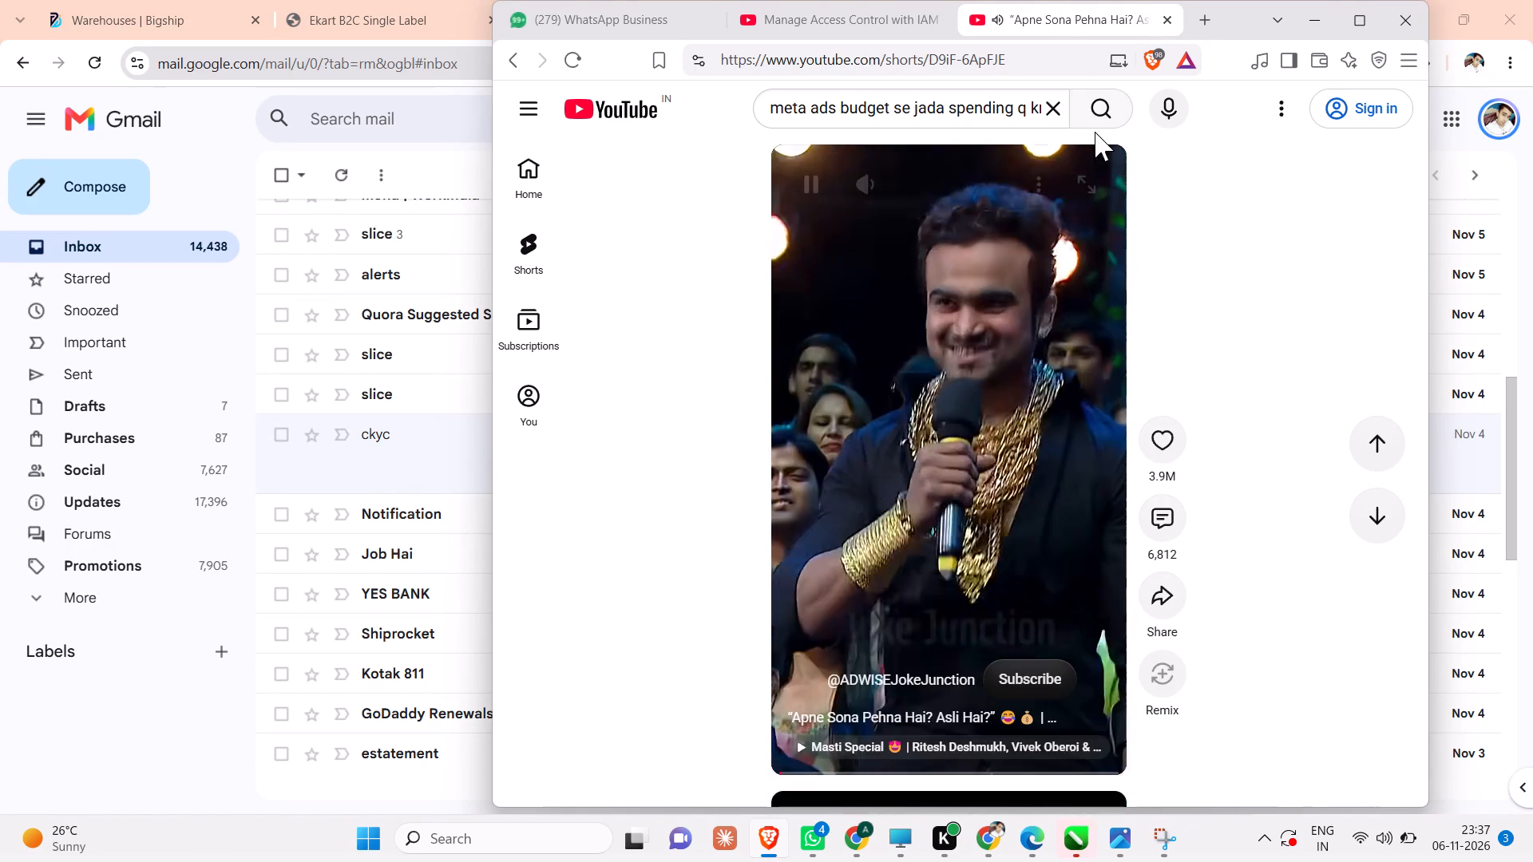
# Rerun the existing YouTube search on Meta Ads spending over budget and look through the results for a relevant video.
pyautogui.click(1087, 112)
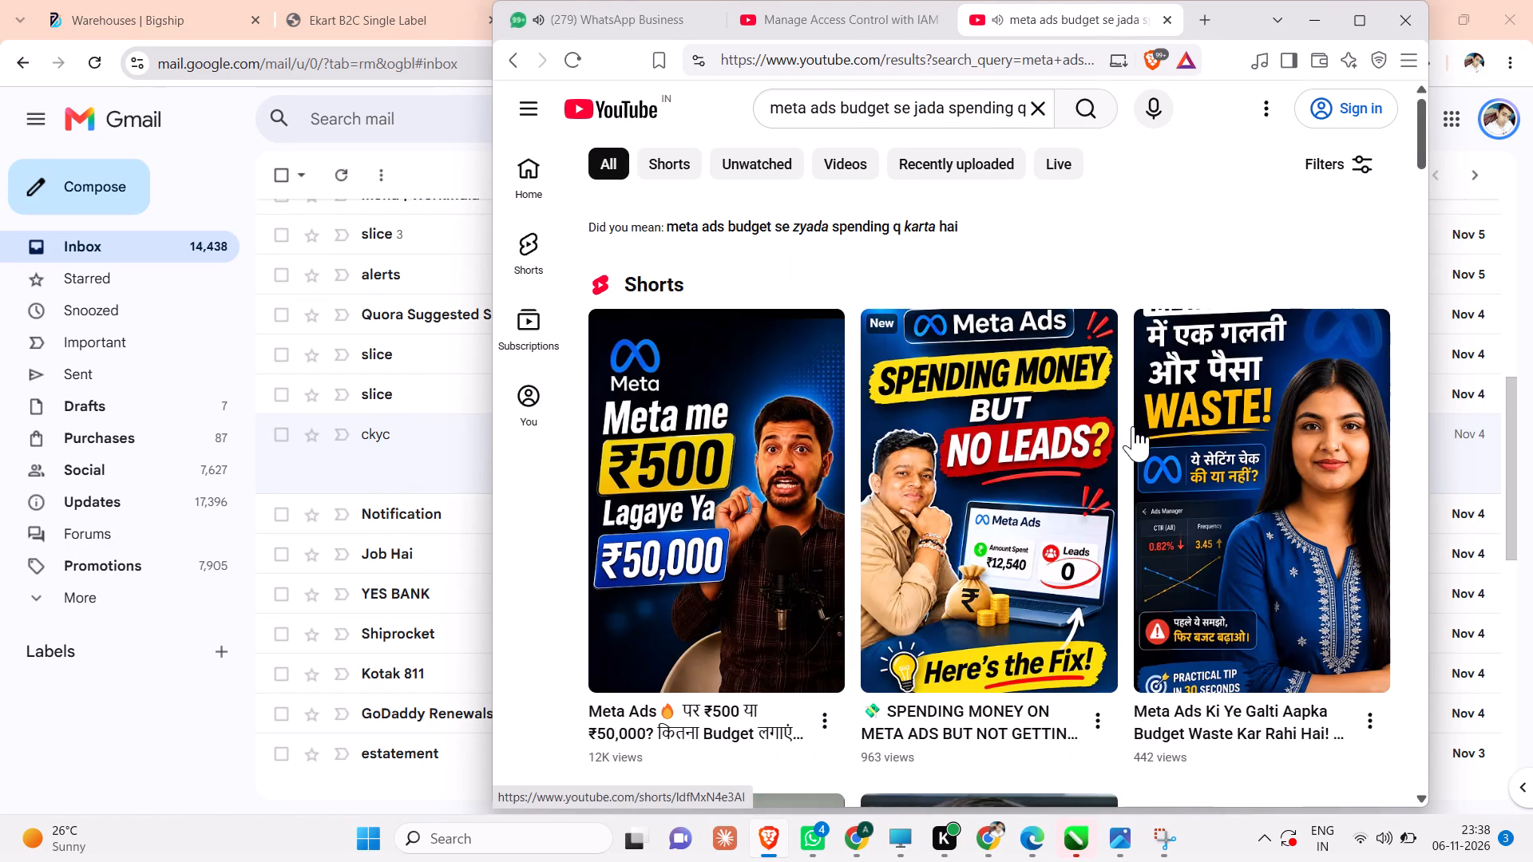
pyautogui.scroll(-13, 1133, 428)
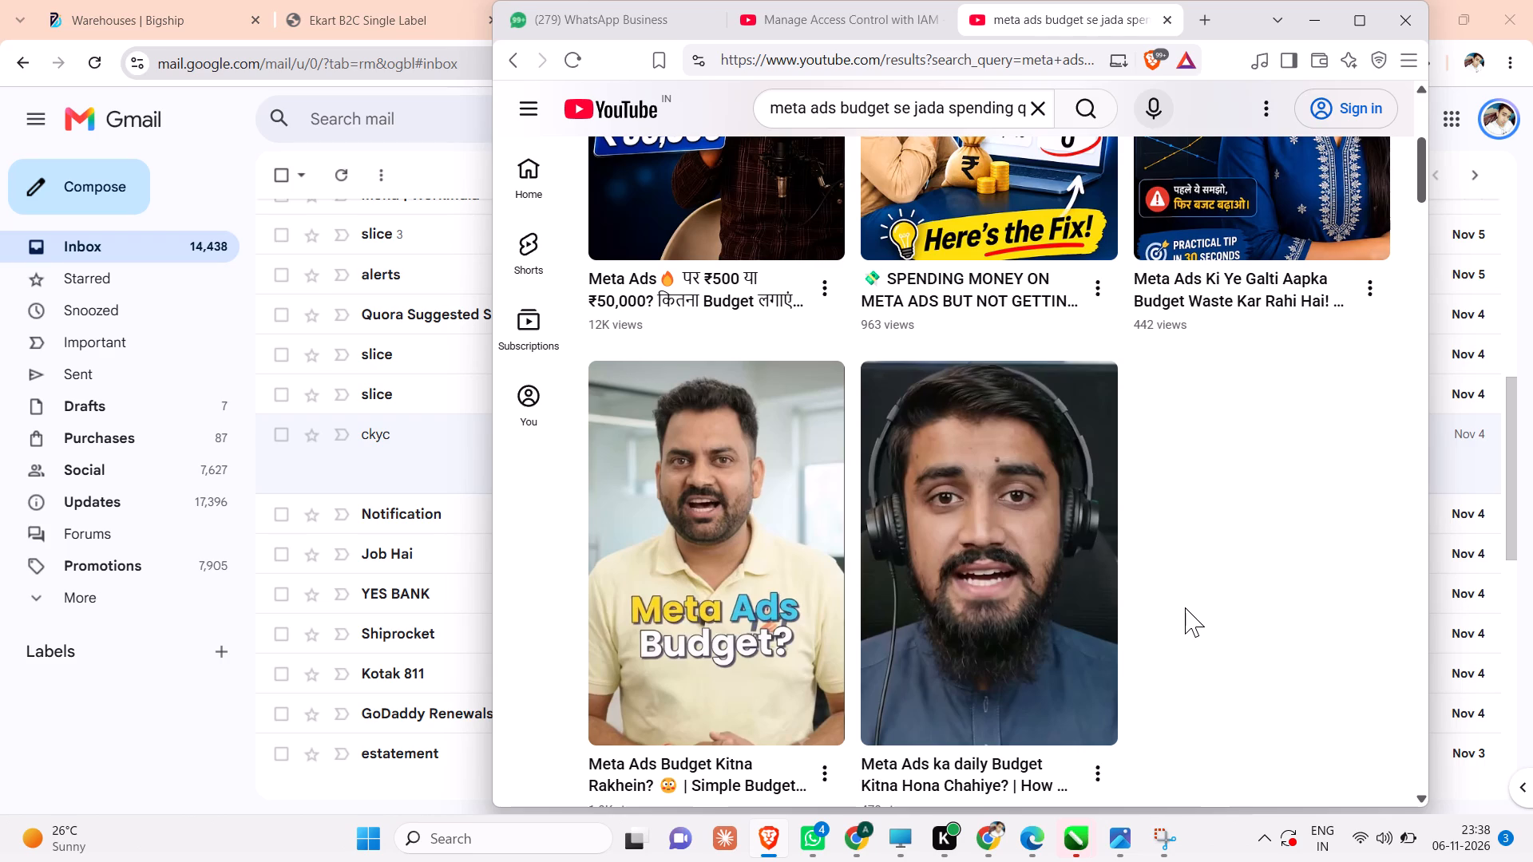
pyautogui.scroll(-7, 1195, 599)
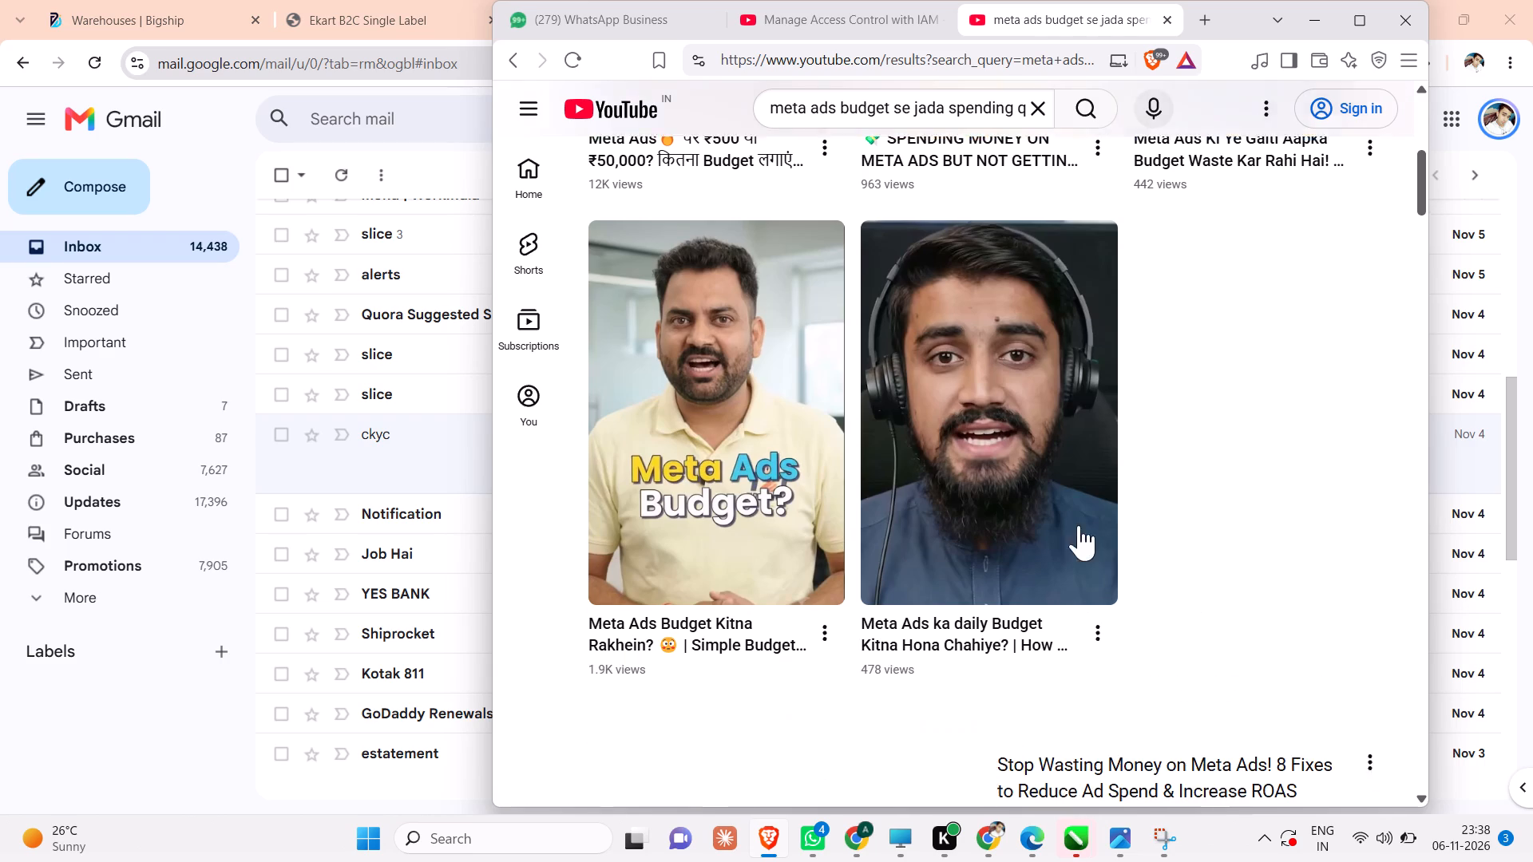
pyautogui.scroll(-6, 1079, 524)
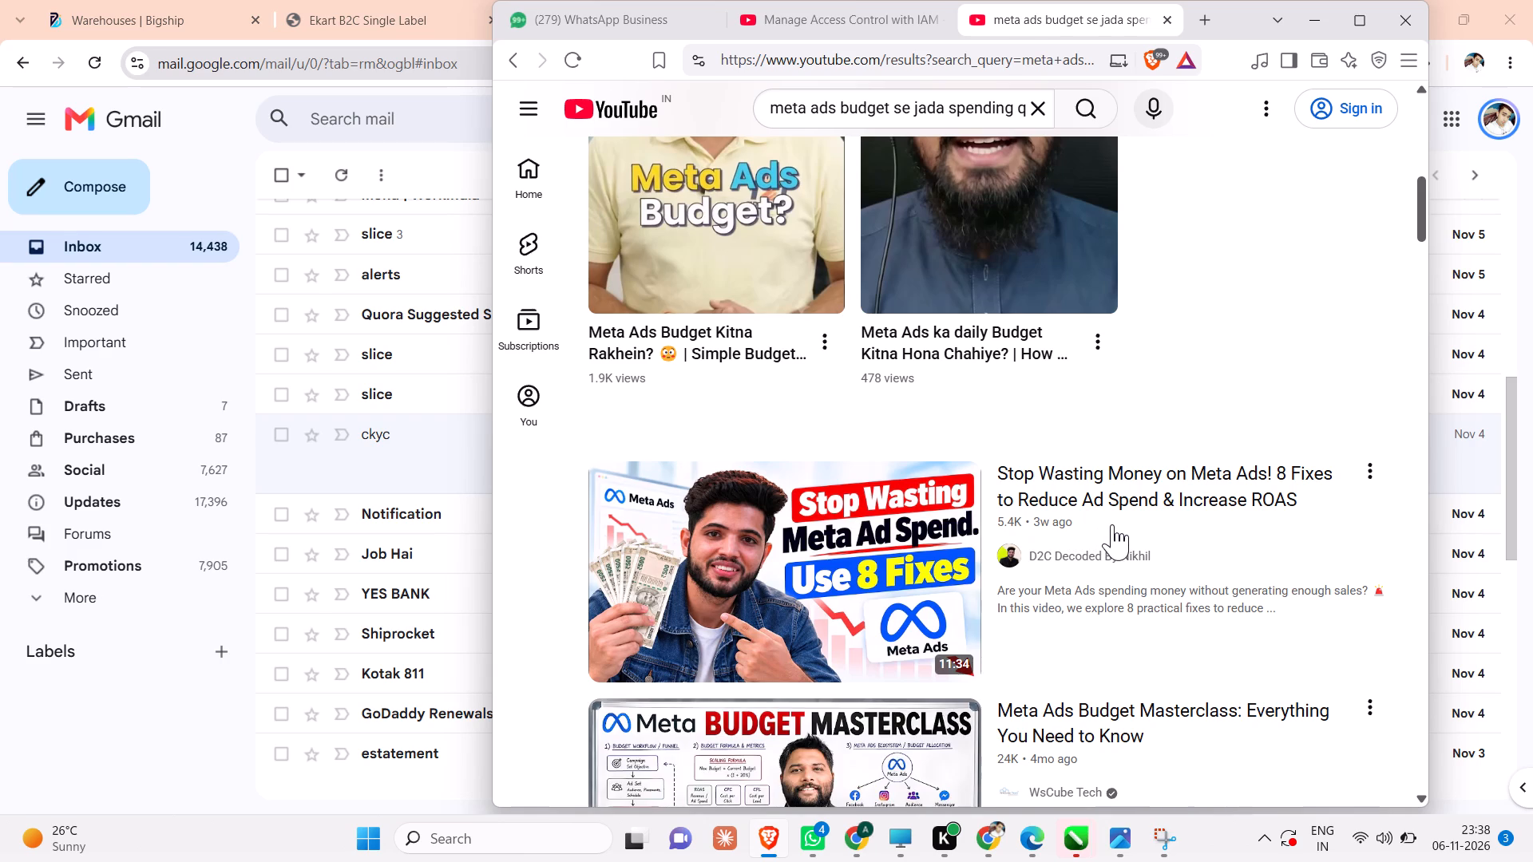
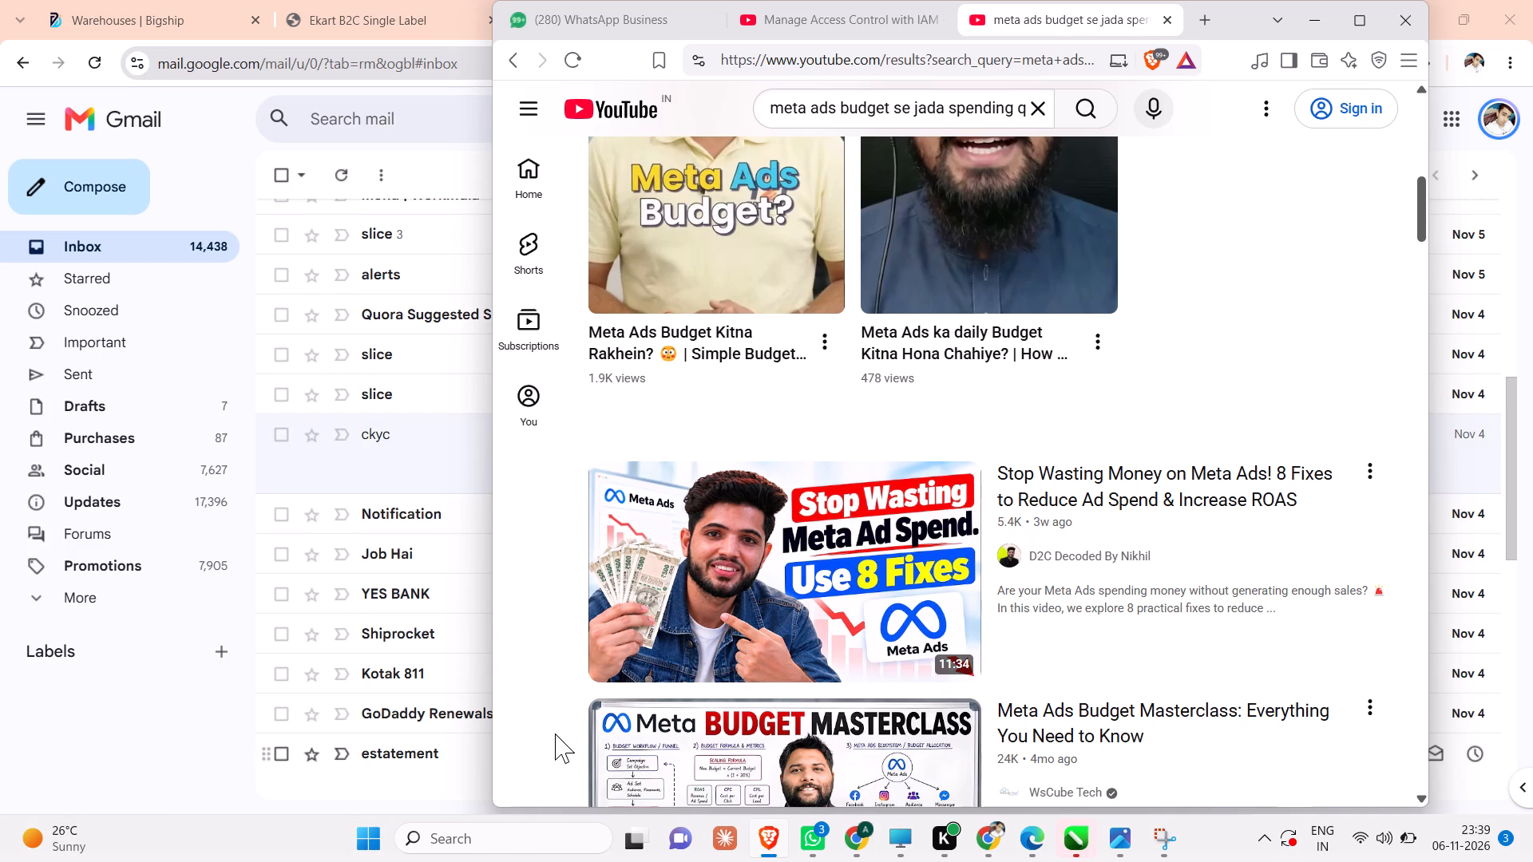
# Return to Ads Manager in Chrome and switch to the ad account in the Aura Decor & Design business portfolio.
pyautogui.click(852, 841)
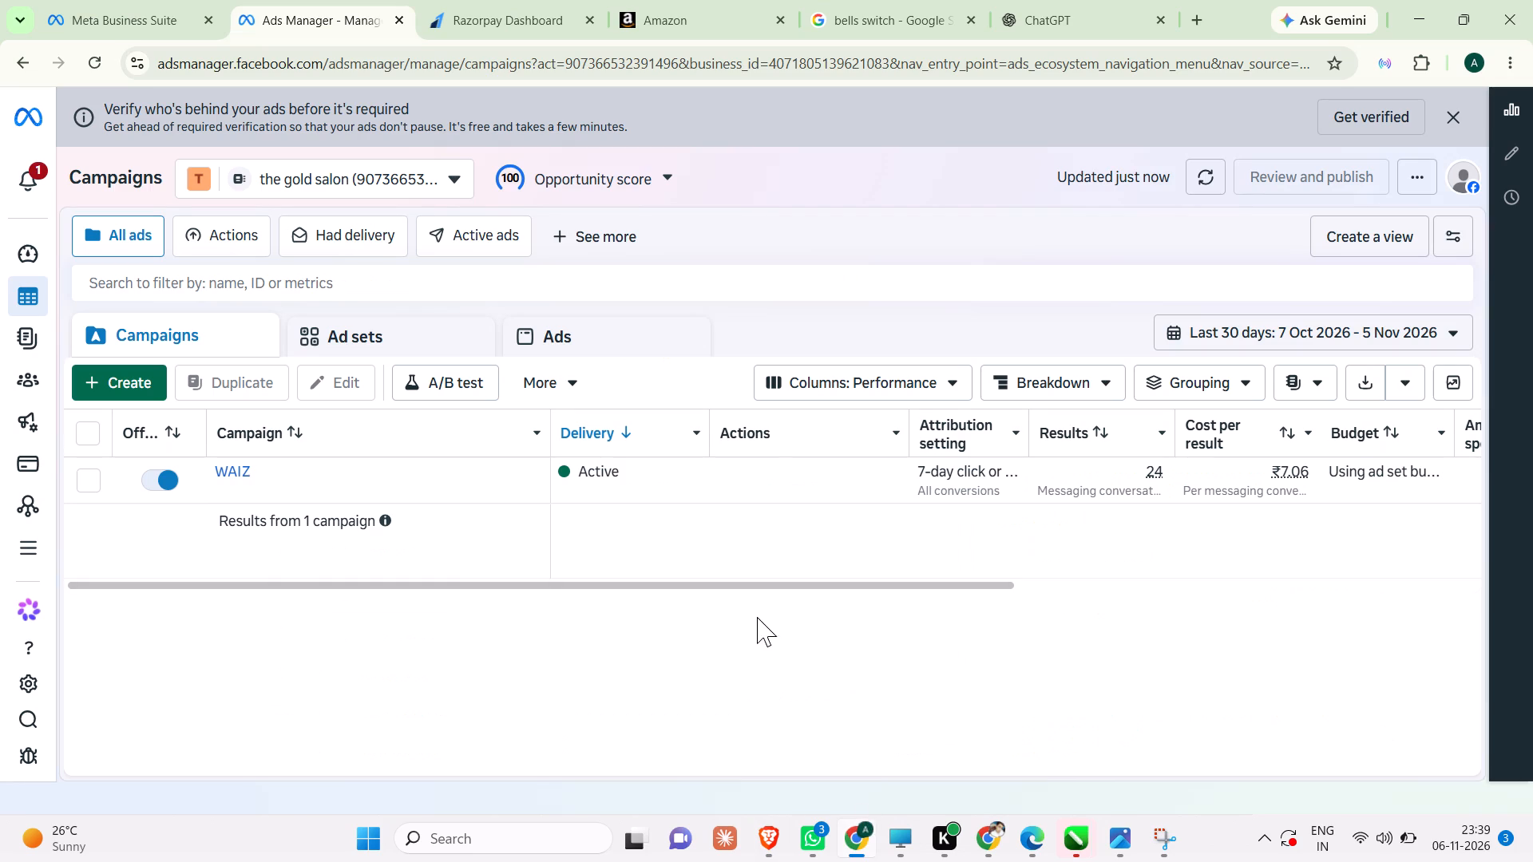
pyautogui.click(371, 176)
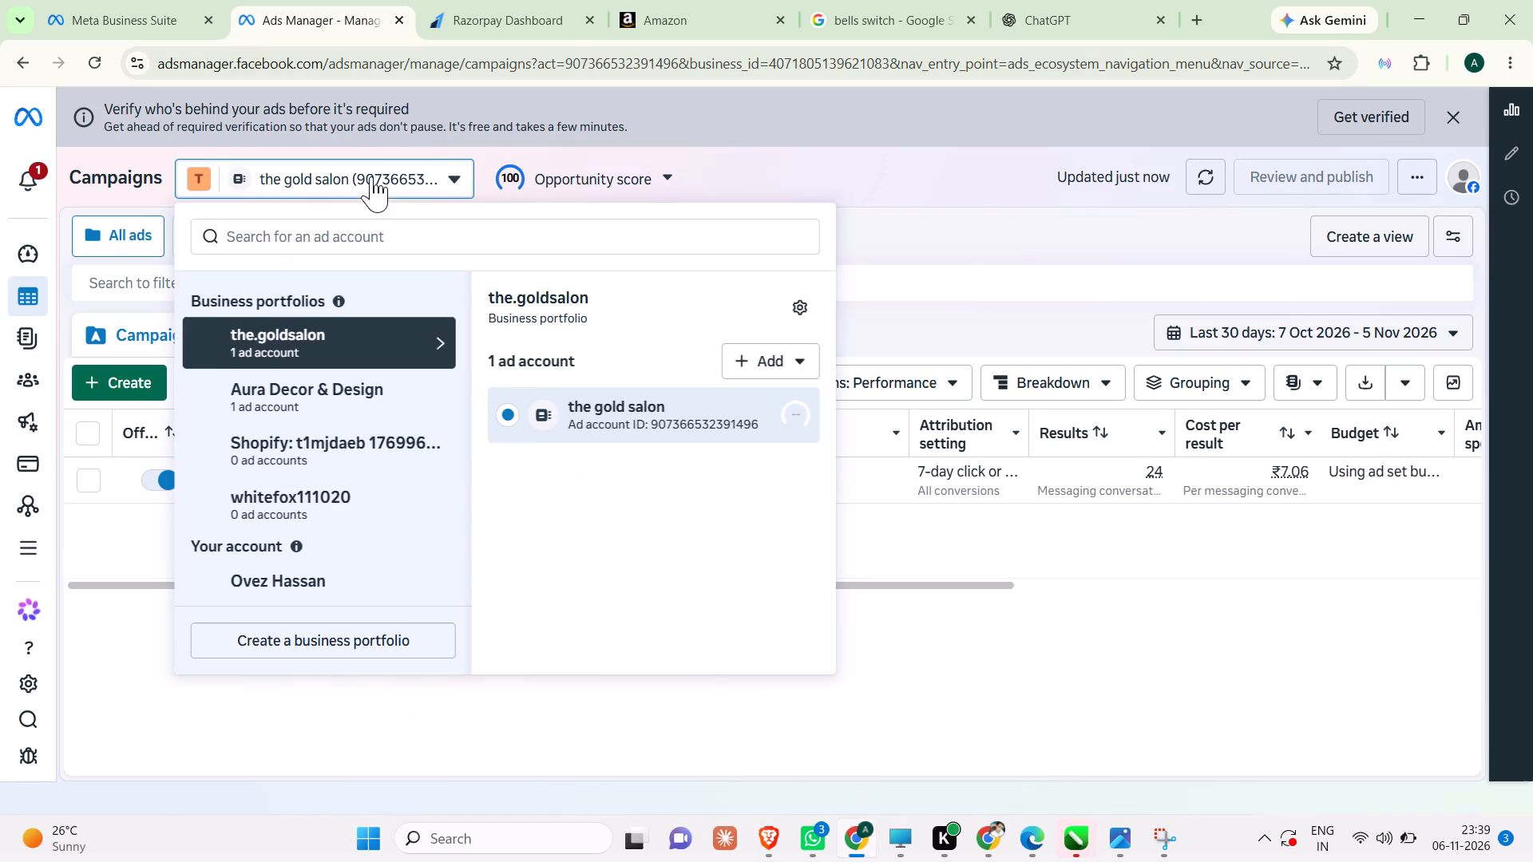
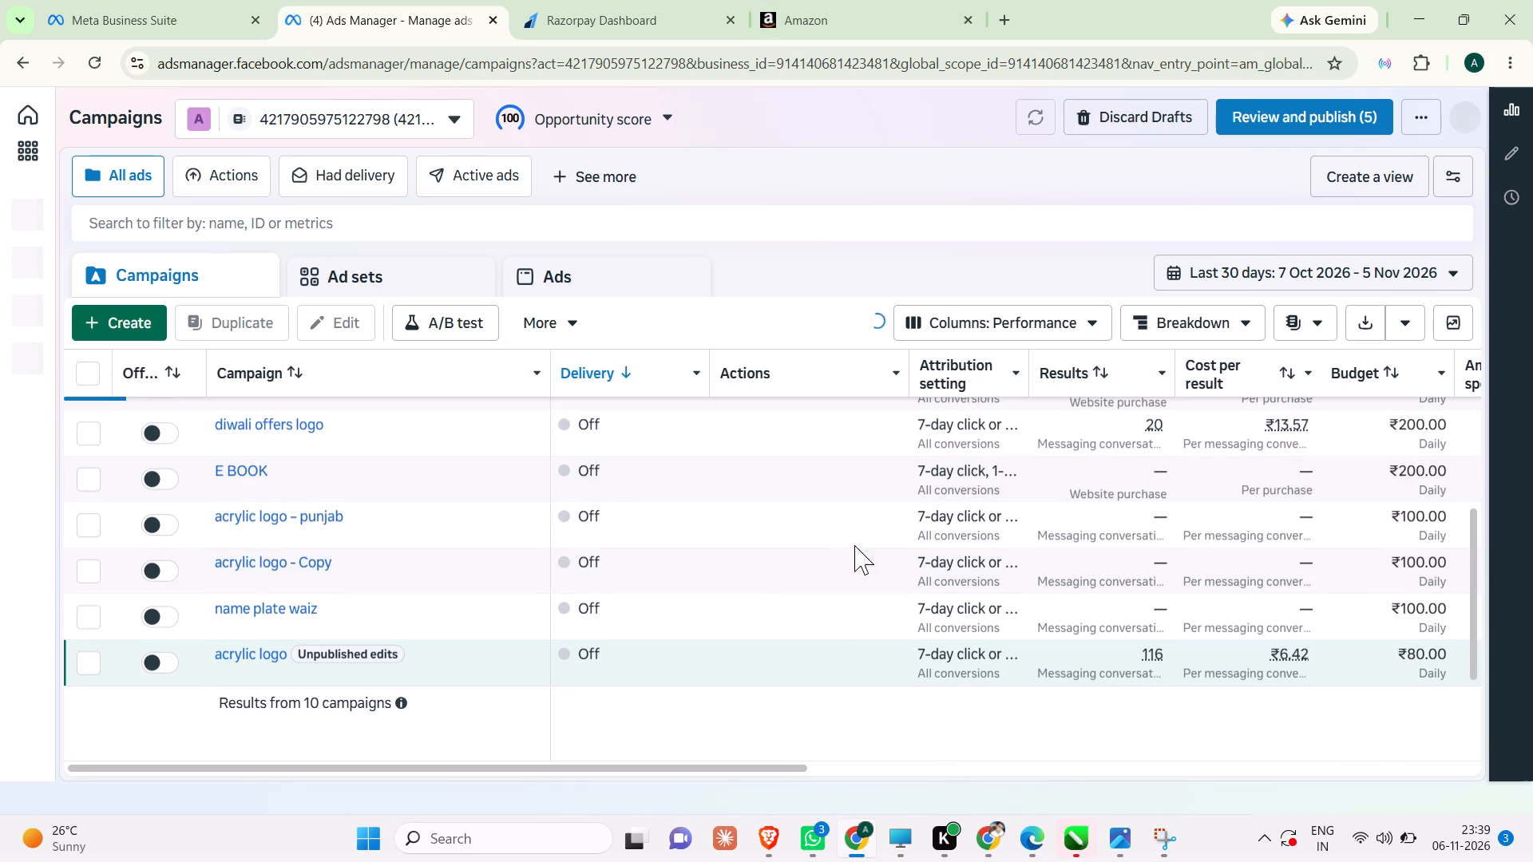
# Set the campaign report's date range to Today.
pyautogui.scroll(-20, 862, 542)
pyautogui.scroll(-5, 862, 542)
pyautogui.scroll(-5, 936, 551)
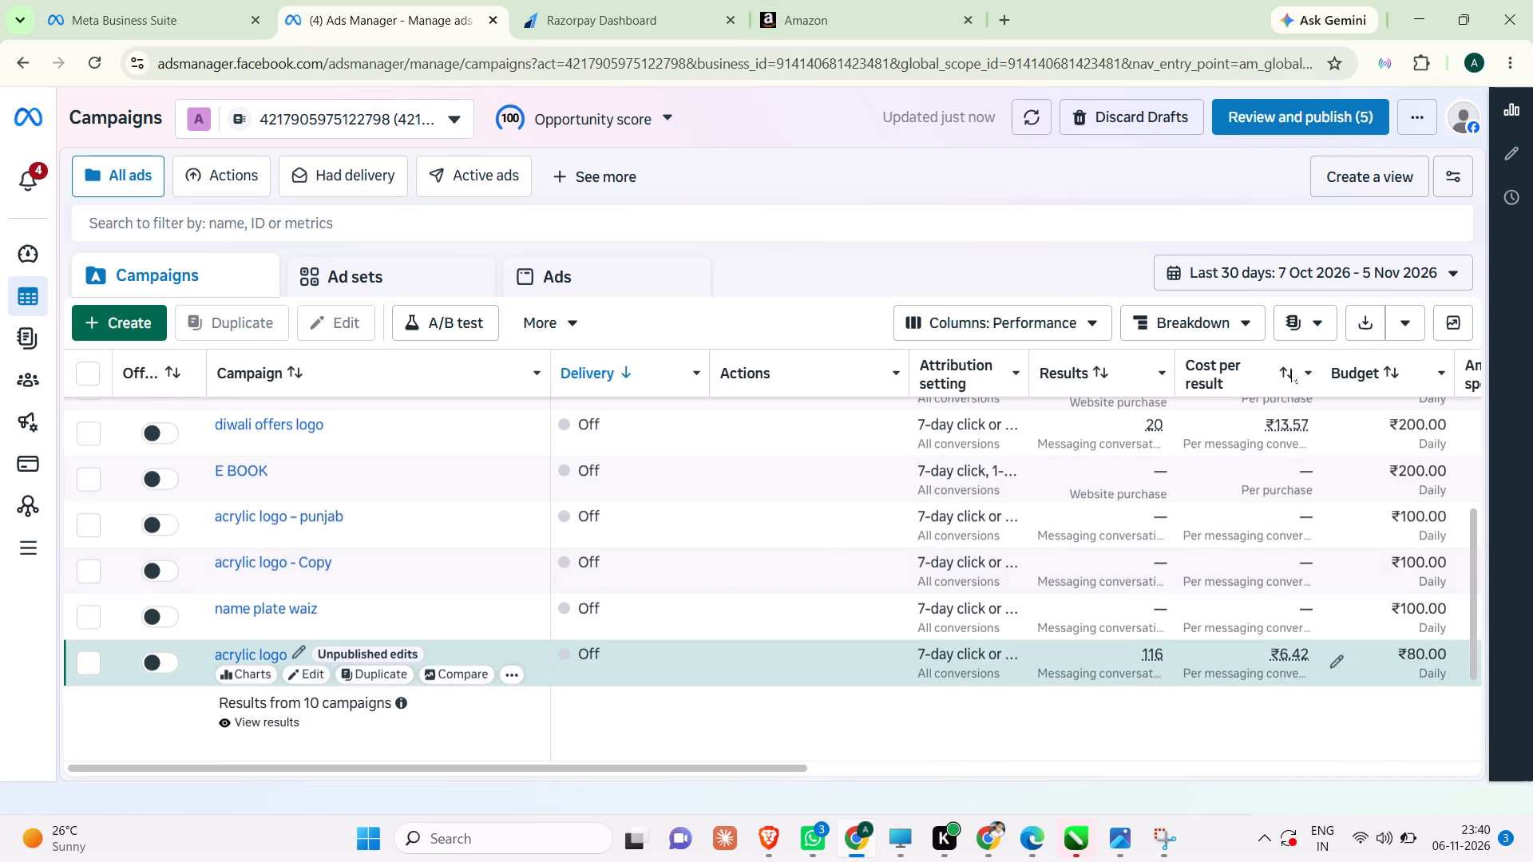
pyautogui.click(1319, 276)
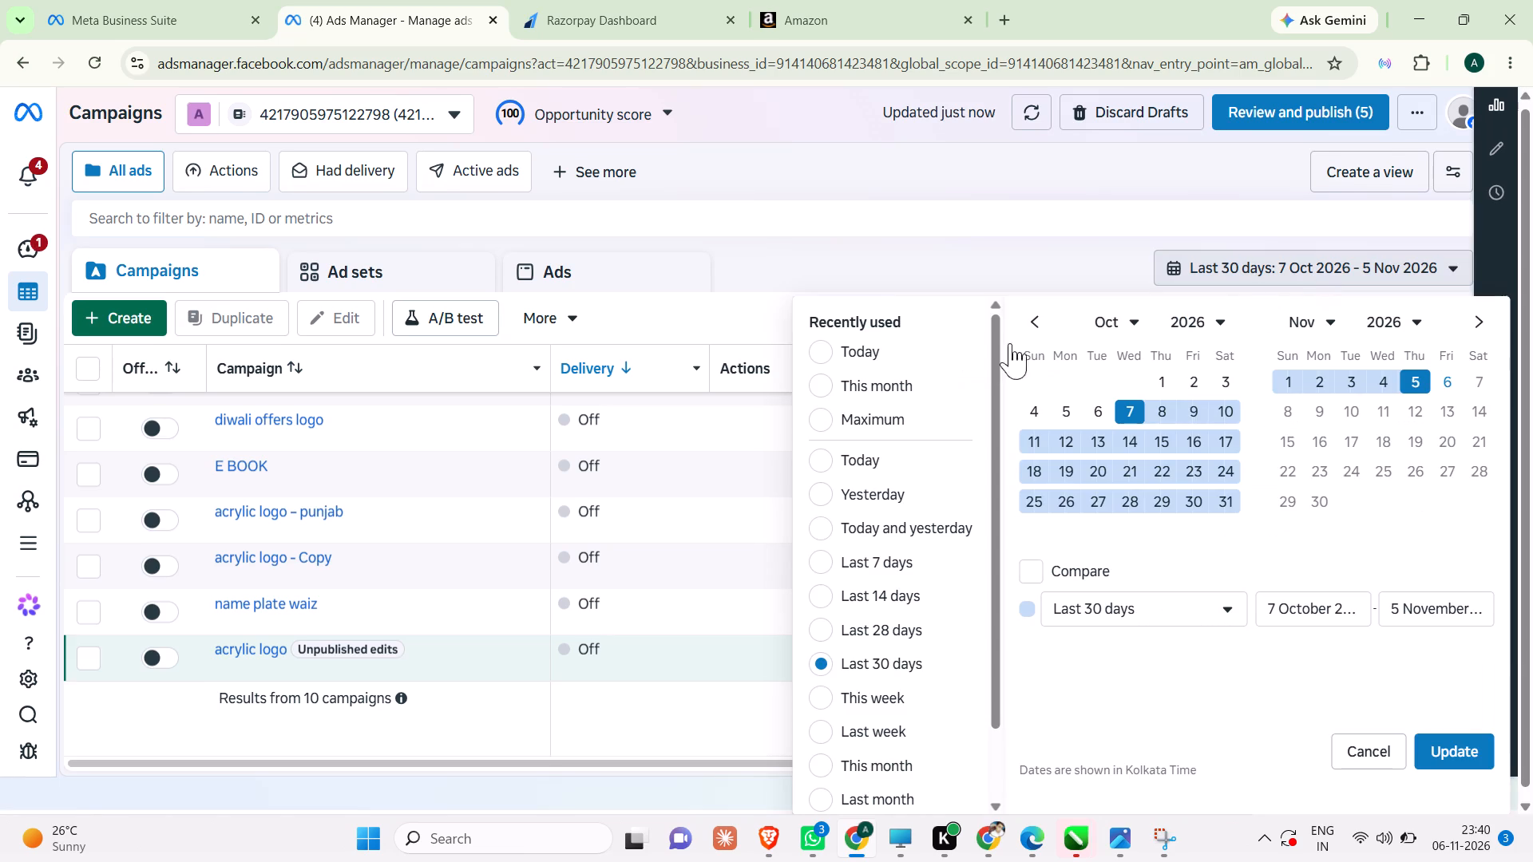
pyautogui.click(873, 354)
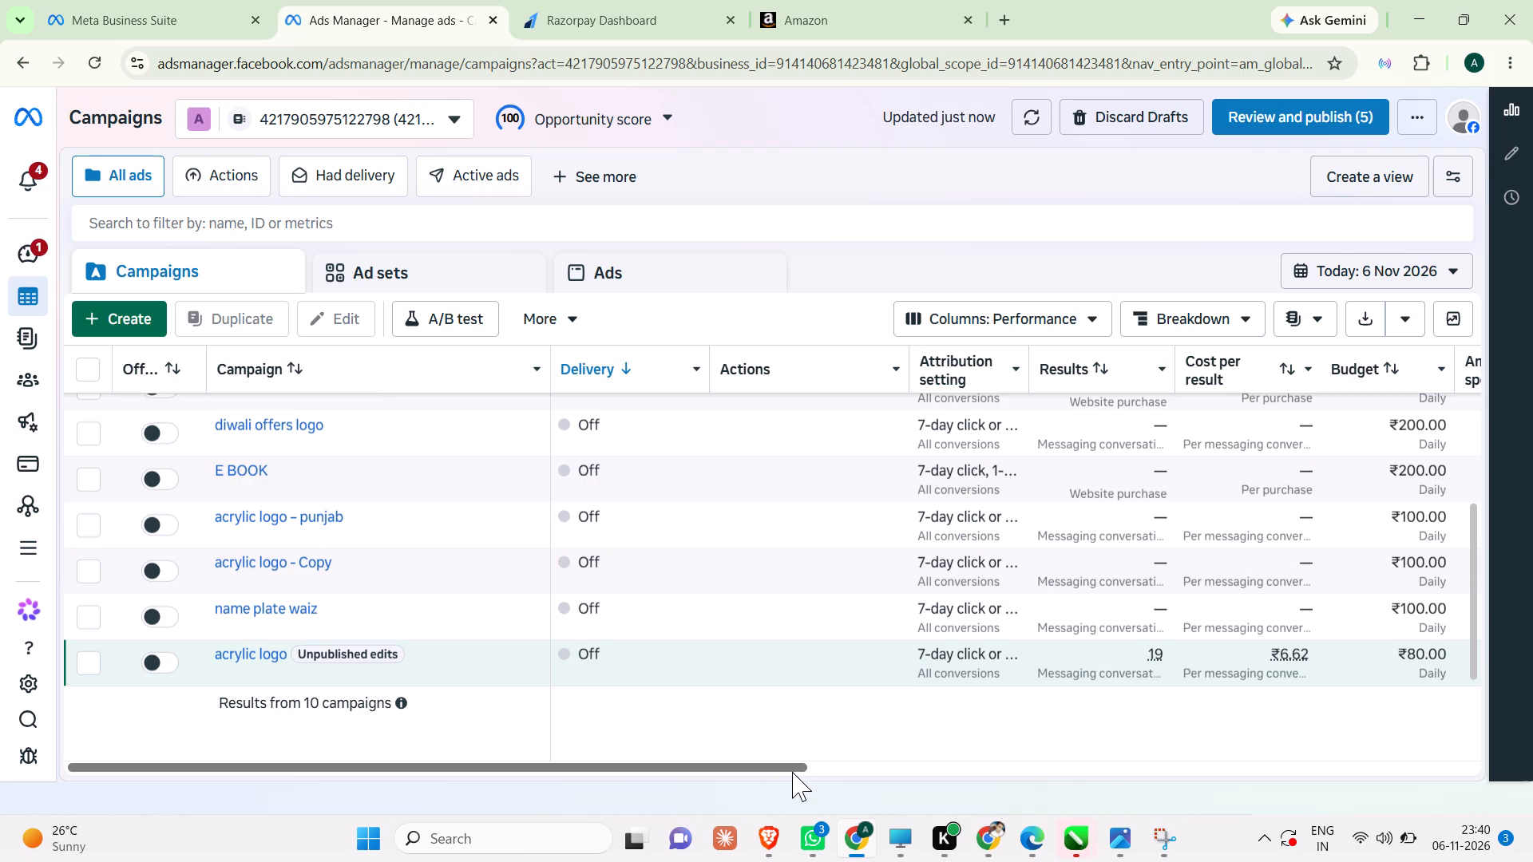
# Examine today's campaign figures, from results and amount spent through messaging contacts, bid strategy and cost per purchase.
pyautogui.moveTo(779, 772); pyautogui.dragTo(850, 778)
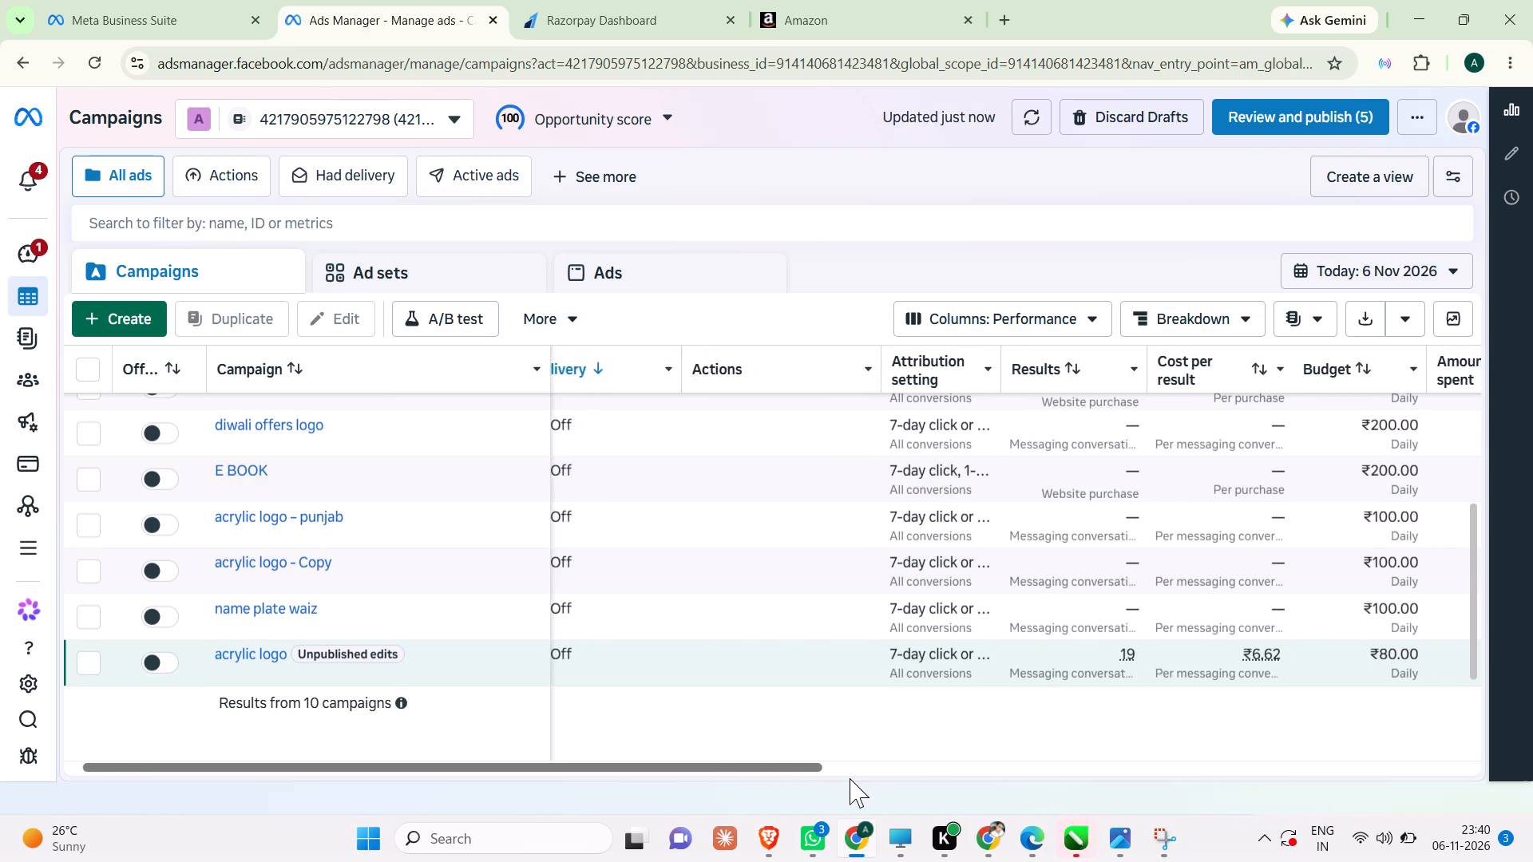
pyautogui.moveTo(850, 778); pyautogui.dragTo(1217, 814)
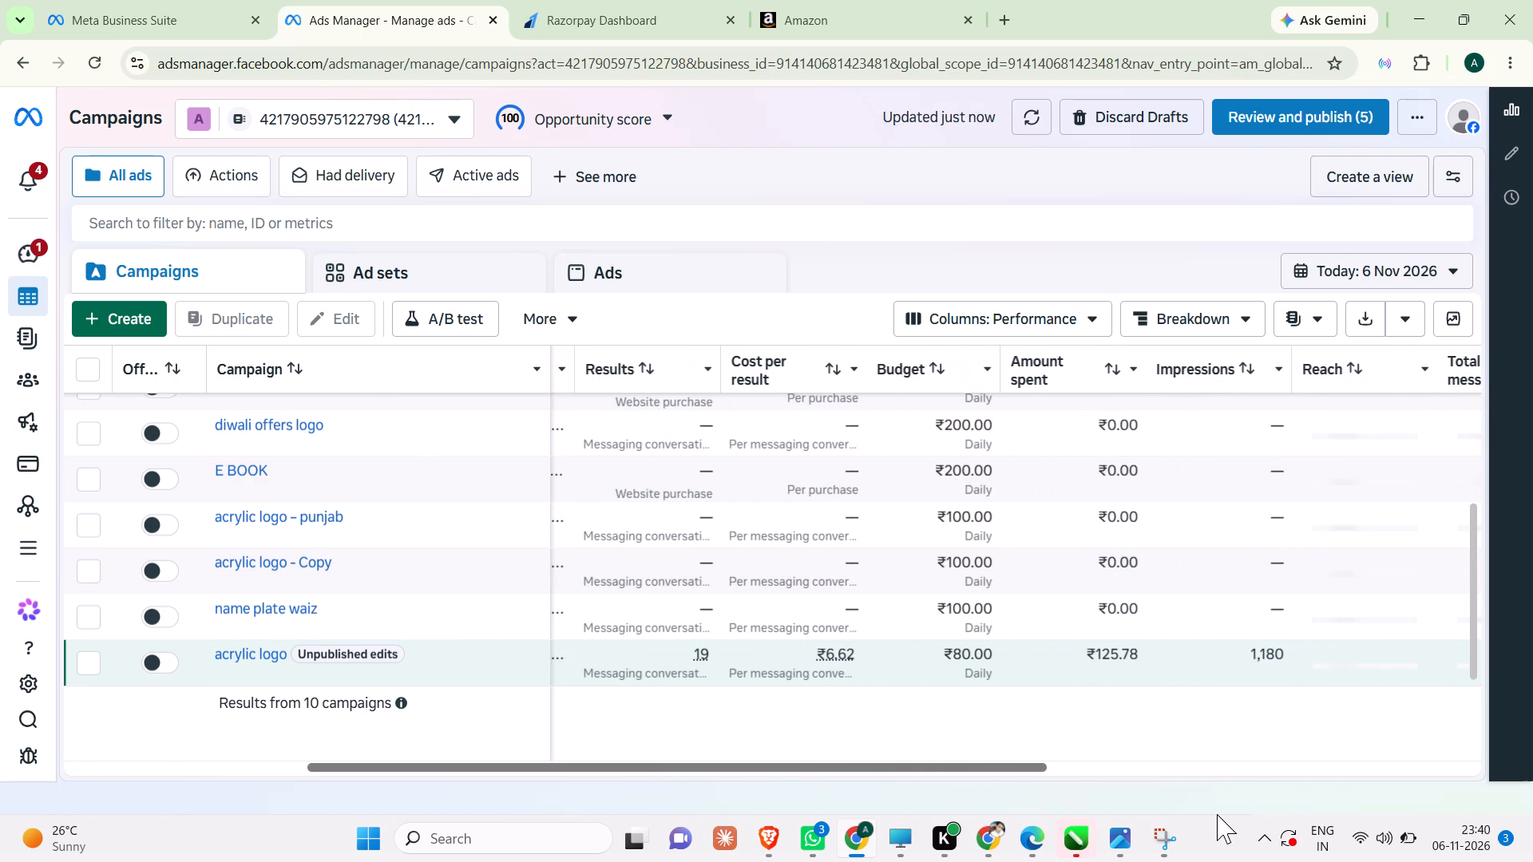
pyautogui.moveTo(1217, 814); pyautogui.dragTo(1478, 790)
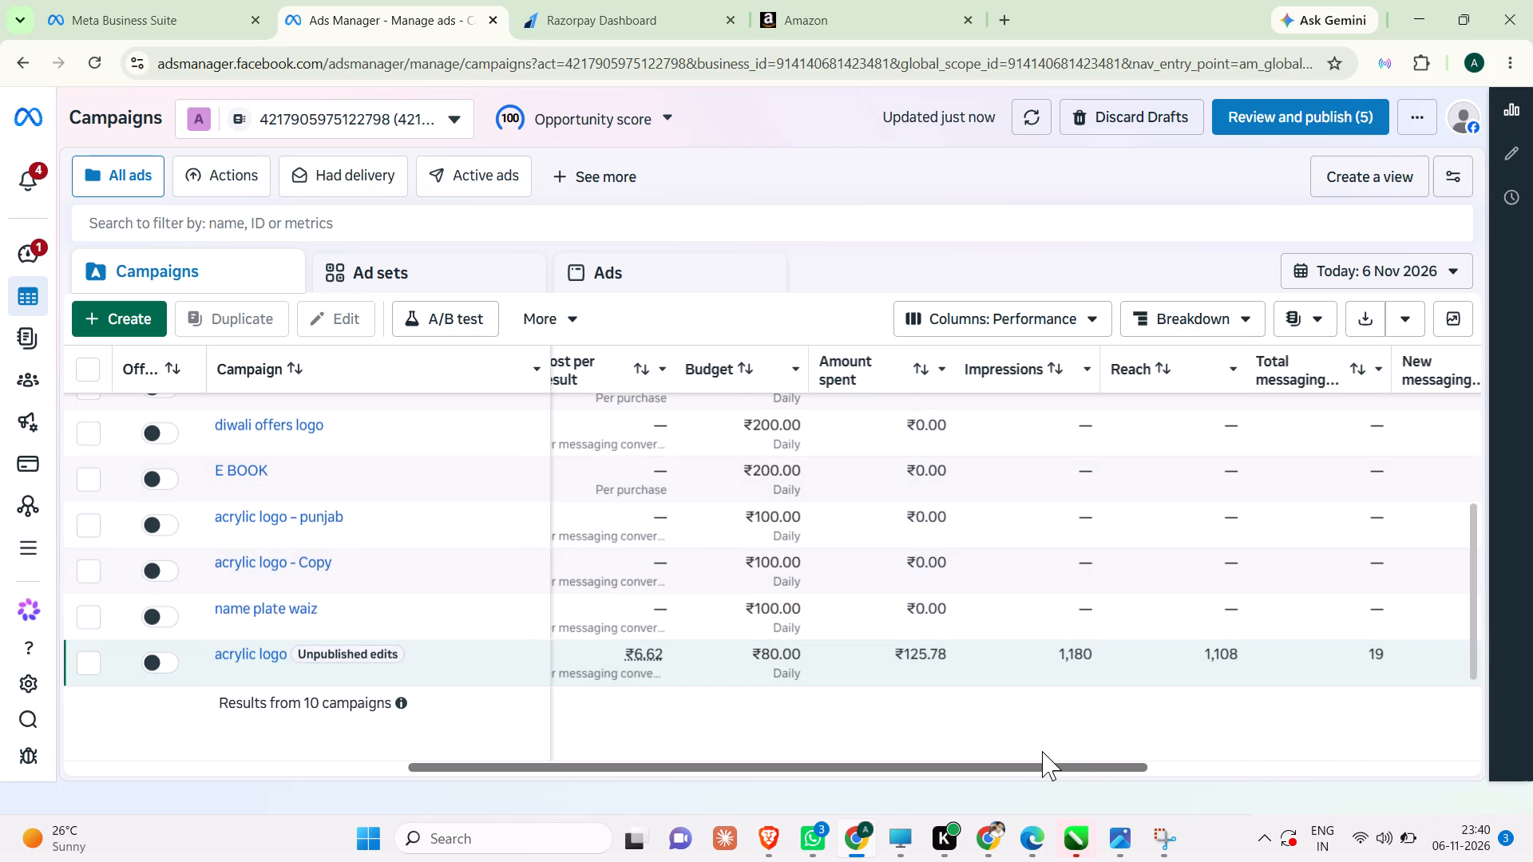
pyautogui.moveTo(1068, 765); pyautogui.dragTo(1100, 765)
pyautogui.moveTo(1100, 765); pyautogui.dragTo(1373, 769)
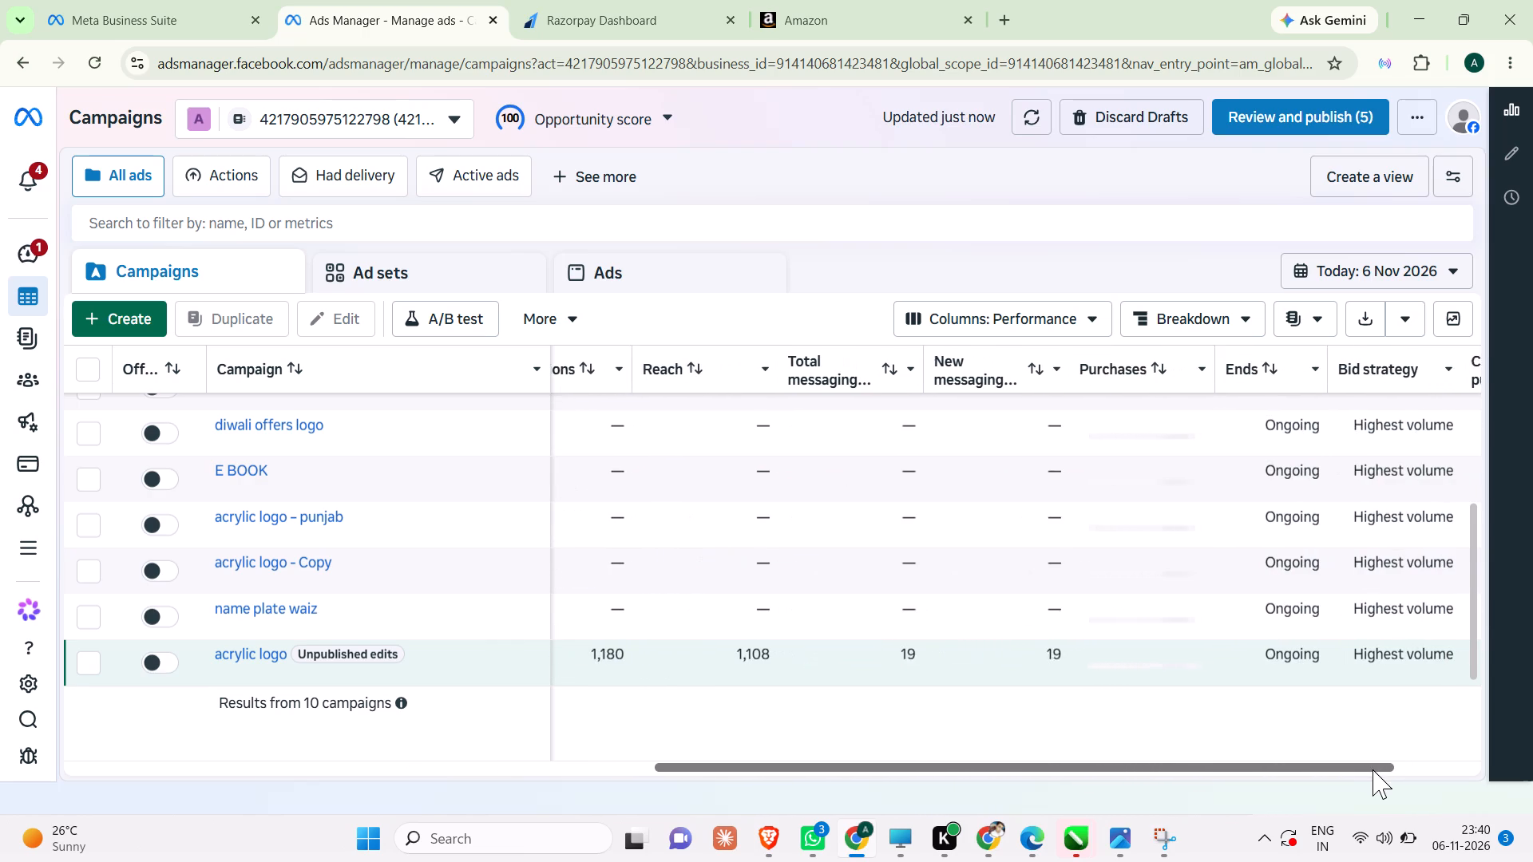
pyautogui.moveTo(1373, 769); pyautogui.dragTo(1257, 777)
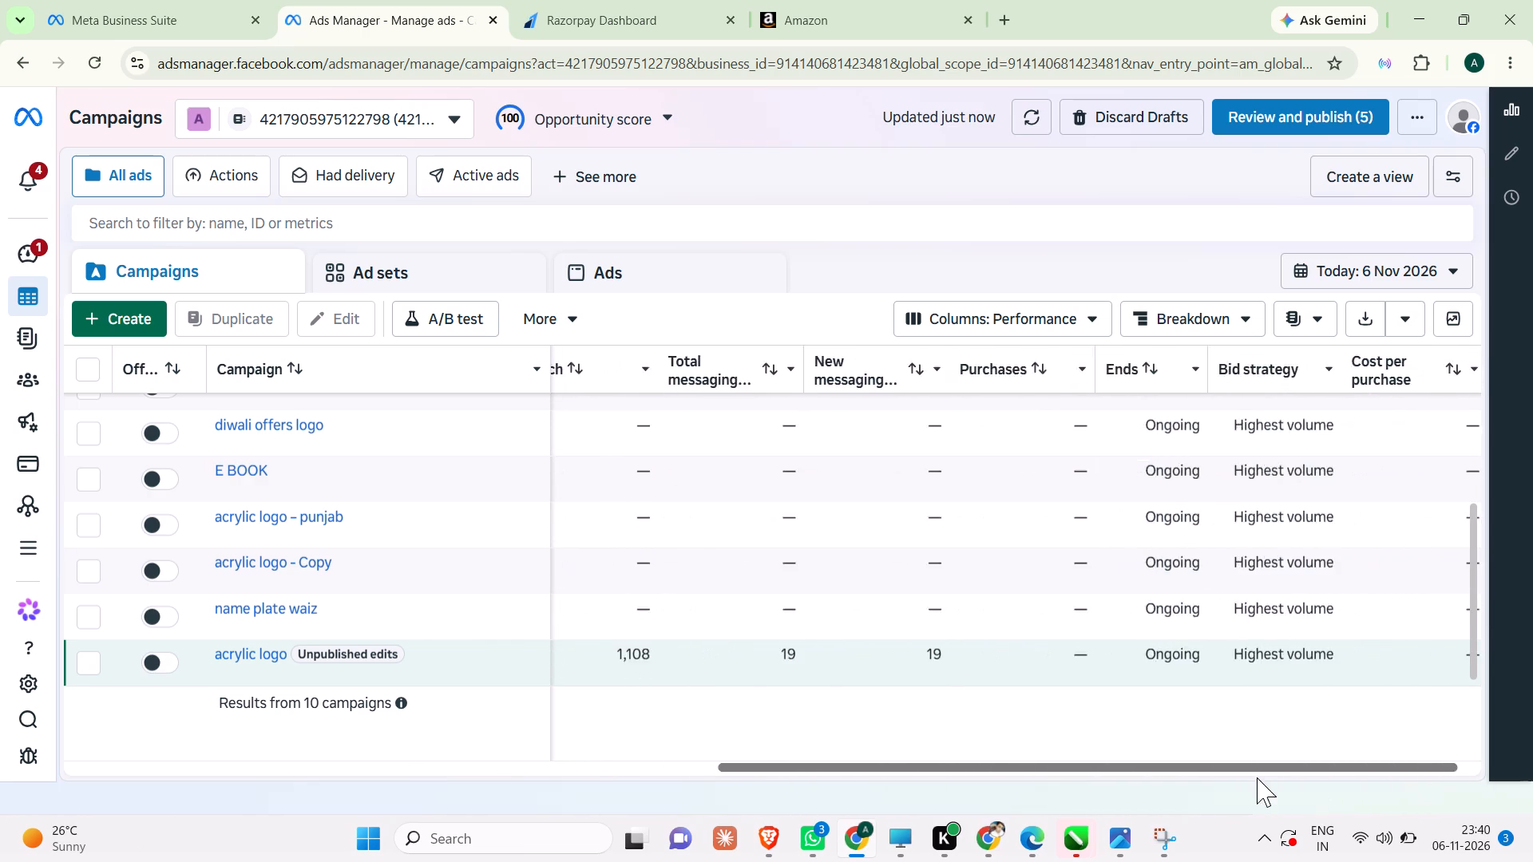
pyautogui.moveTo(1257, 777); pyautogui.dragTo(147, 741)
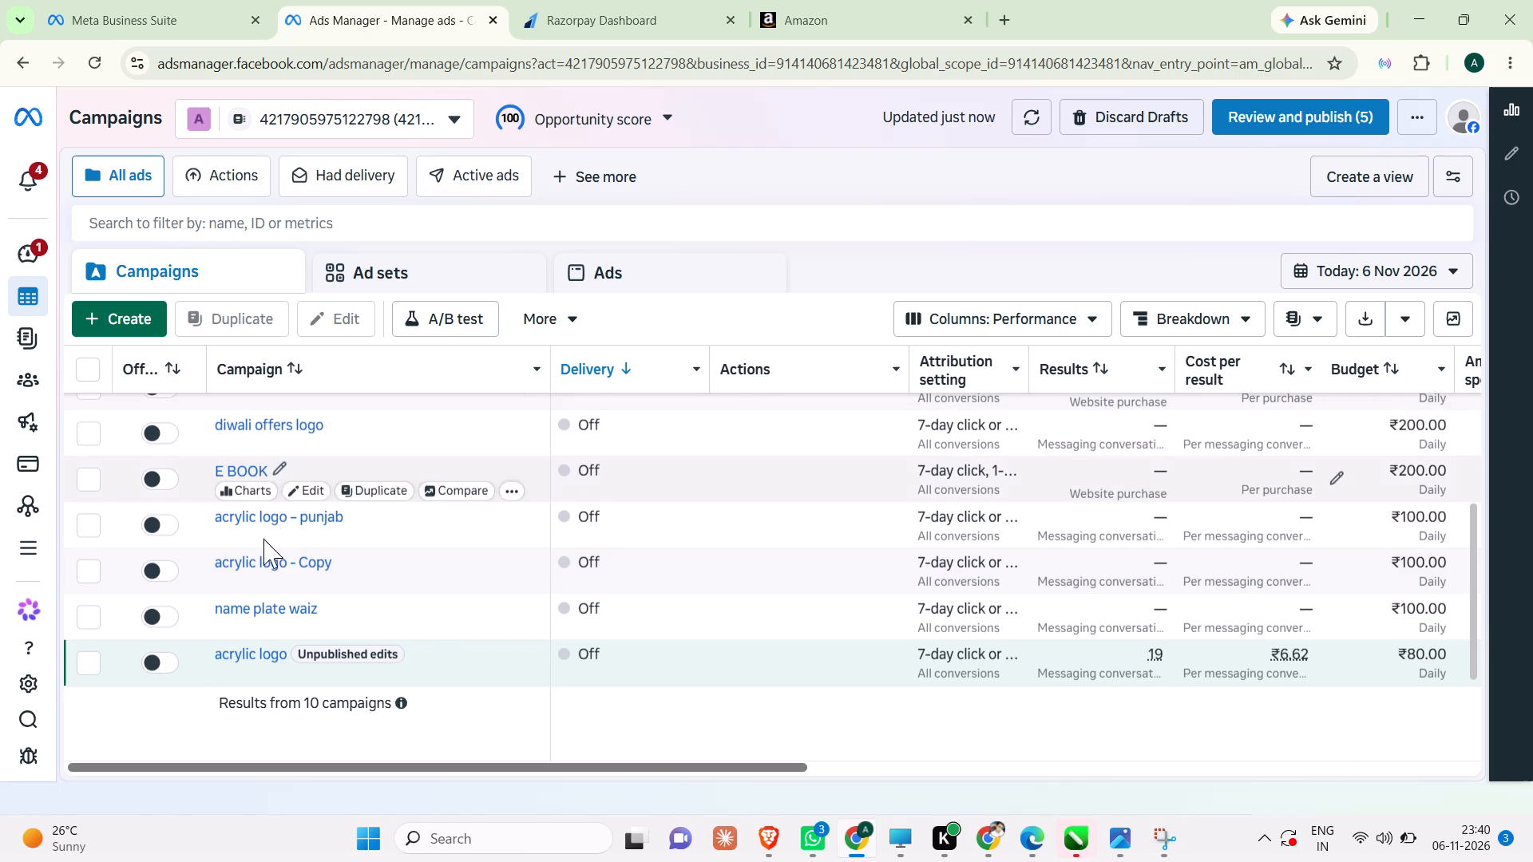
# Select the acrylic logo campaign and turn off its draft New Leads ad set.
pyautogui.click(75, 666)
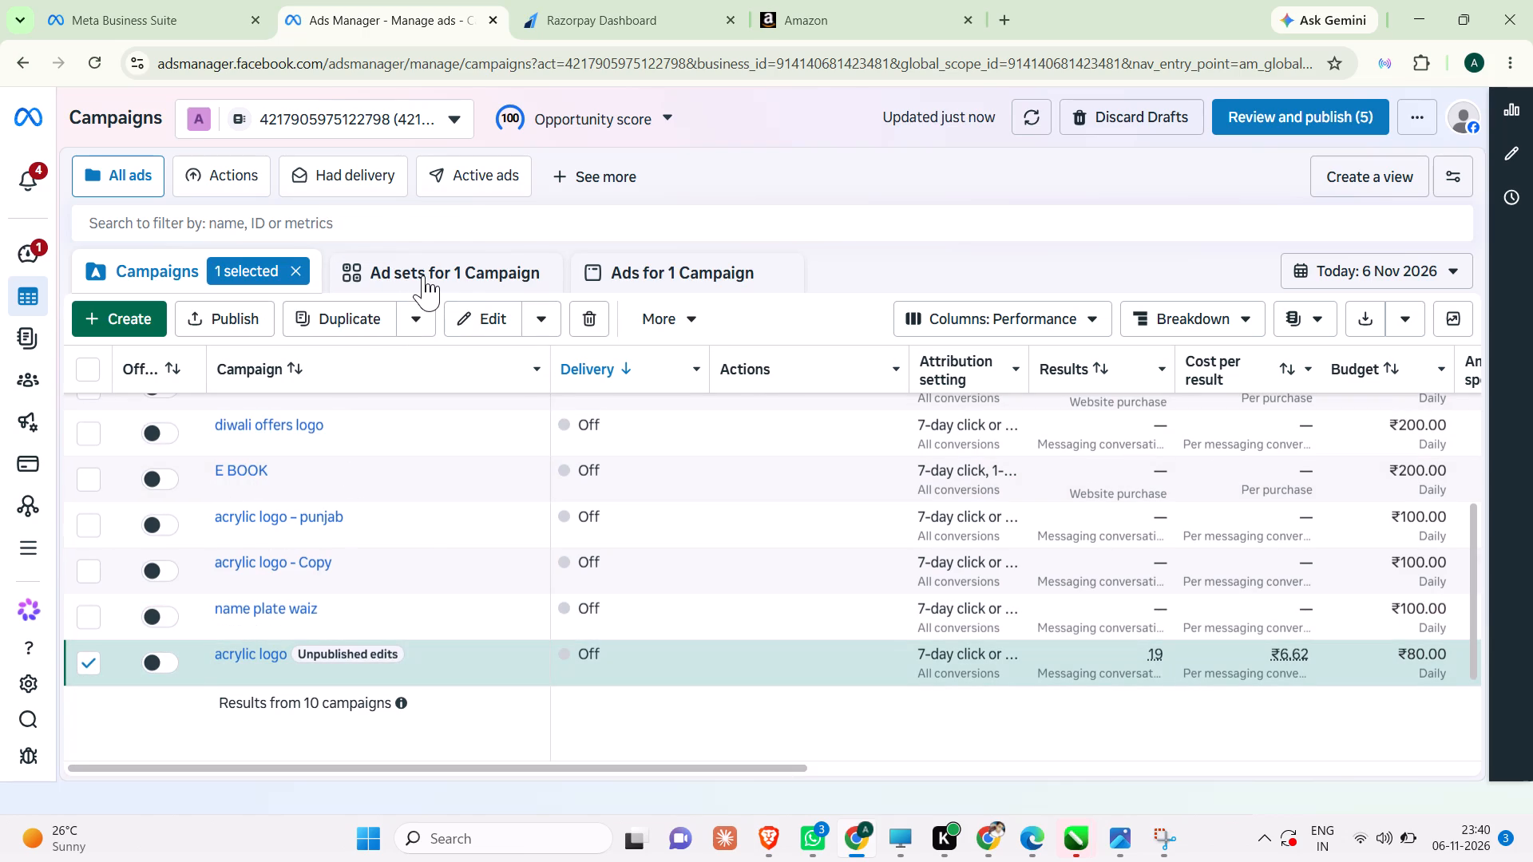
pyautogui.click(423, 275)
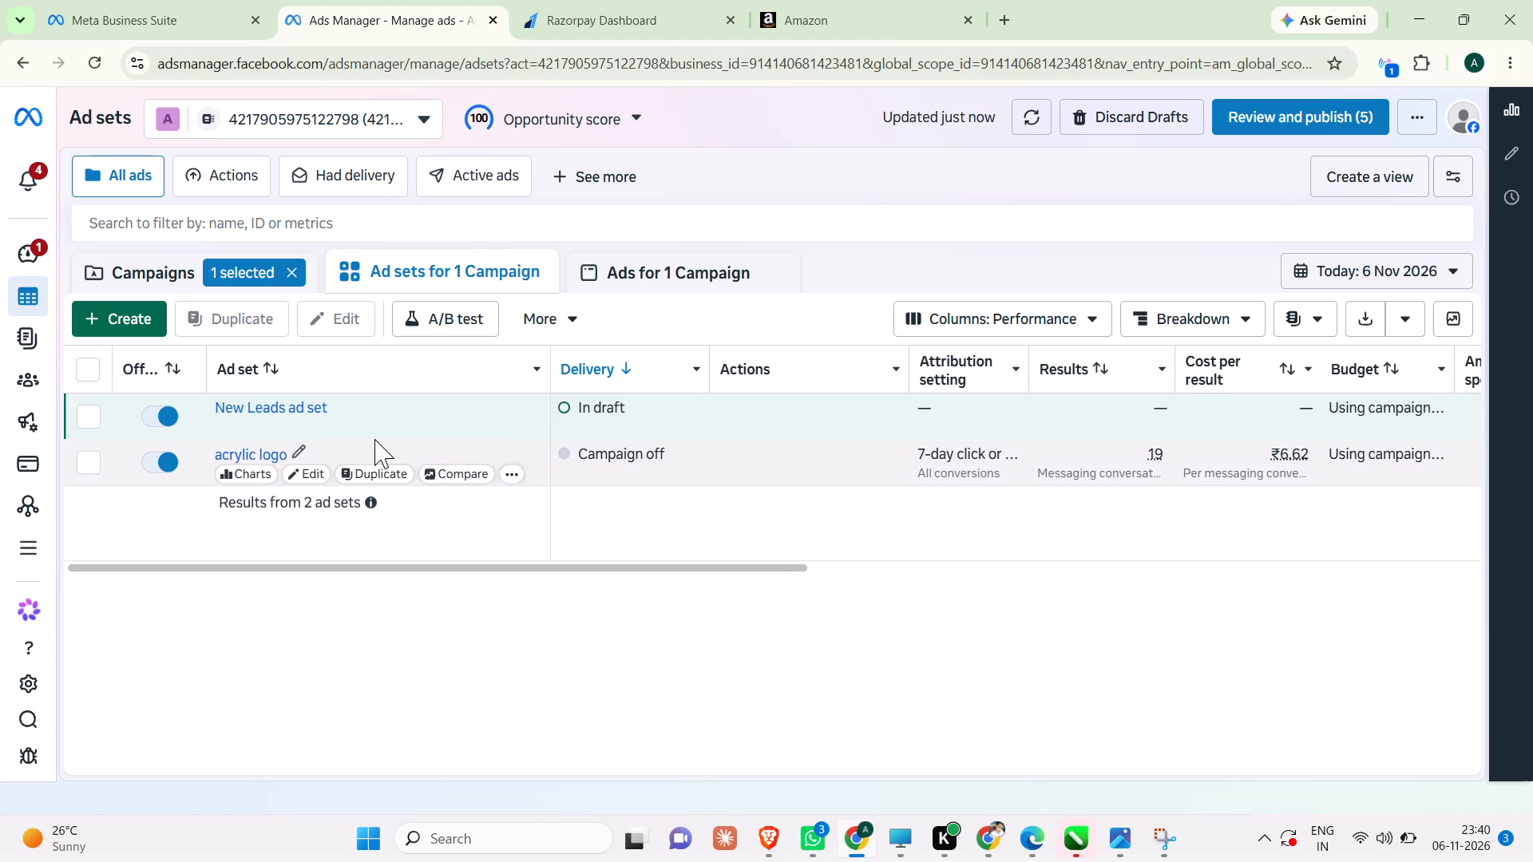
pyautogui.click(149, 417)
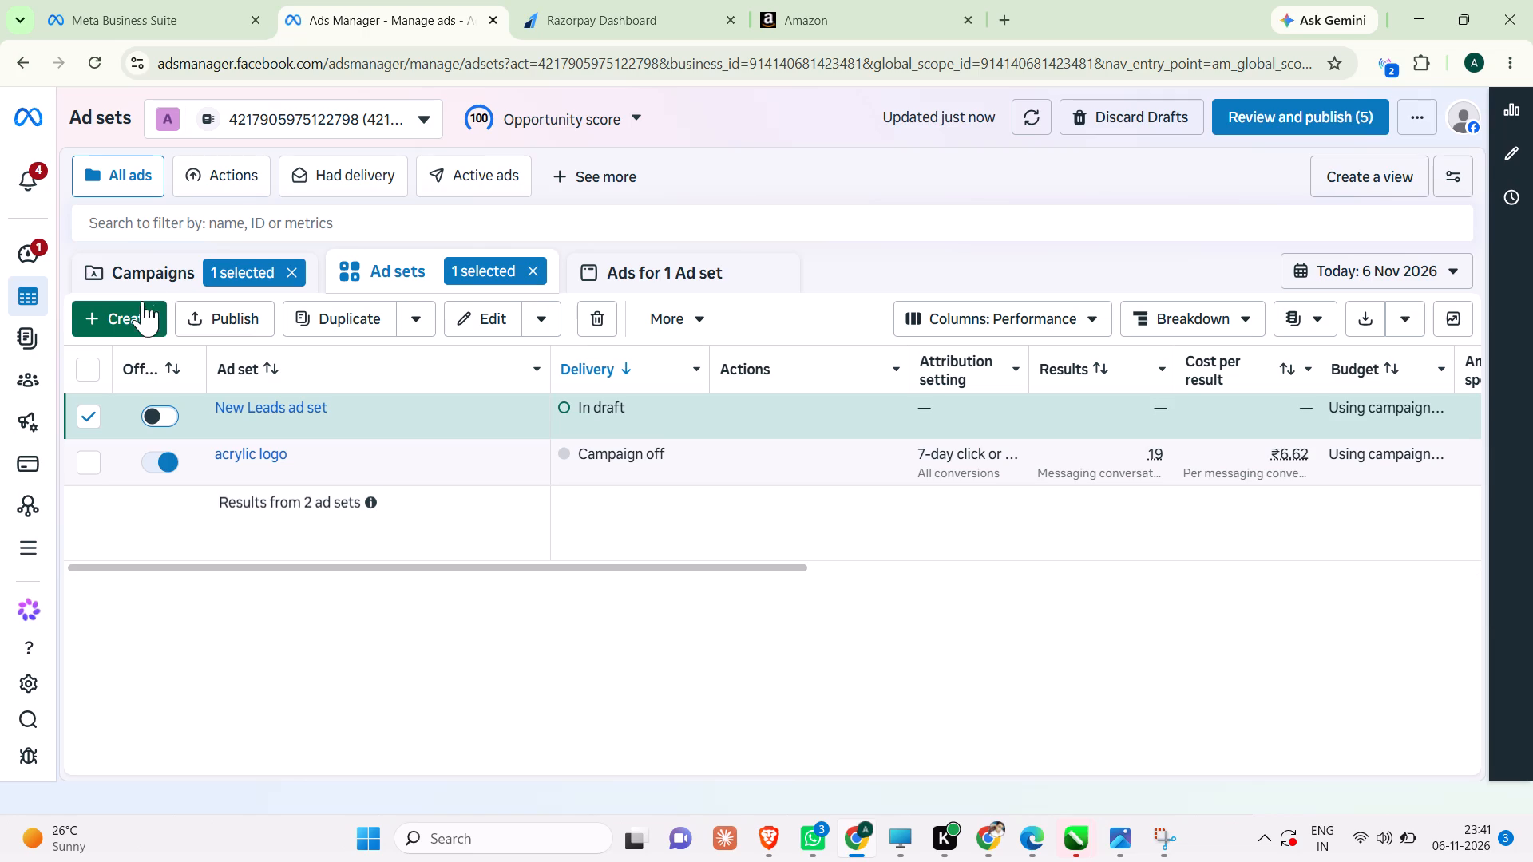
# Recheck the acrylic logo campaign selection and turn off the draft New Leads ad inside the New Leads ad set.
pyautogui.click(157, 263)
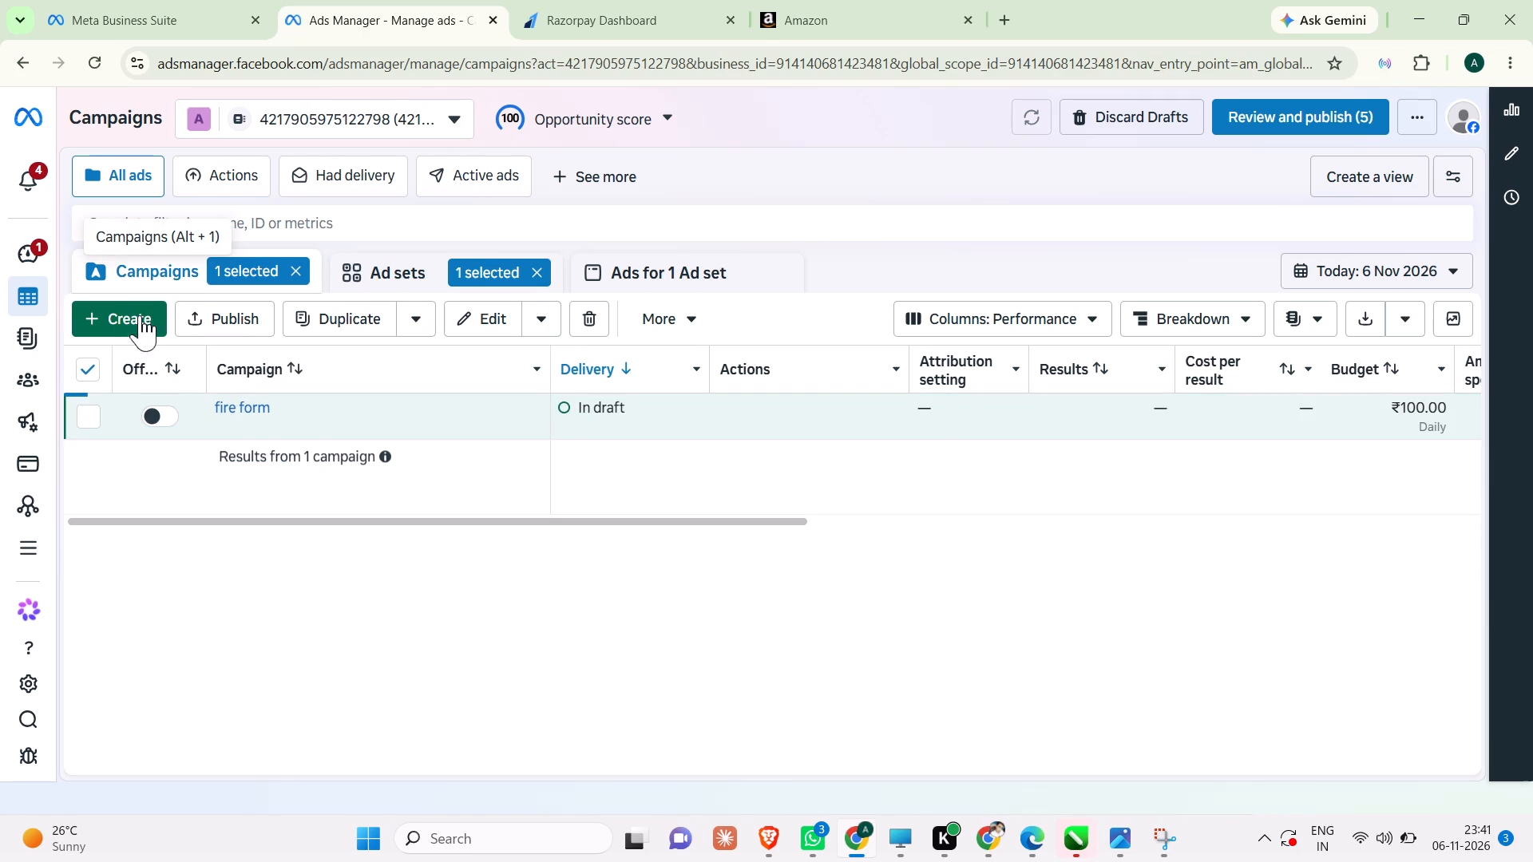
pyautogui.scroll(-7, 224, 598)
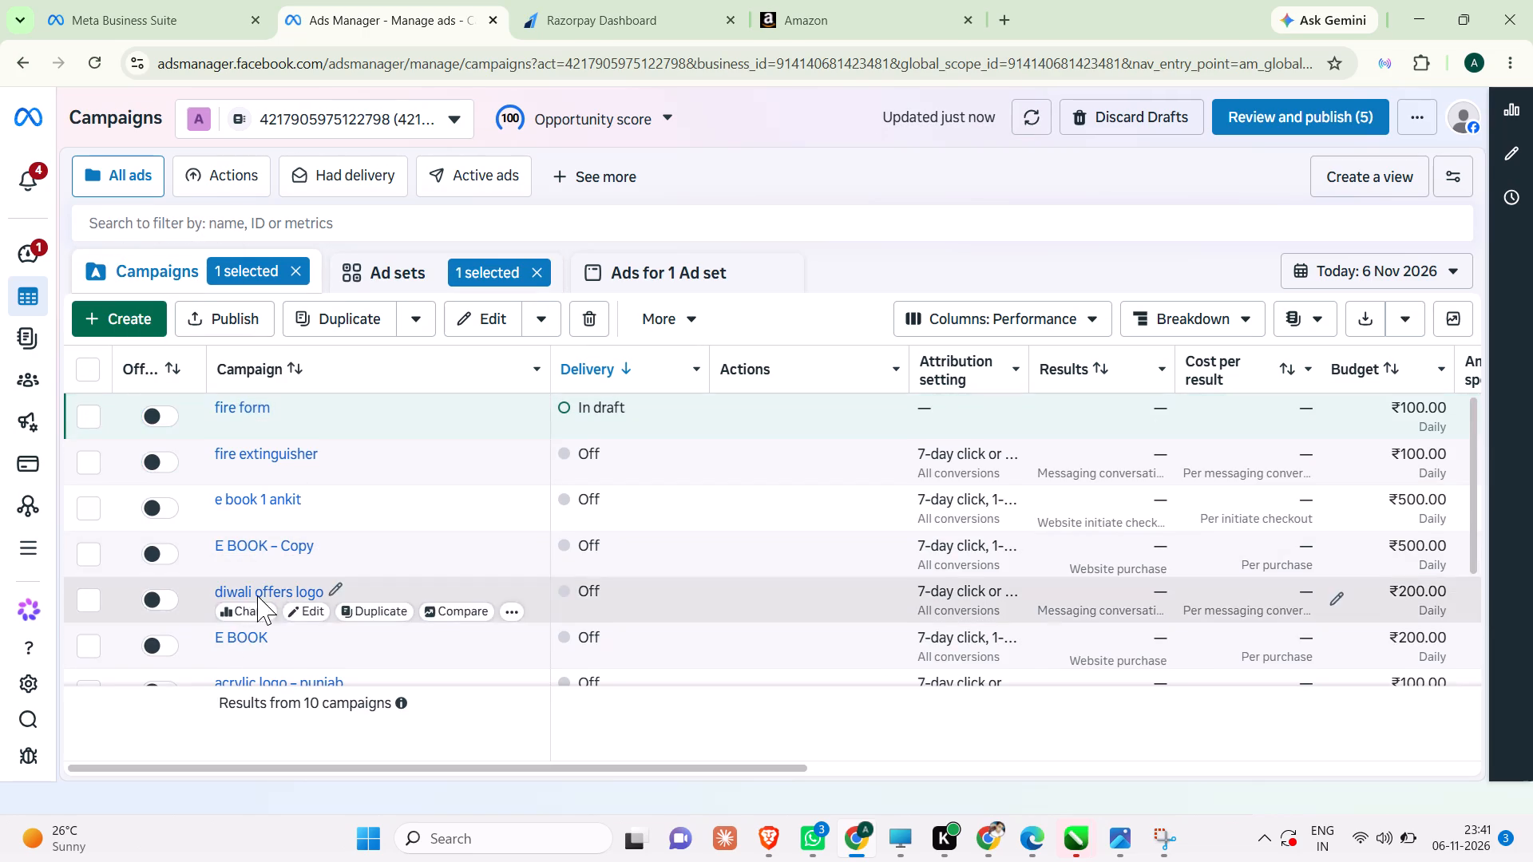
pyautogui.scroll(-6, 262, 588)
pyautogui.scroll(-6, 307, 530)
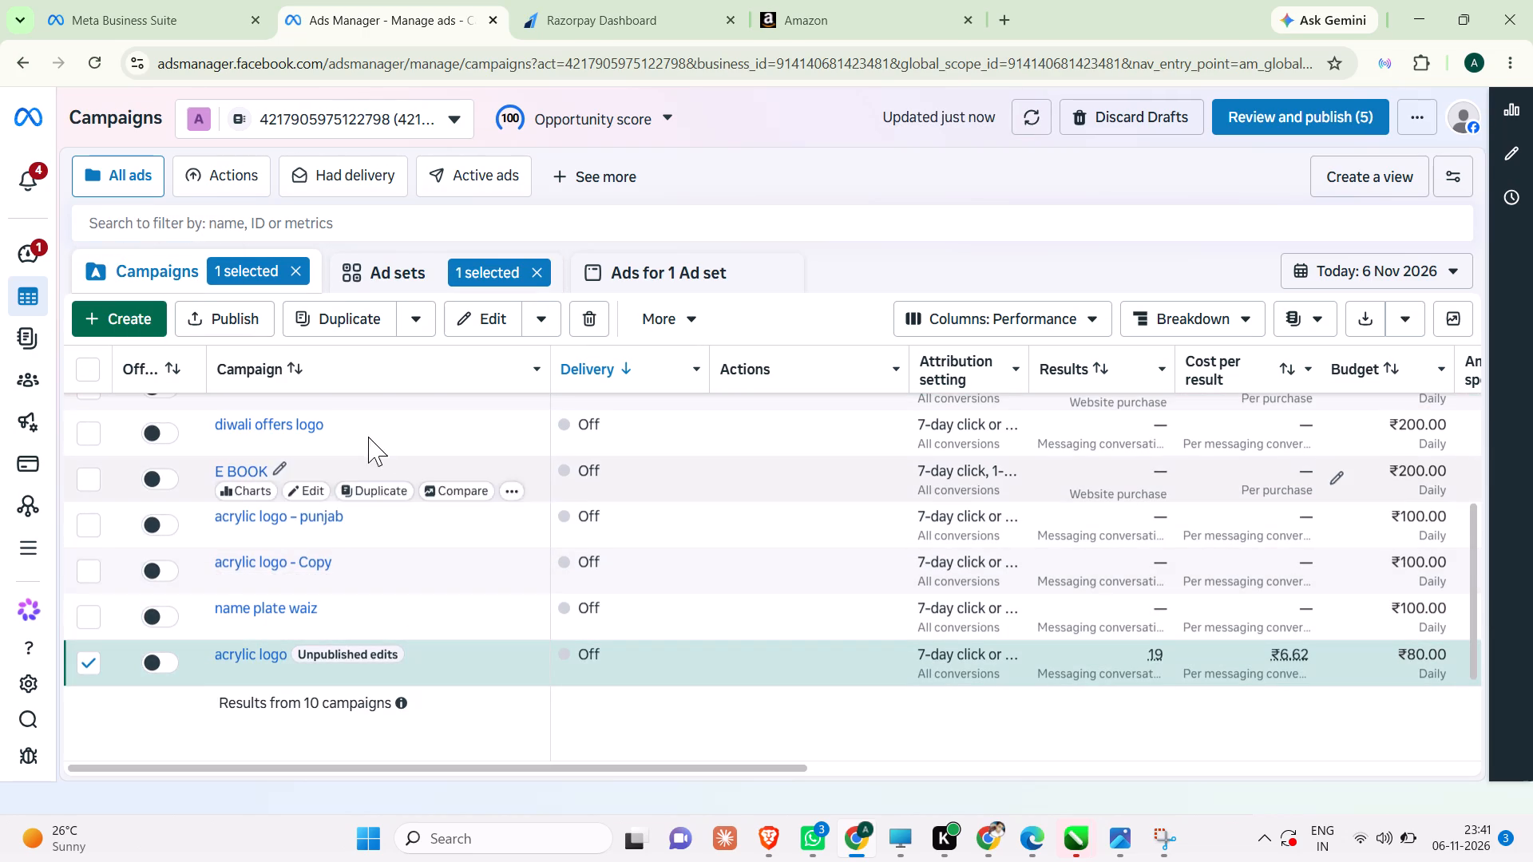
pyautogui.click(414, 272)
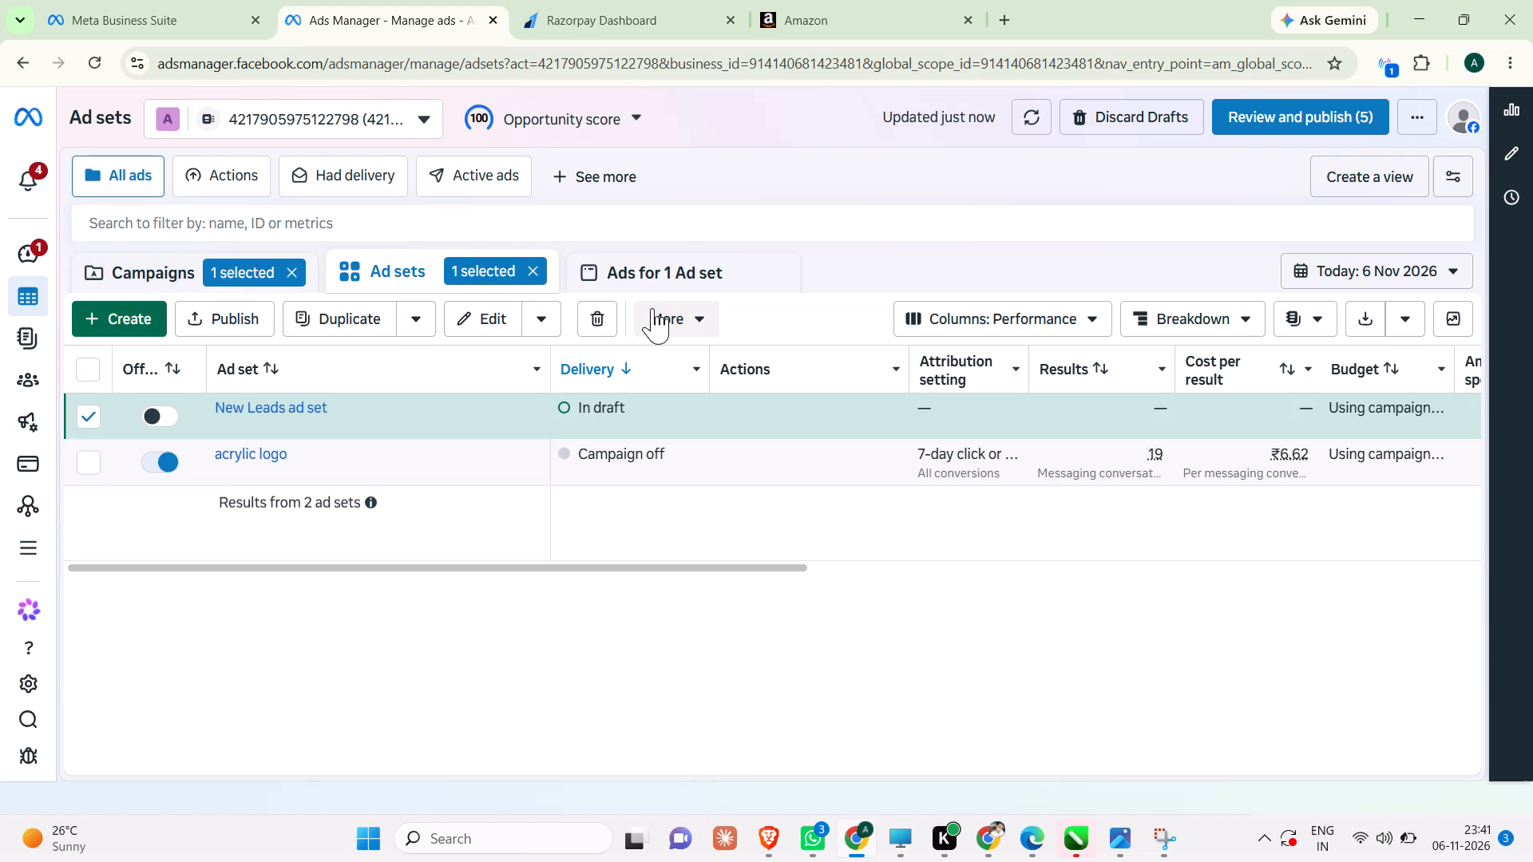
pyautogui.click(638, 275)
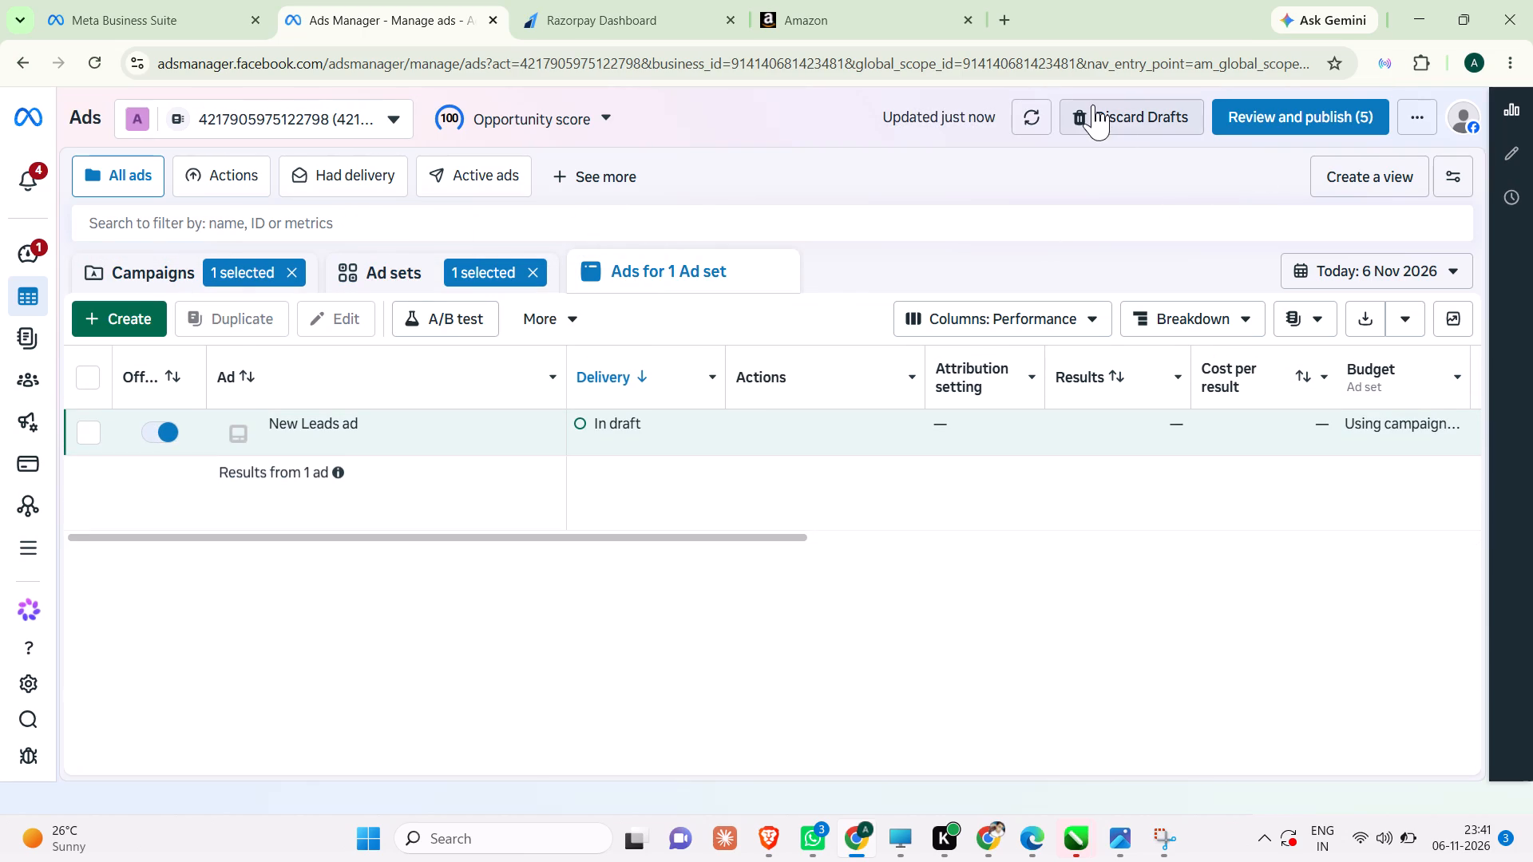
pyautogui.click(400, 275)
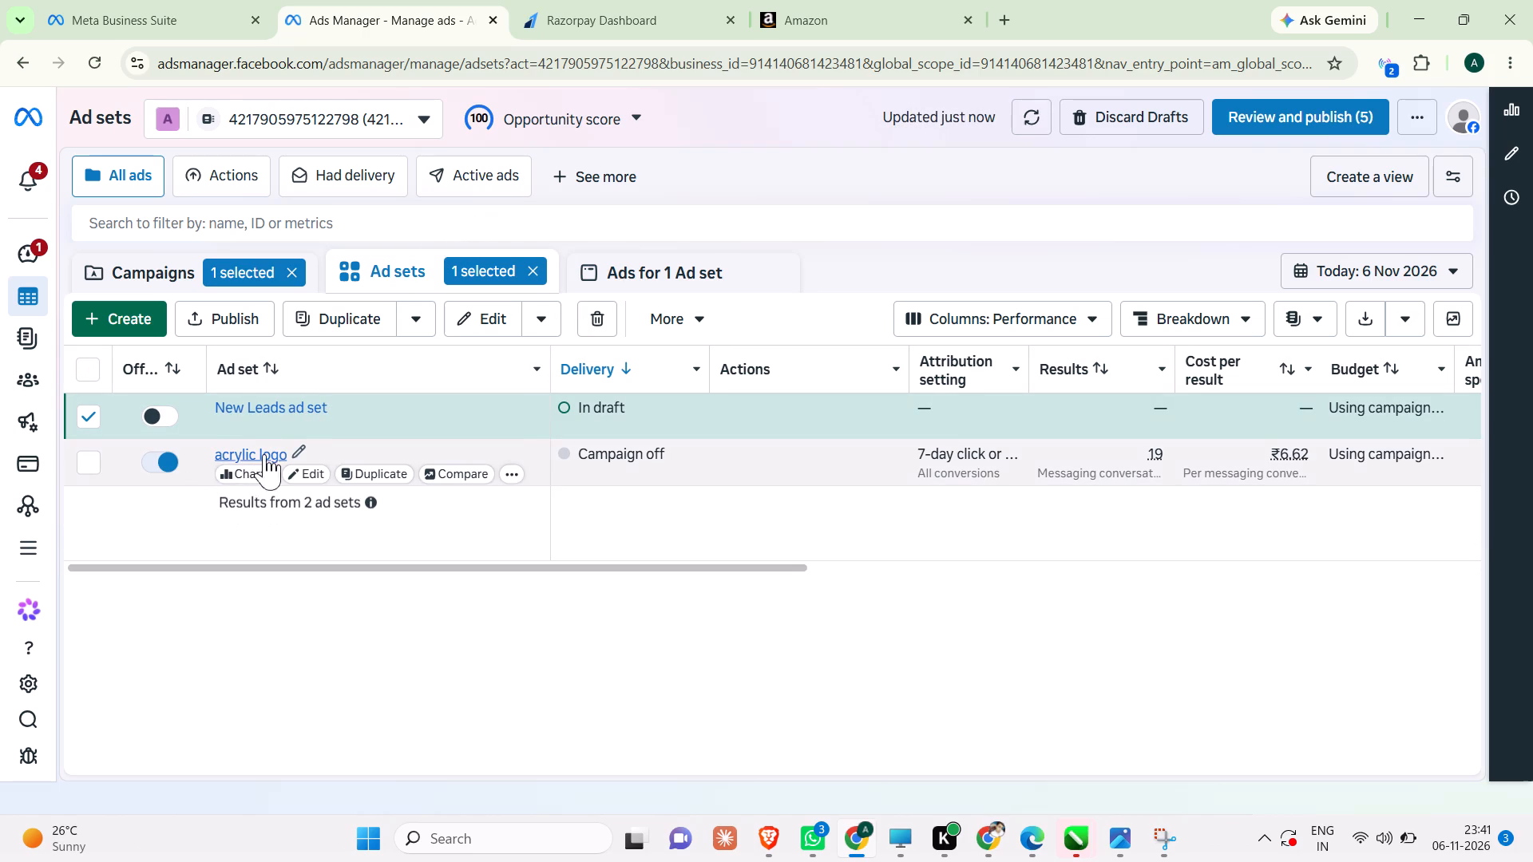
pyautogui.click(616, 271)
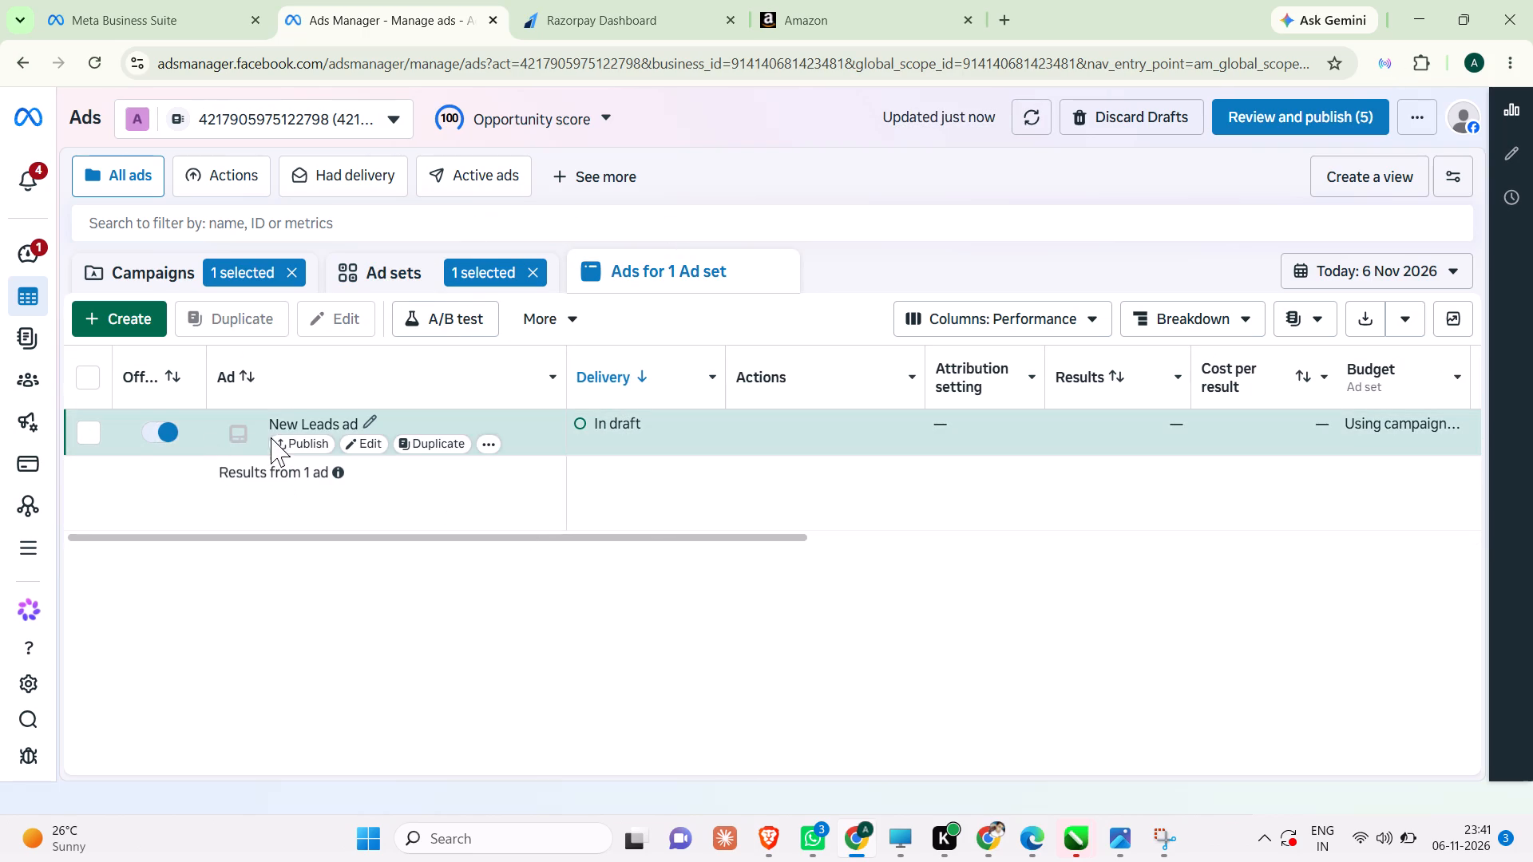
pyautogui.click(161, 433)
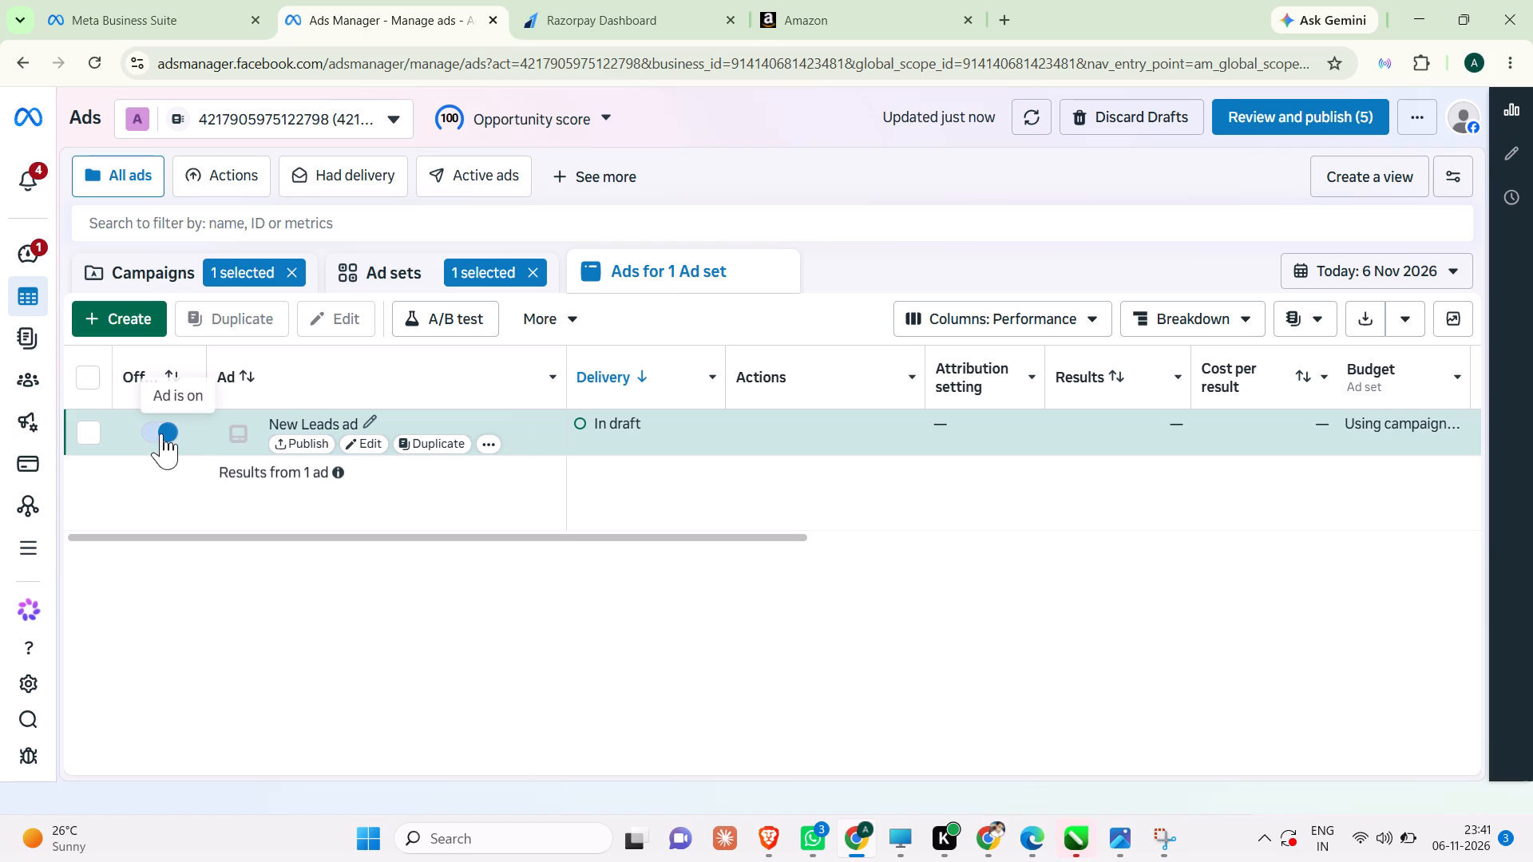
# Select only the acrylic logo ad set in place of New Leads ad set and turn off its published New Leads ad.
pyautogui.click(412, 262)
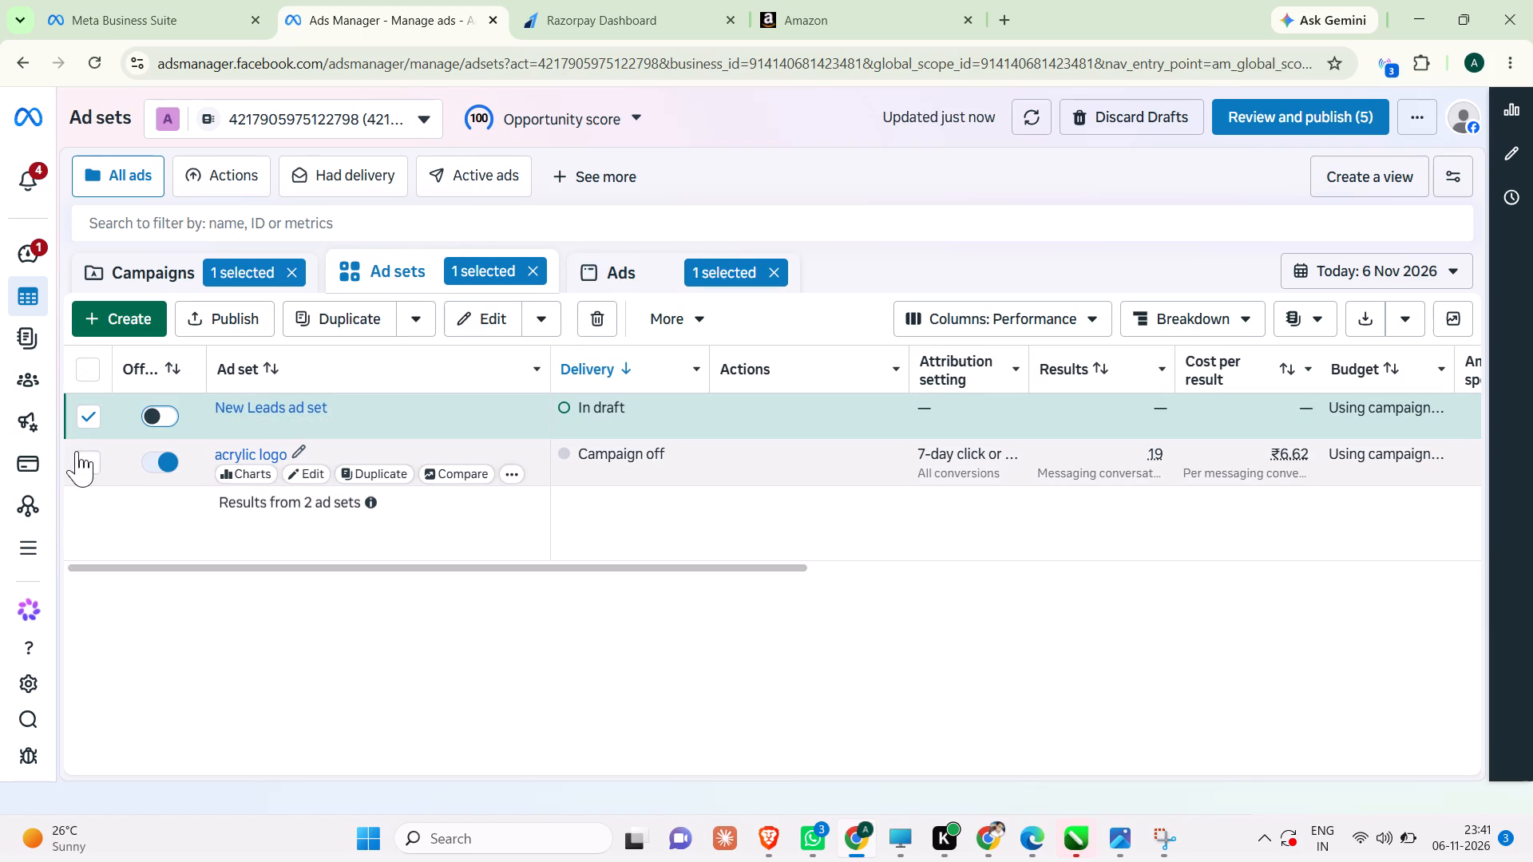
pyautogui.click(82, 456)
pyautogui.click(89, 418)
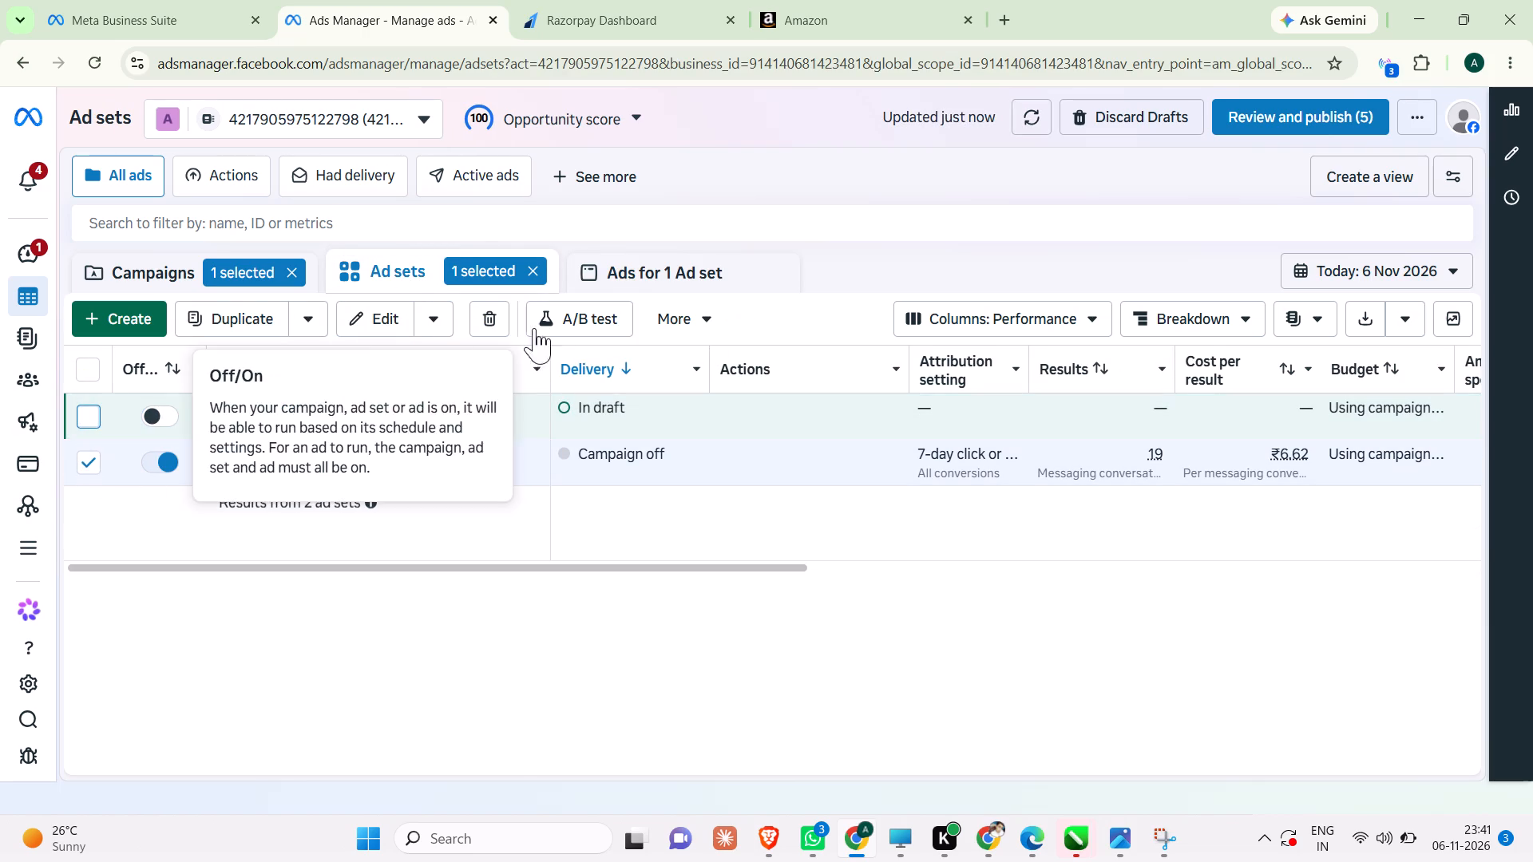
pyautogui.click(676, 274)
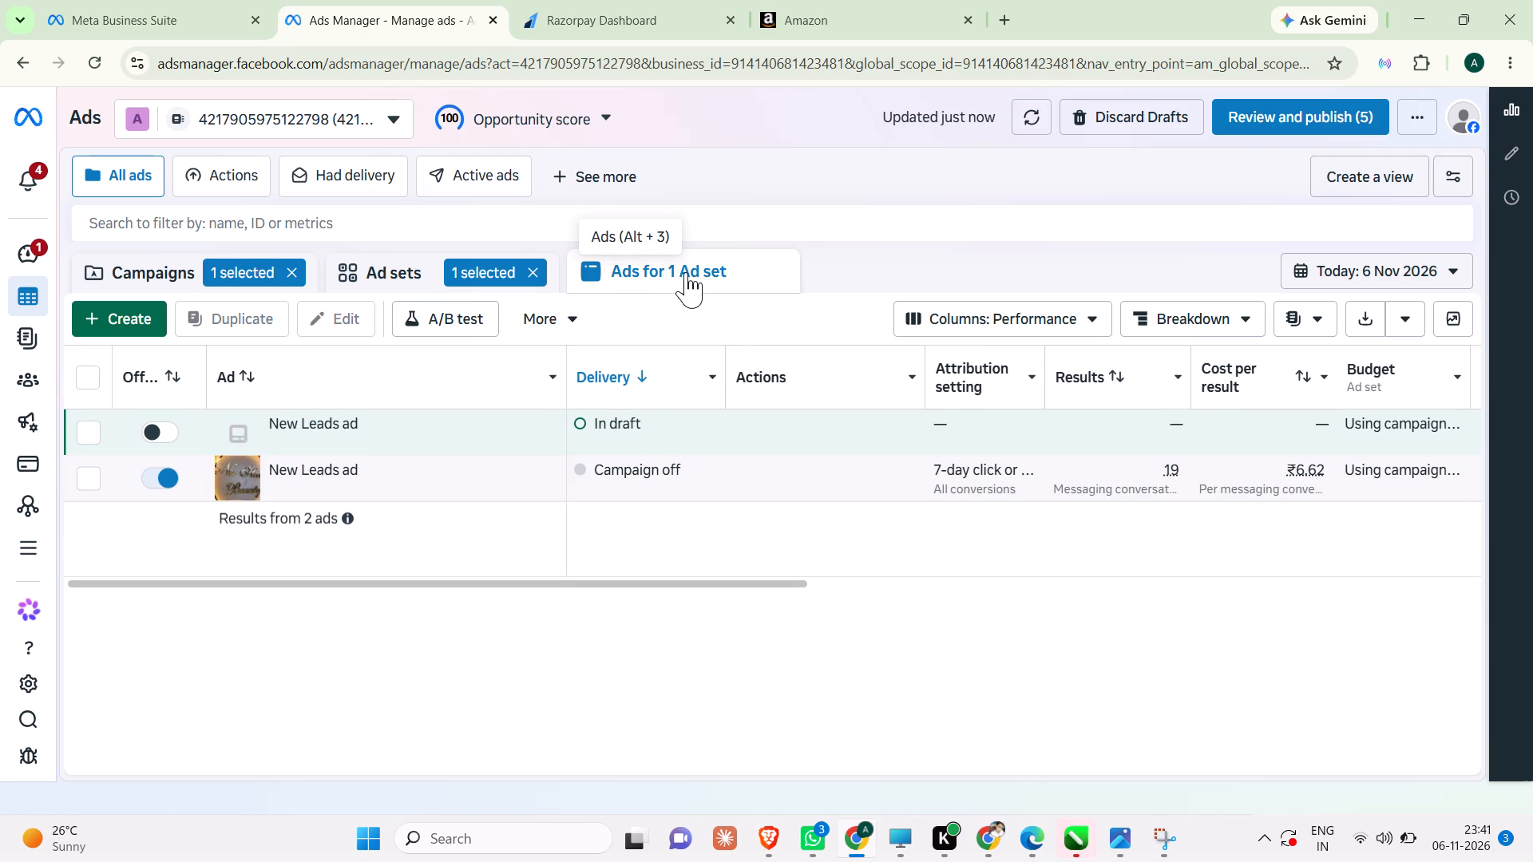
pyautogui.click(151, 480)
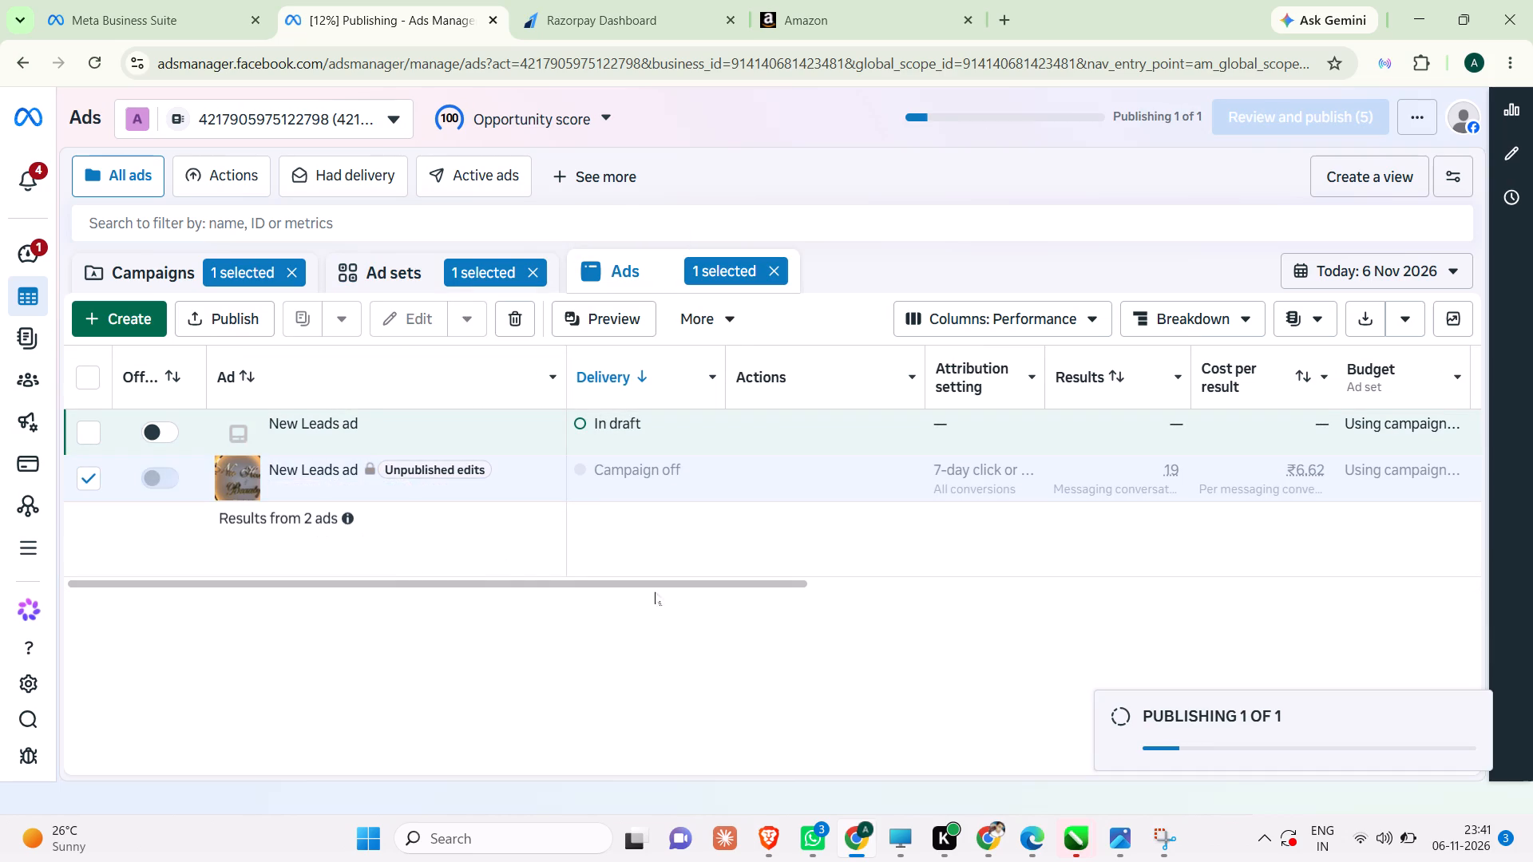
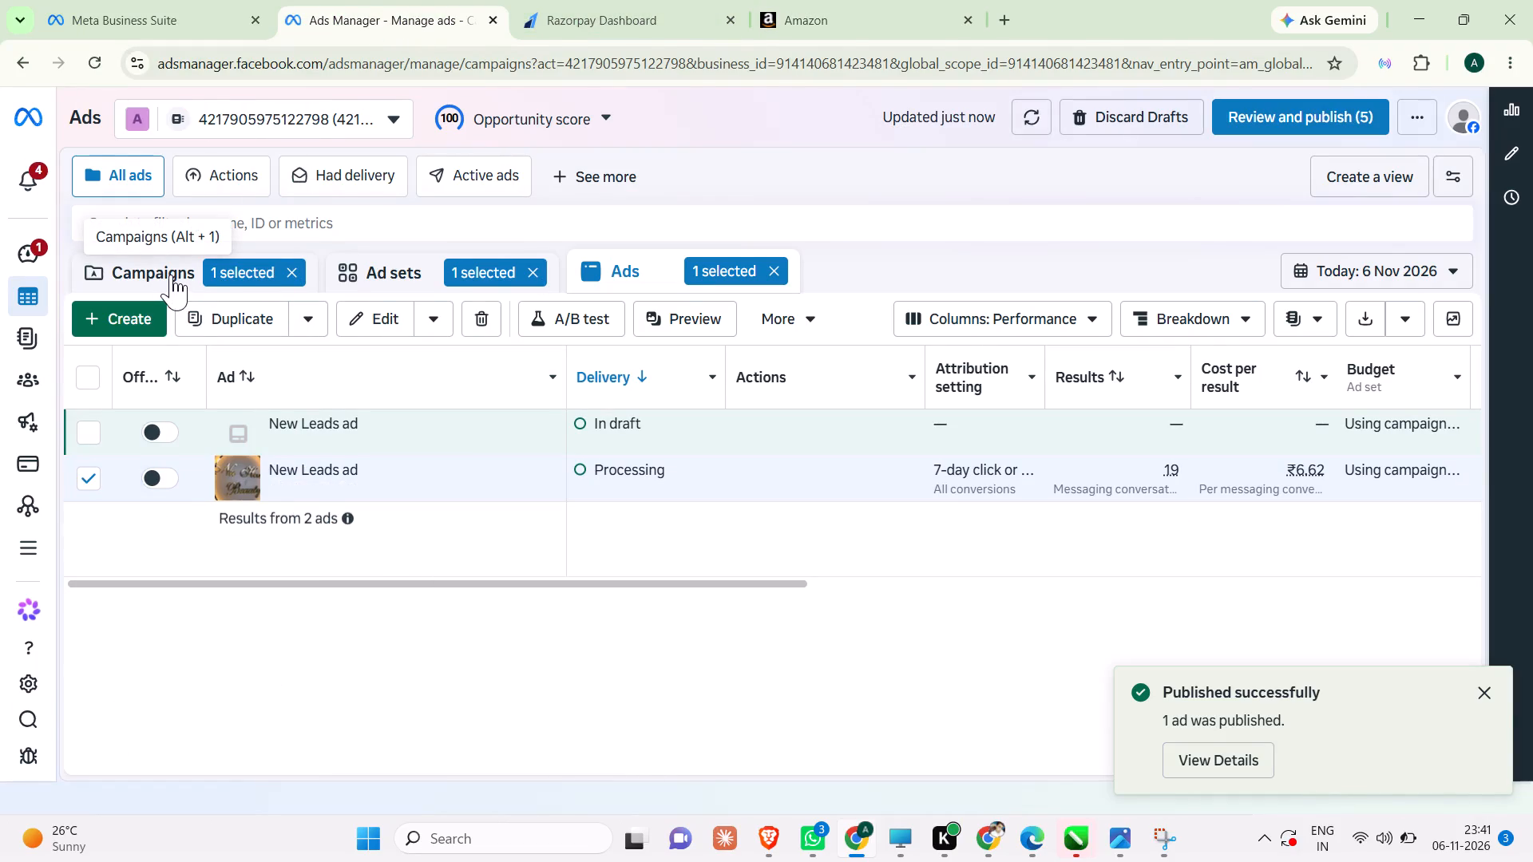
# Check the delivery status of the campaigns down to the acrylic logo campaign and open the ad account's billing and payments.
pyautogui.scroll(-5, 632, 582)
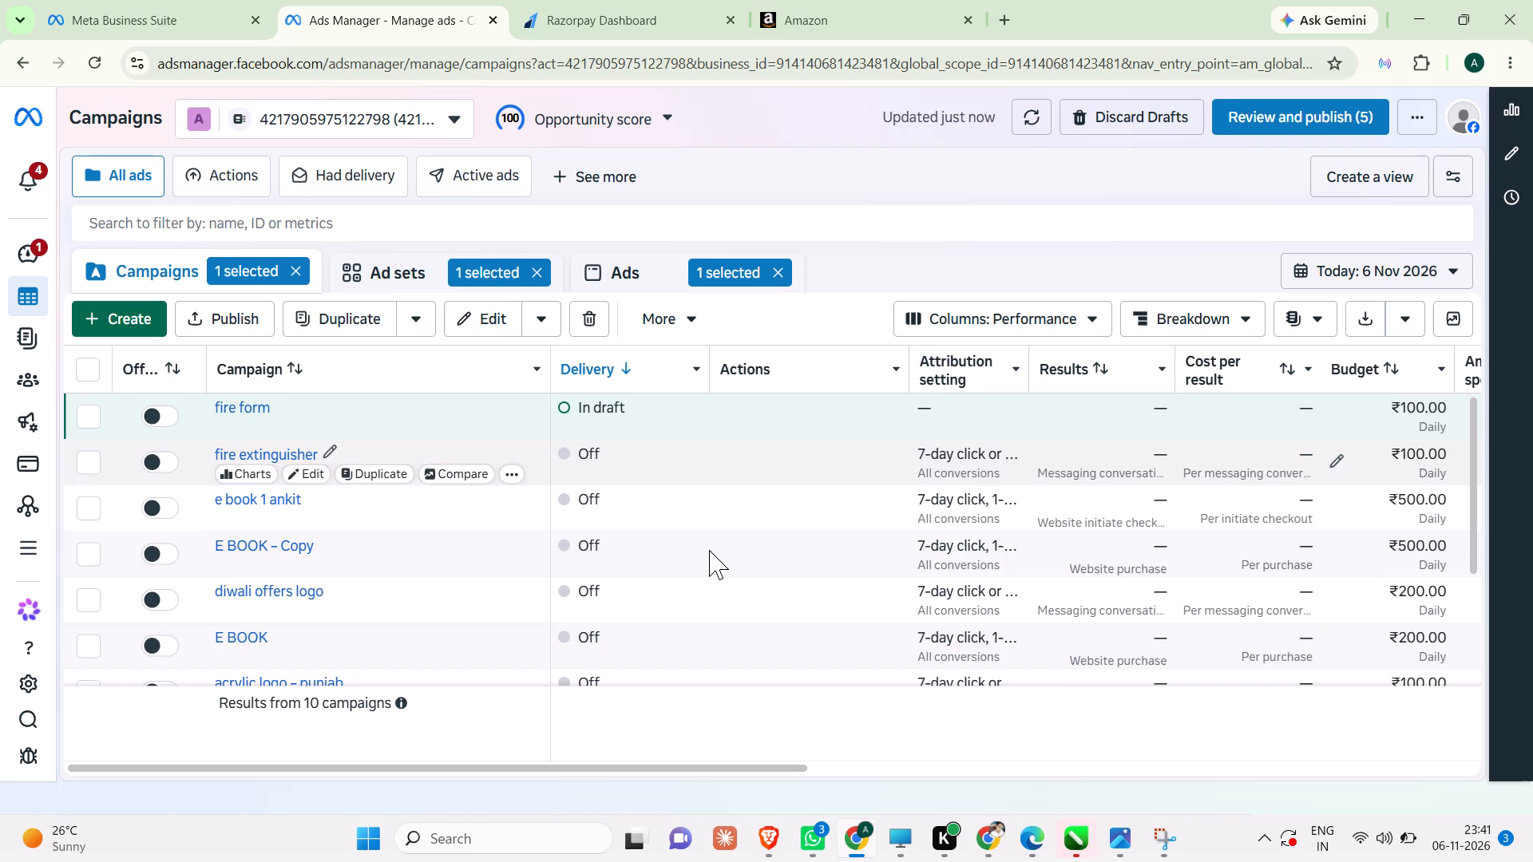
pyautogui.scroll(-14, 727, 548)
pyautogui.scroll(-7, 749, 558)
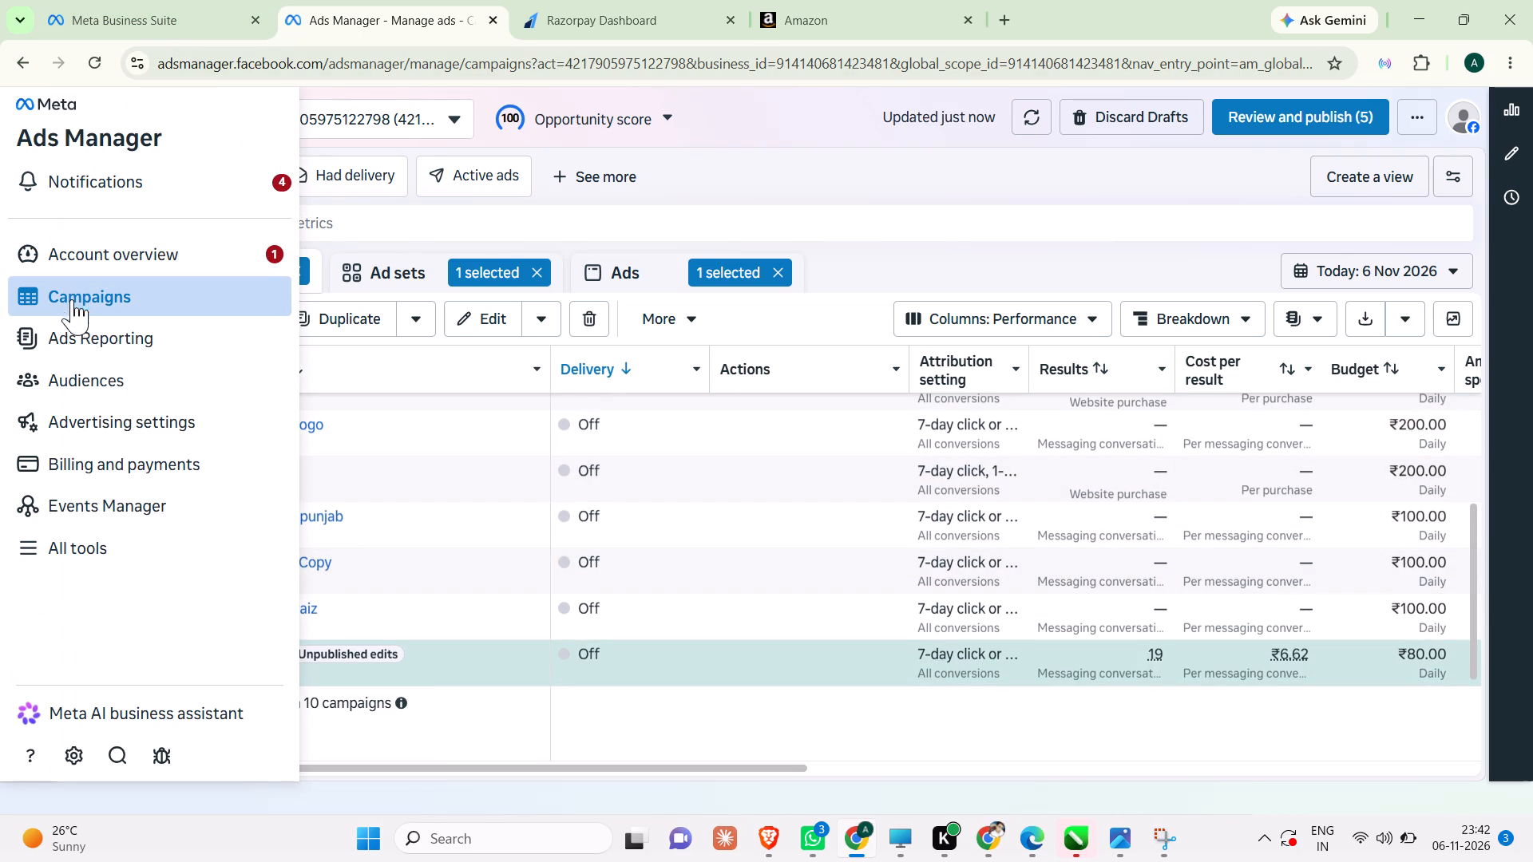
pyautogui.click(110, 457)
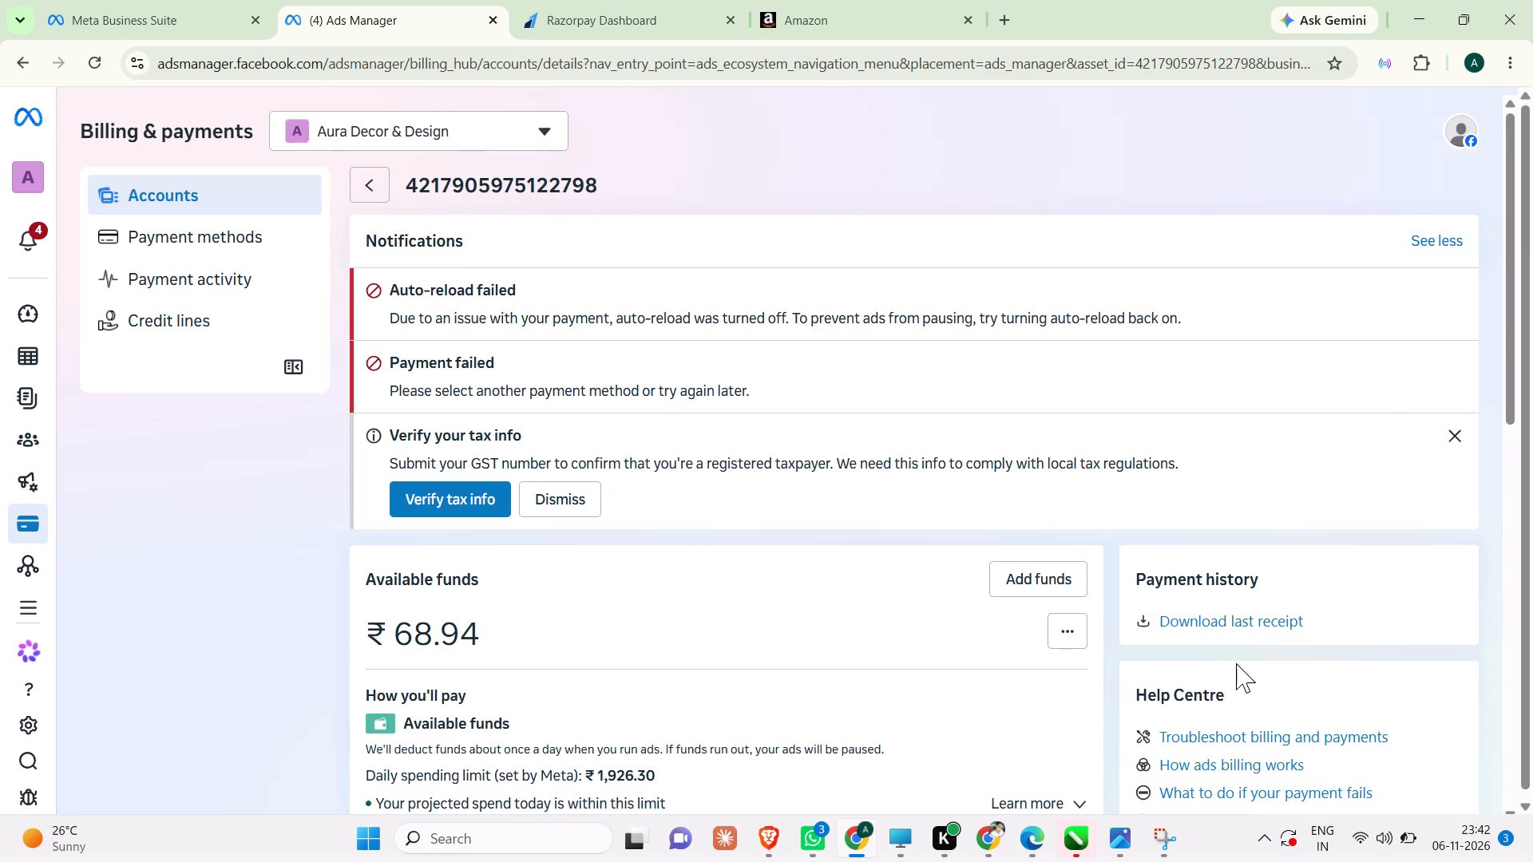
# Switch billing and payments from Aura Decor & Design to the.goldsalon portfolio and open its campaigns.
pyautogui.click(145, 0)
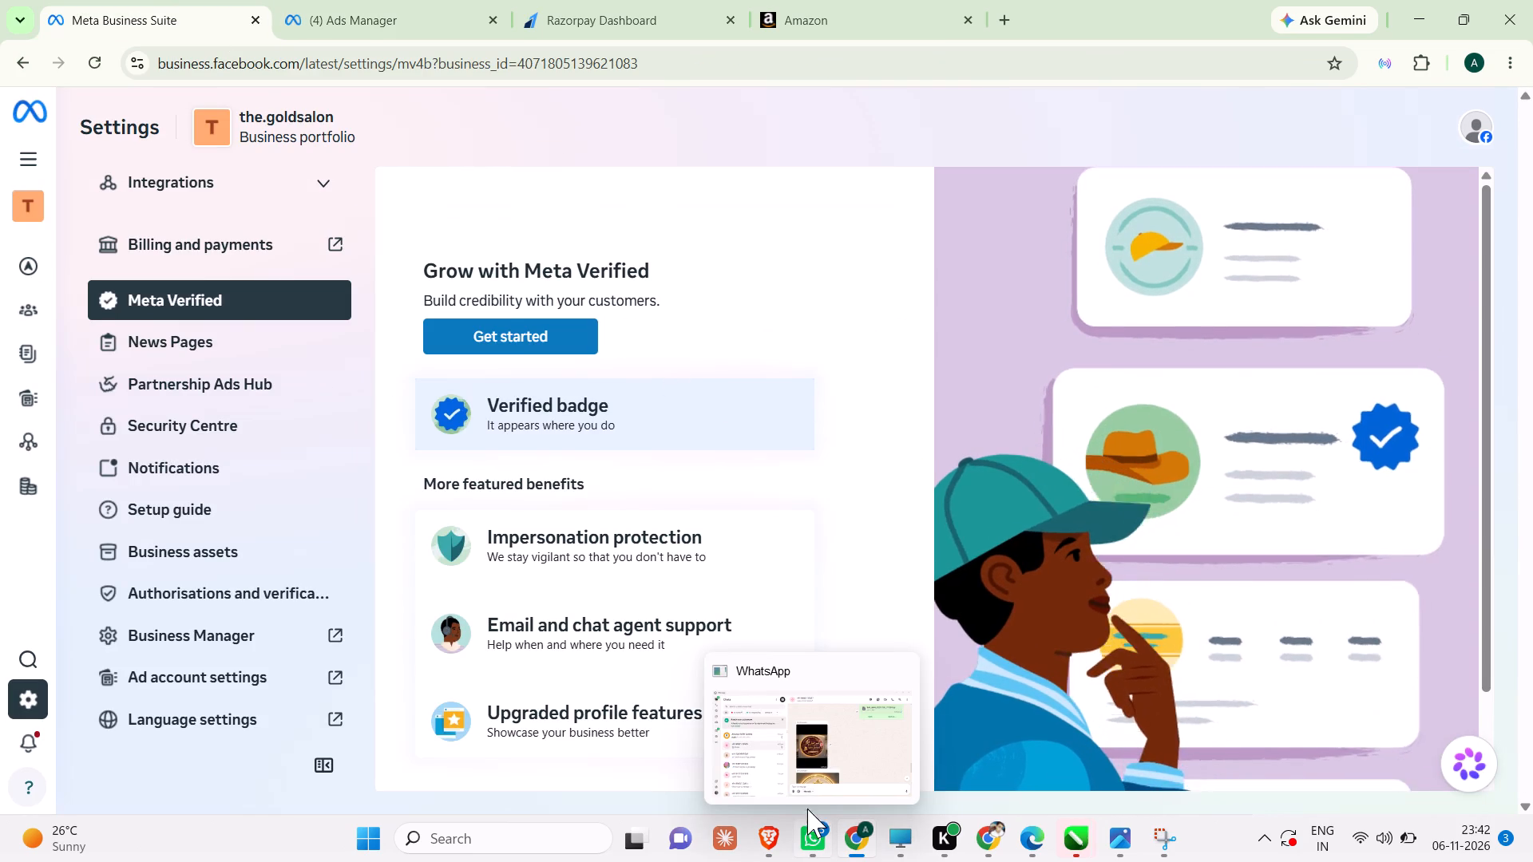
pyautogui.click(432, 0)
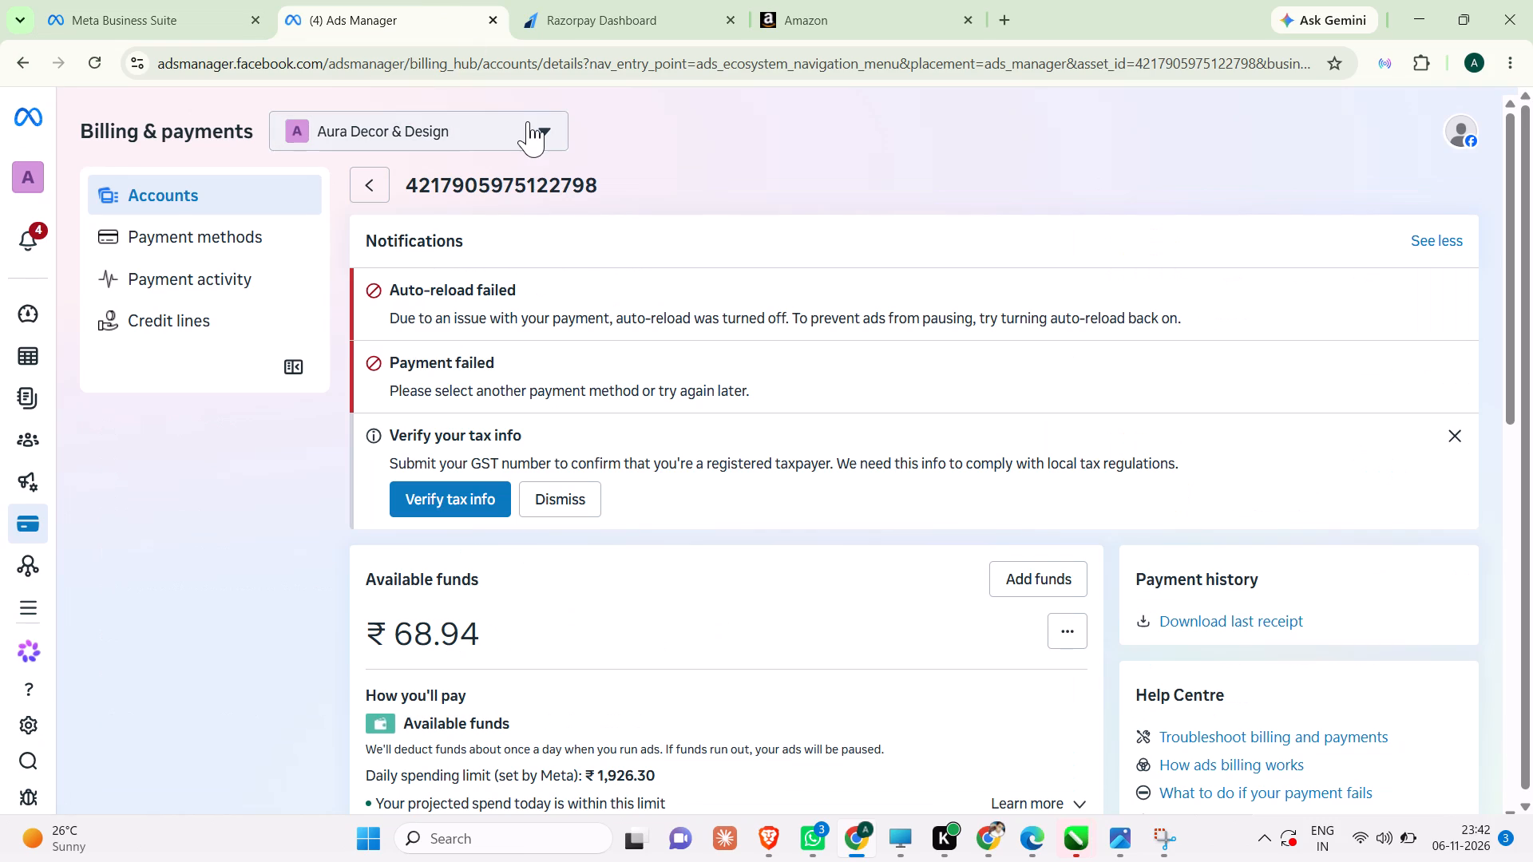
pyautogui.click(528, 121)
pyautogui.click(435, 416)
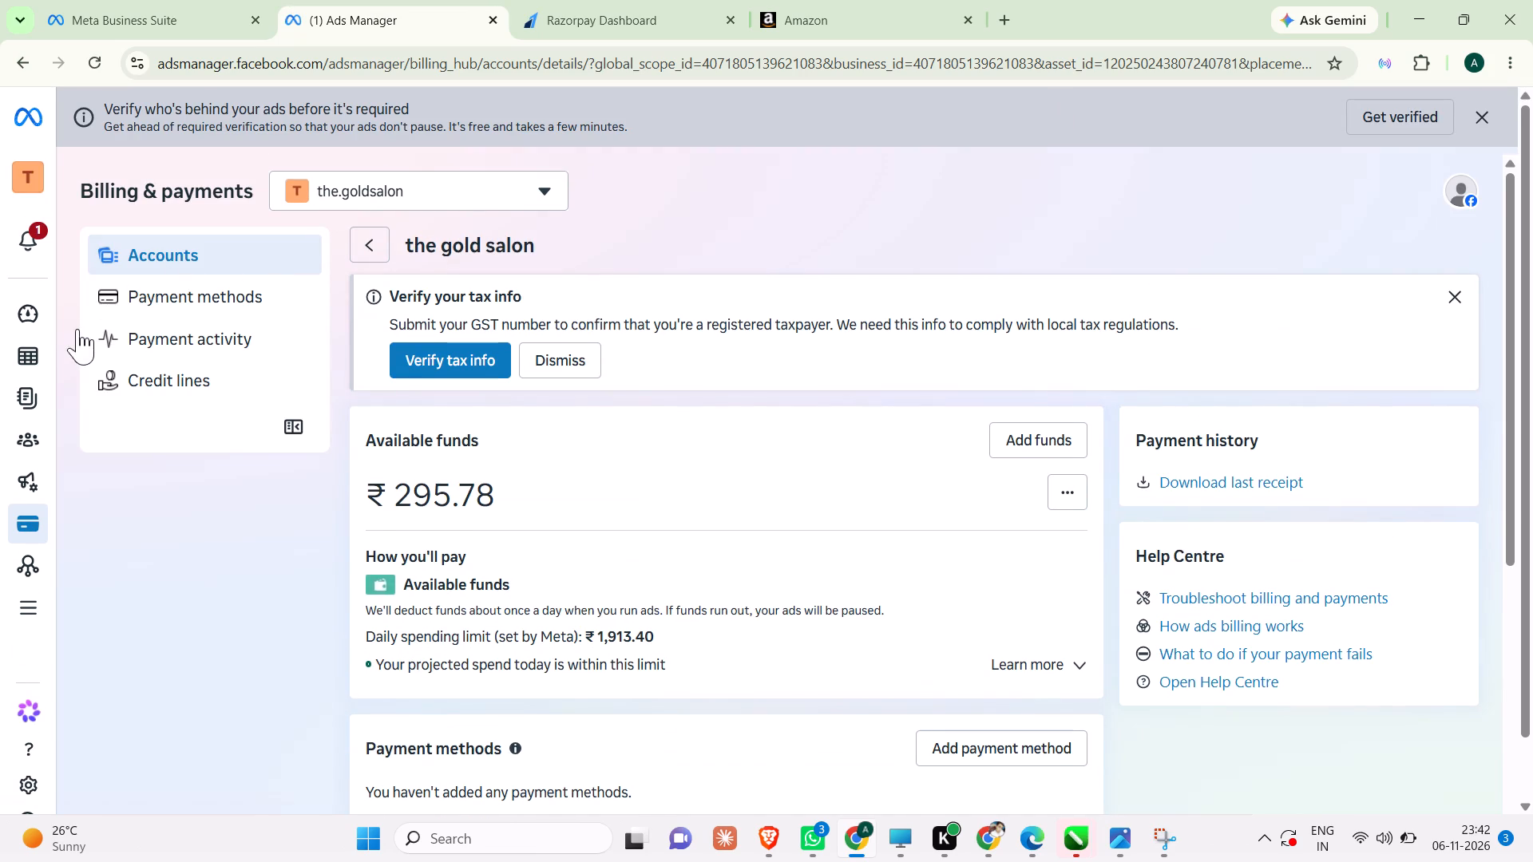
pyautogui.click(32, 361)
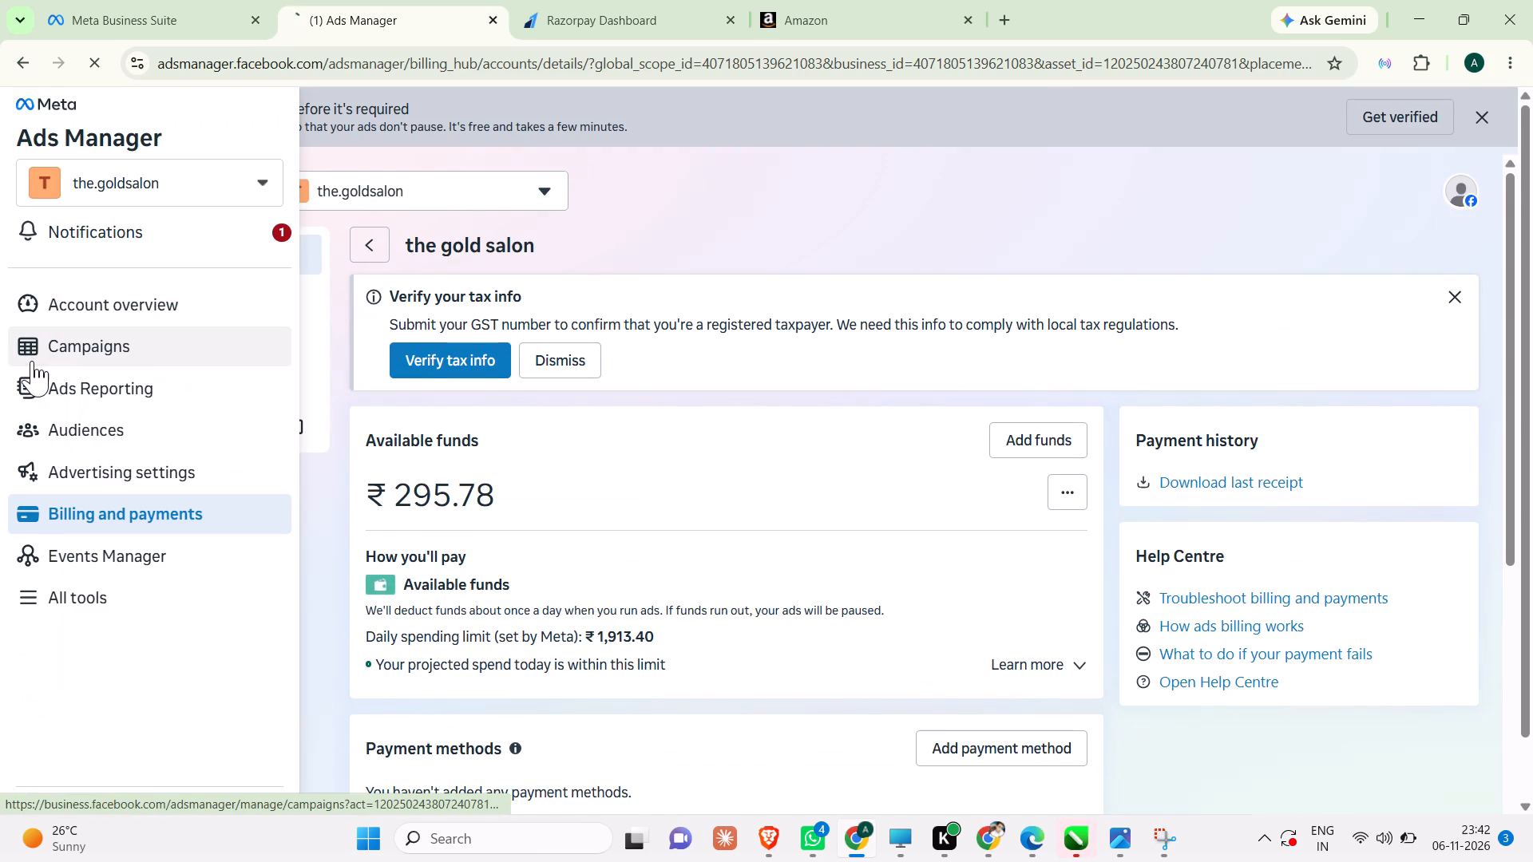